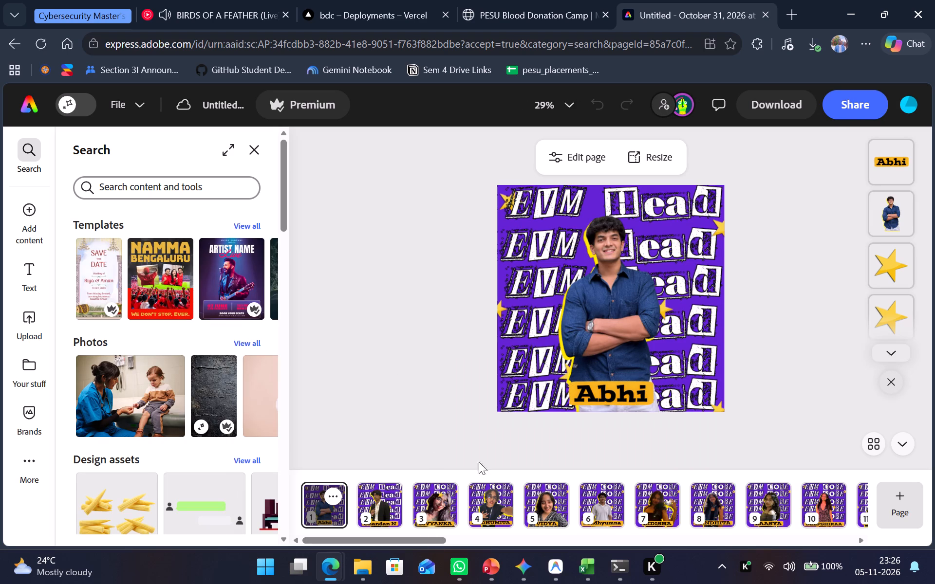
# Check who else is currently editing the shared design.
pyautogui.click(687, 106)
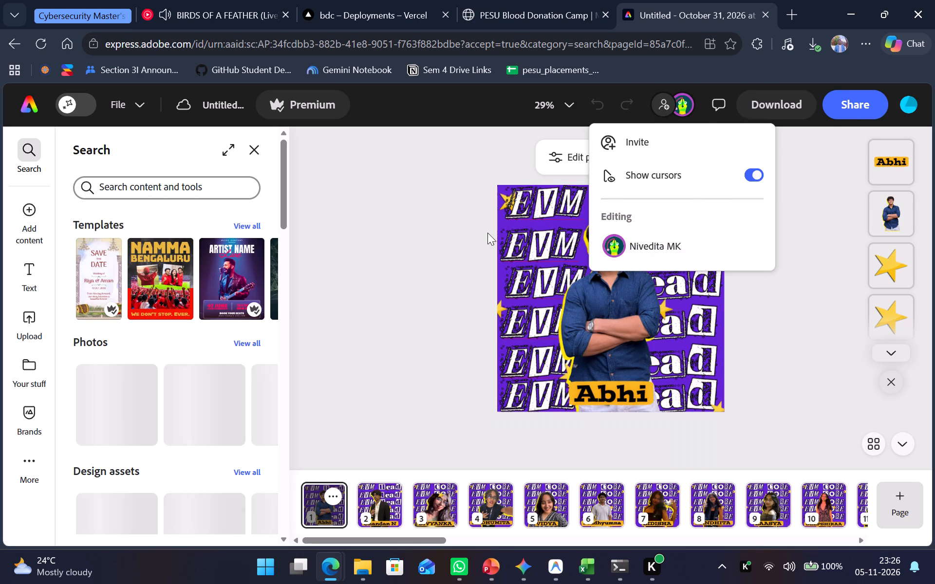
pyautogui.click(438, 235)
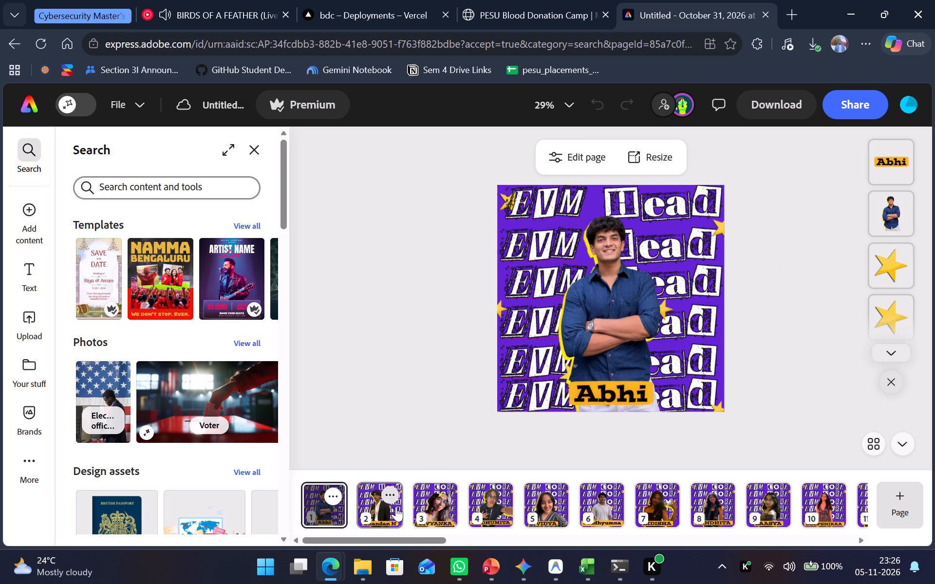
# Look through the design's 40 member pages, examining pages 21, 20 and 16 more closely.
pyautogui.moveTo(393, 540); pyautogui.dragTo(518, 539)
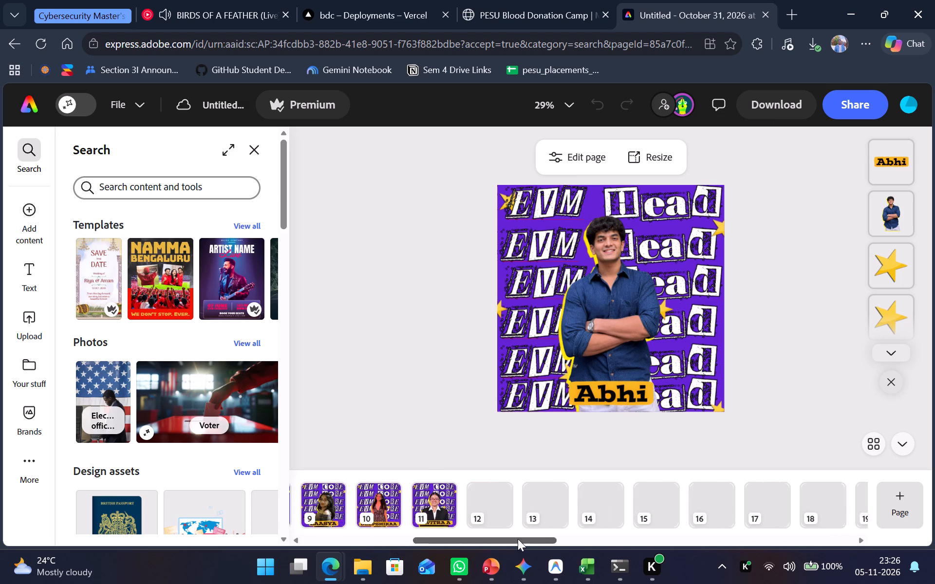
pyautogui.moveTo(518, 539); pyautogui.dragTo(826, 534)
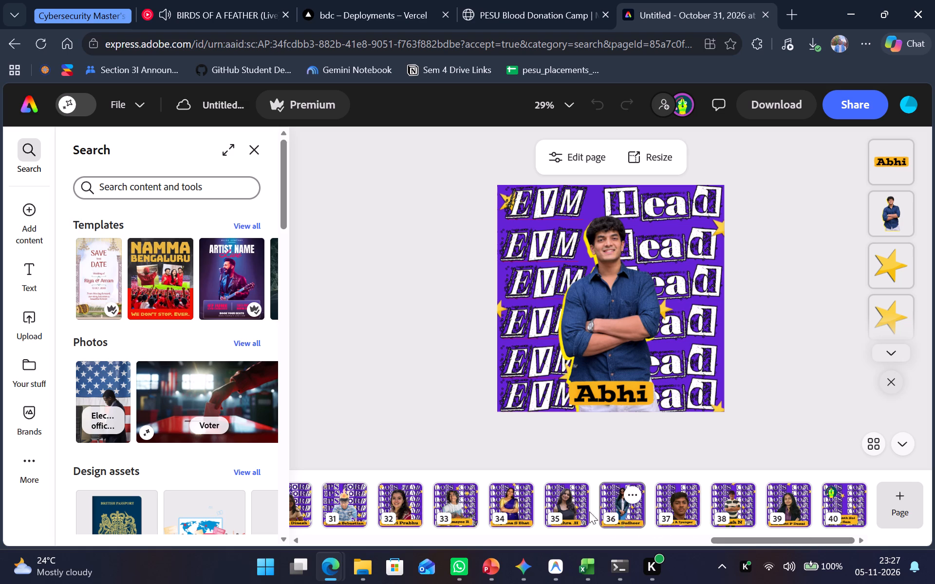
pyautogui.moveTo(742, 543); pyautogui.dragTo(738, 544)
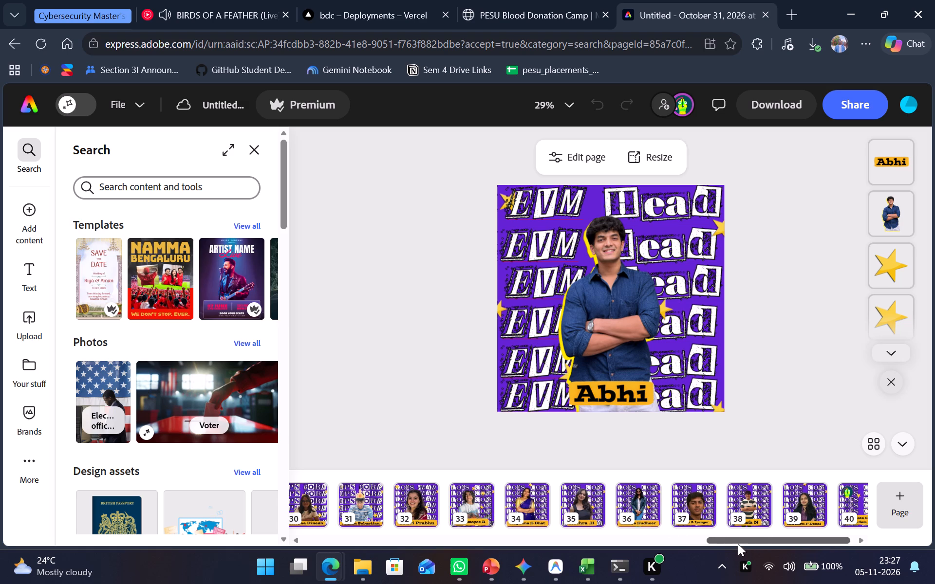
pyautogui.moveTo(738, 544); pyautogui.dragTo(679, 551)
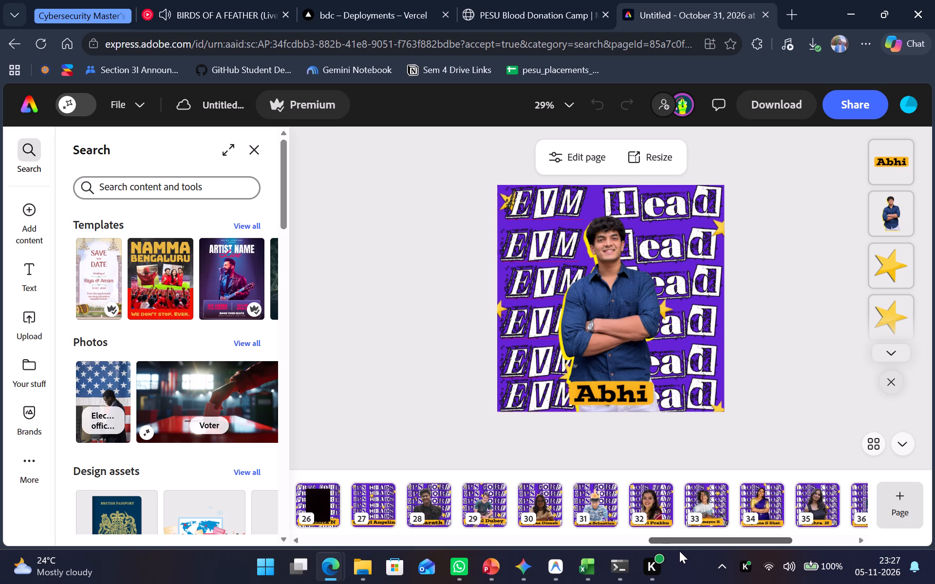
pyautogui.moveTo(679, 551); pyautogui.dragTo(578, 550)
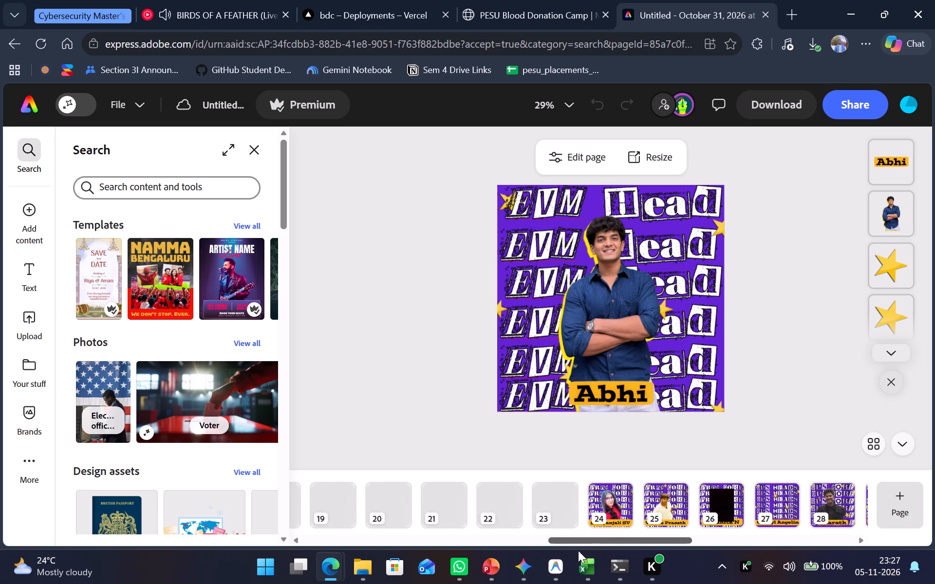
pyautogui.moveTo(578, 550); pyautogui.dragTo(559, 548)
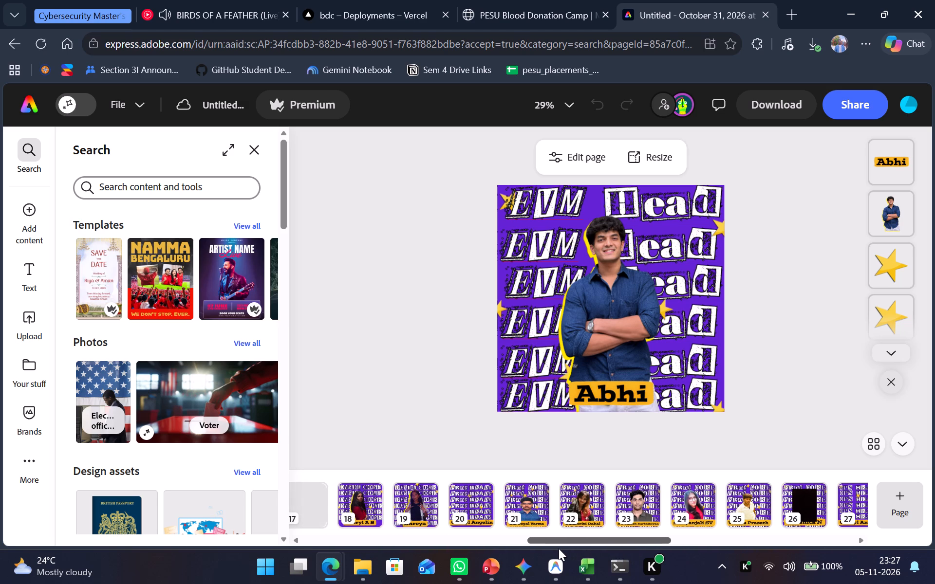
pyautogui.moveTo(559, 548); pyautogui.dragTo(557, 548)
pyautogui.click(541, 514)
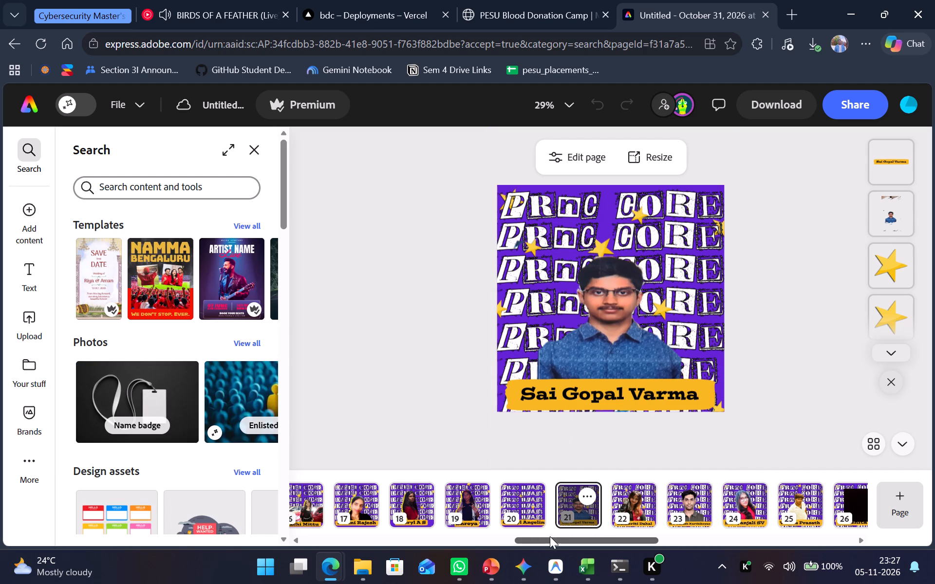
pyautogui.click(539, 515)
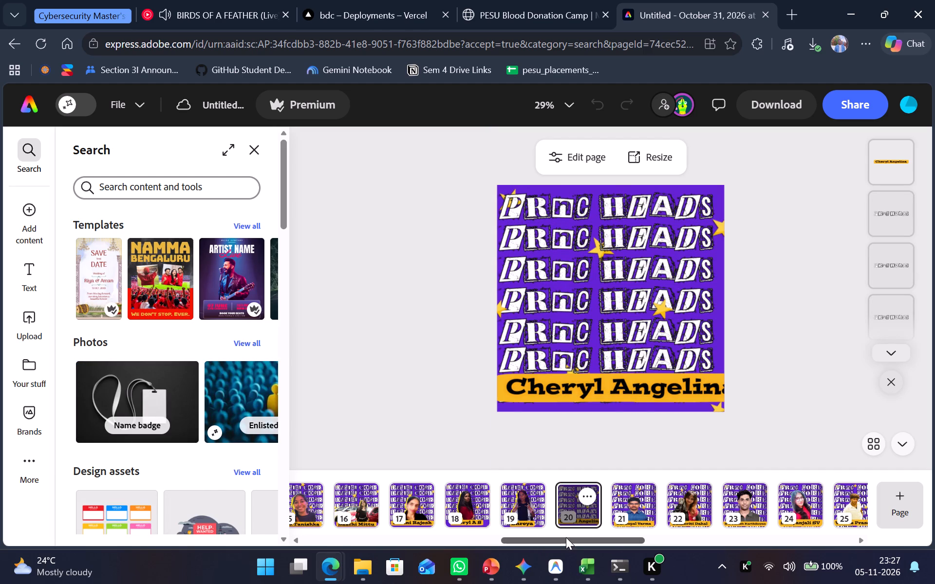
pyautogui.click(366, 513)
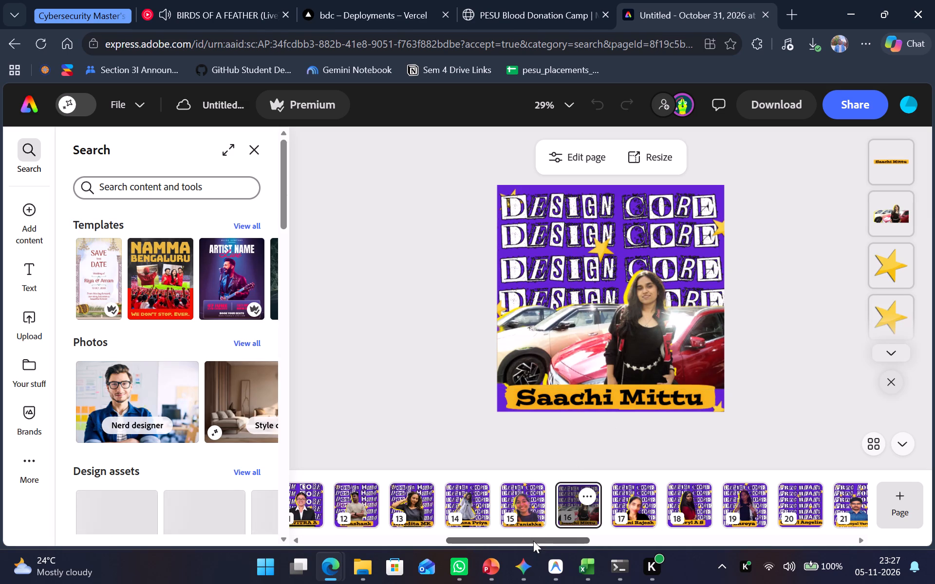
pyautogui.moveTo(533, 541); pyautogui.dragTo(578, 544)
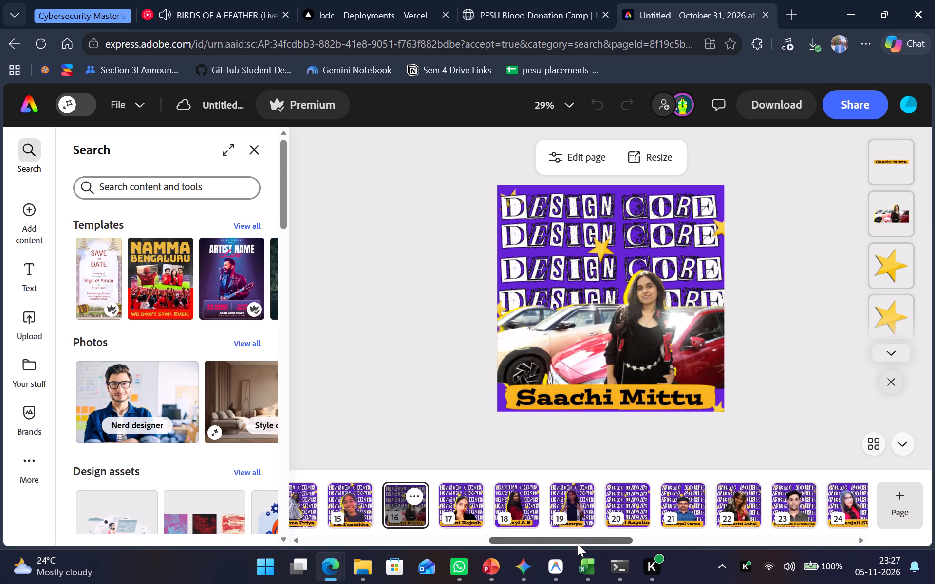
pyautogui.moveTo(578, 544); pyautogui.dragTo(589, 544)
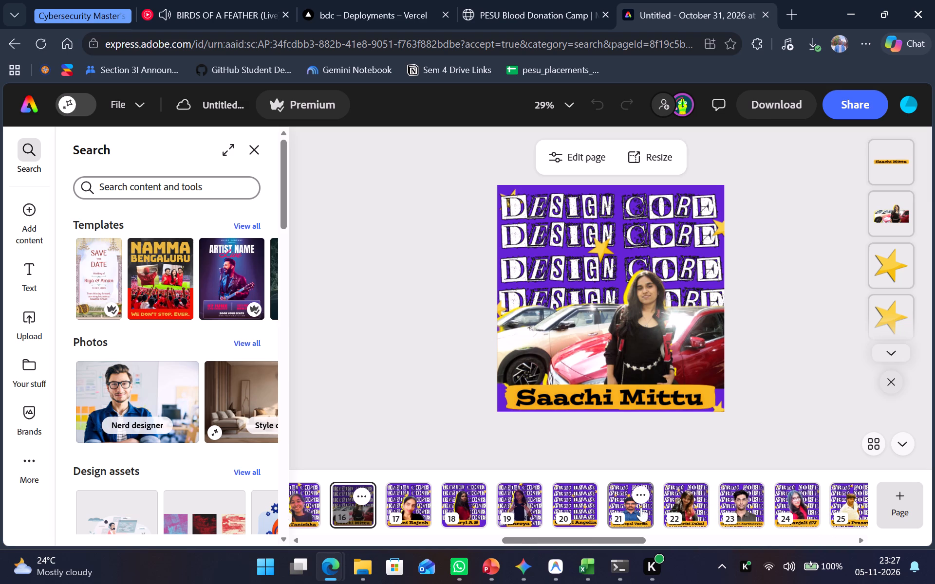
# Delete the portrait photo of the man in the blue shirt from the PRnC CORE poster on page 21.
pyautogui.click(643, 512)
pyautogui.click(629, 302)
pyautogui.press('BackSpace')
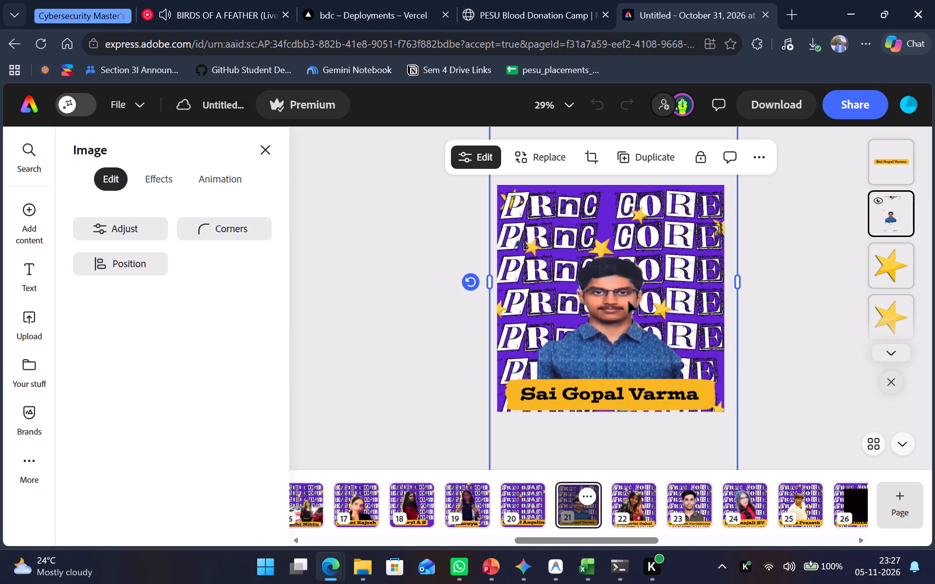
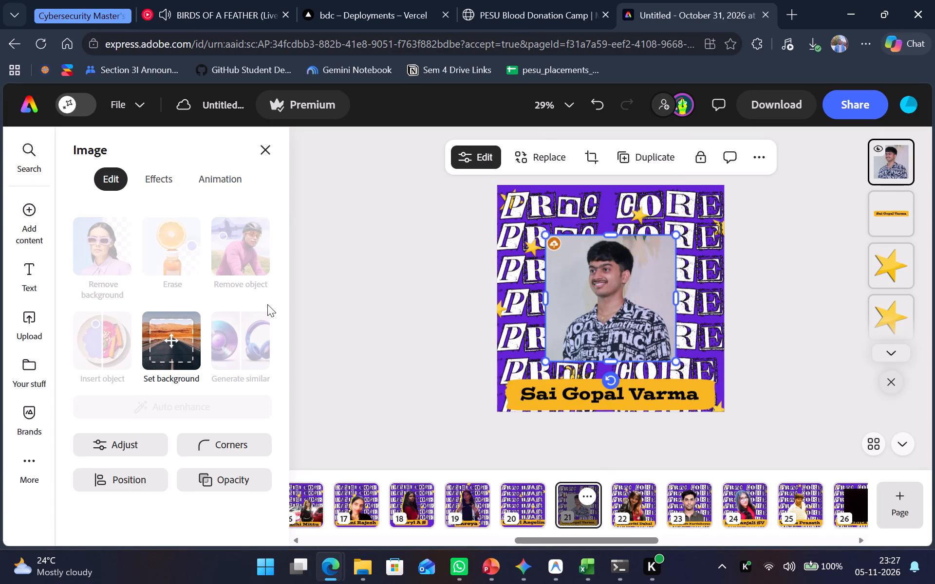
# Move the portrait photo one layer down, beneath the yellow name banner, on the PRnC CORE poster on page 21.
pyautogui.moveTo(907, 168); pyautogui.dragTo(916, 238)
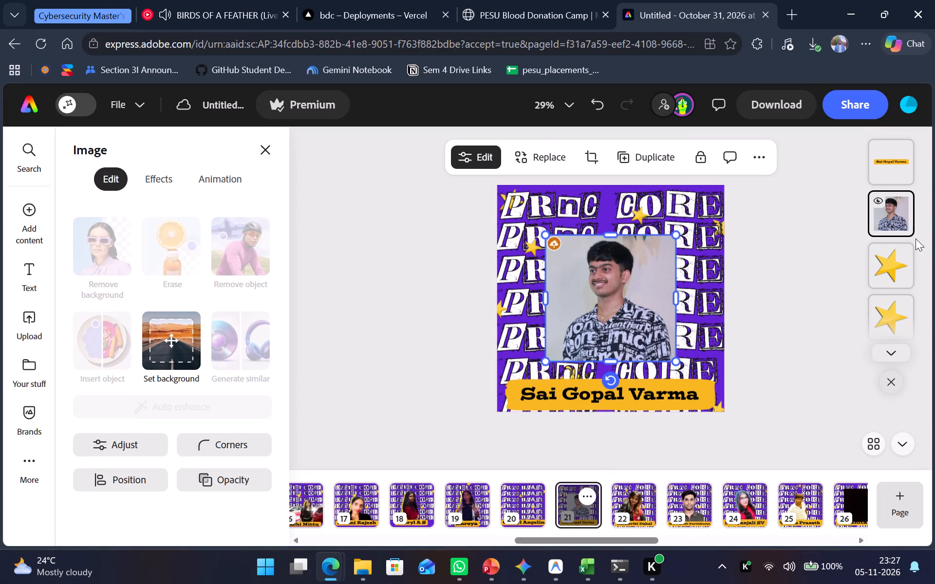
pyautogui.click(409, 286)
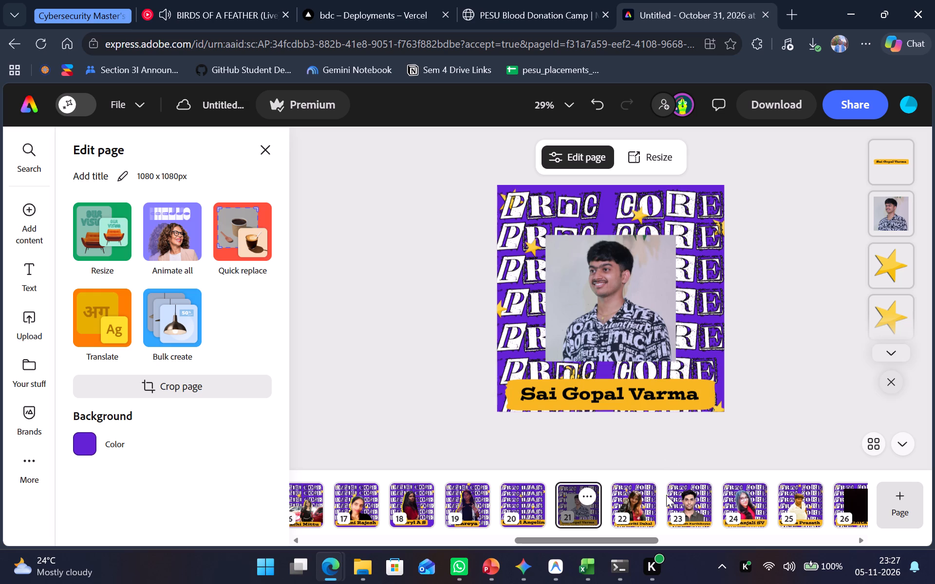
# Delete the portrait photo of the man in the dark collared shirt from the PRnC CORE poster on page 23.
pyautogui.click(689, 500)
pyautogui.click(614, 291)
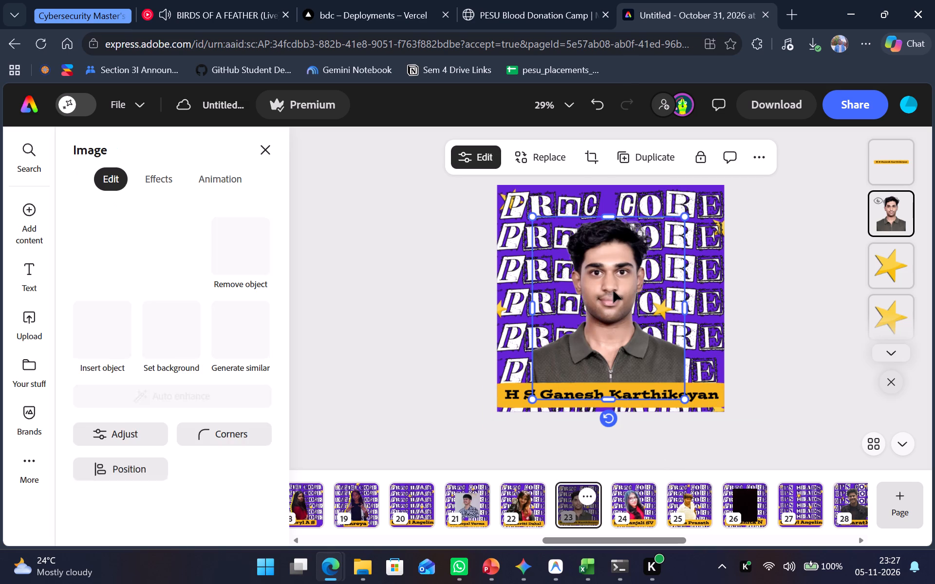
pyautogui.press('BackSpace')
# Switch to the WhatsApp window showing the team member's portrait photo.
pyautogui.hotkey('alt', 'Tab')
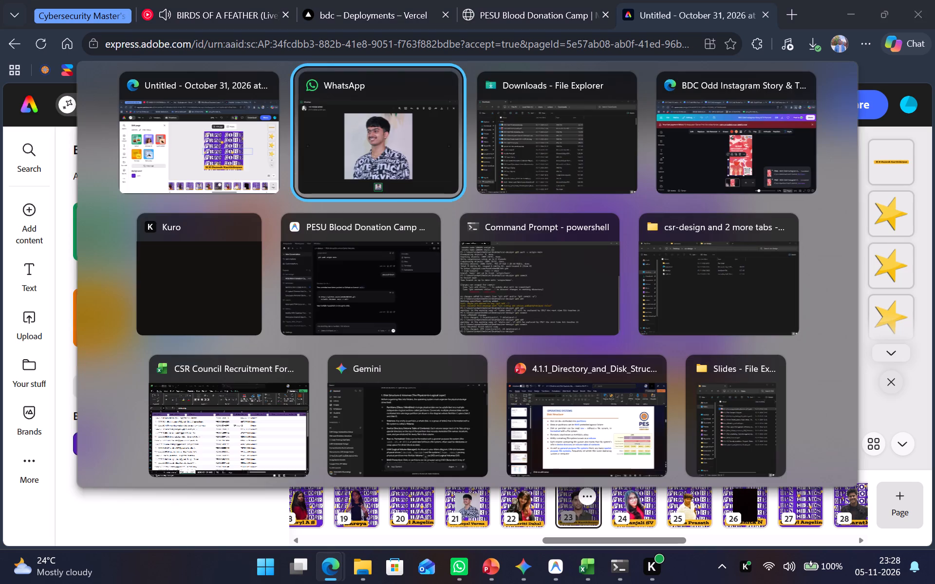
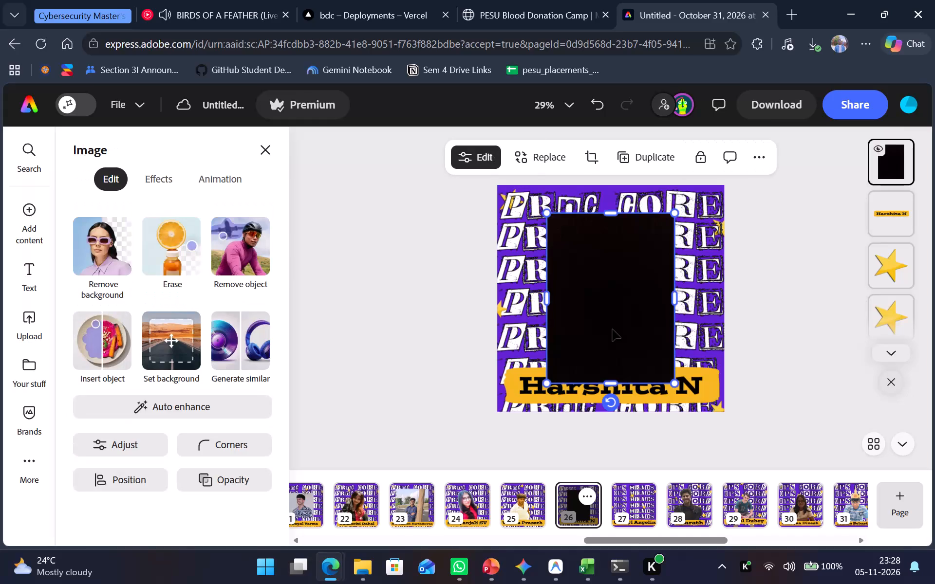
# Replace the black image on the PRnC CORE poster on page 26 with the copied portrait photo.
pyautogui.press('BackSpace')
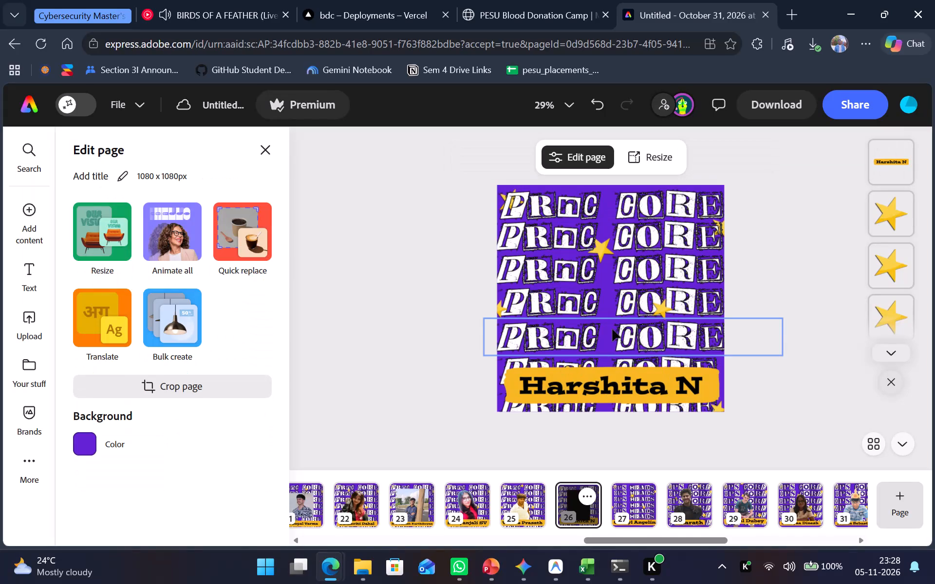
pyautogui.hotkey('ctrl', 'v')
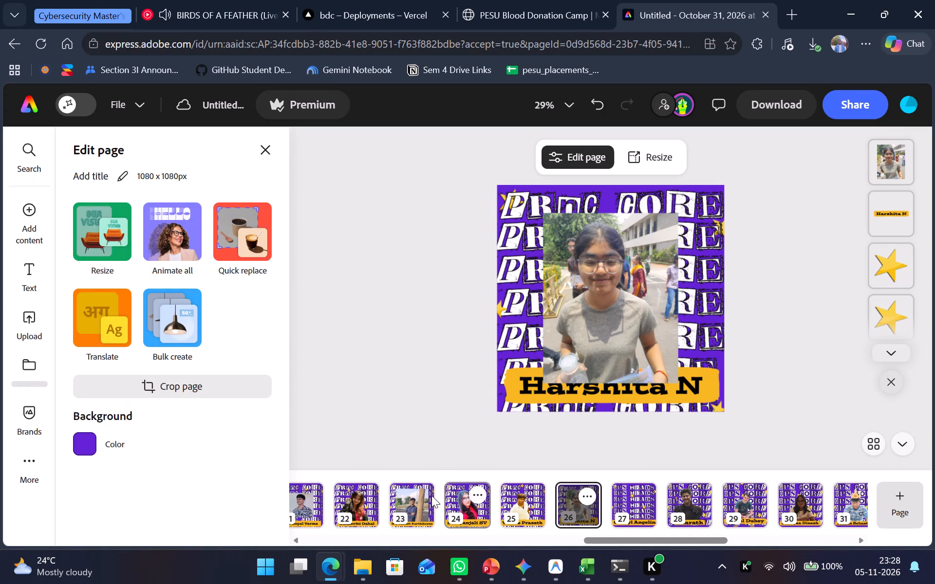
# Remove the background from the portrait photo on the PRnC CORE poster on page 21.
pyautogui.click(308, 511)
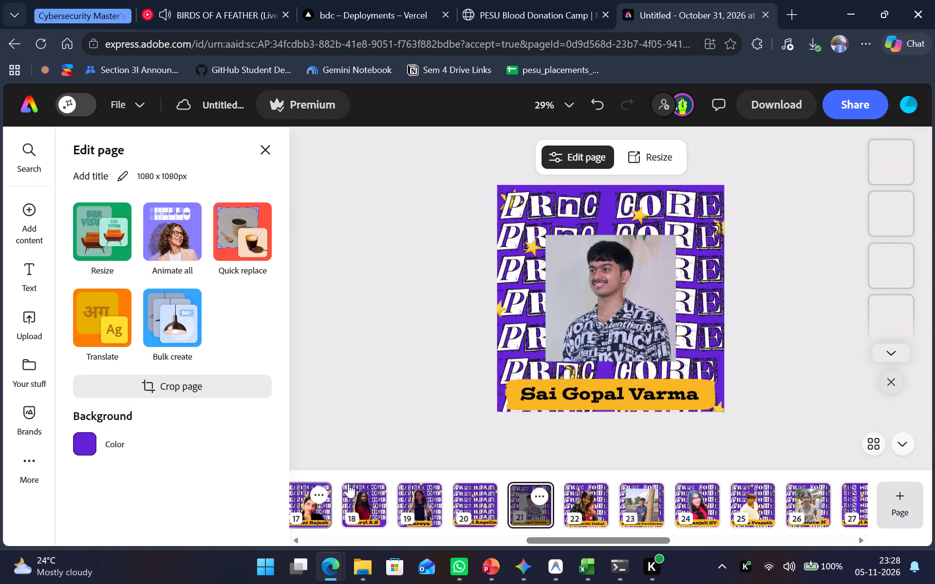
pyautogui.click(564, 299)
pyautogui.click(123, 249)
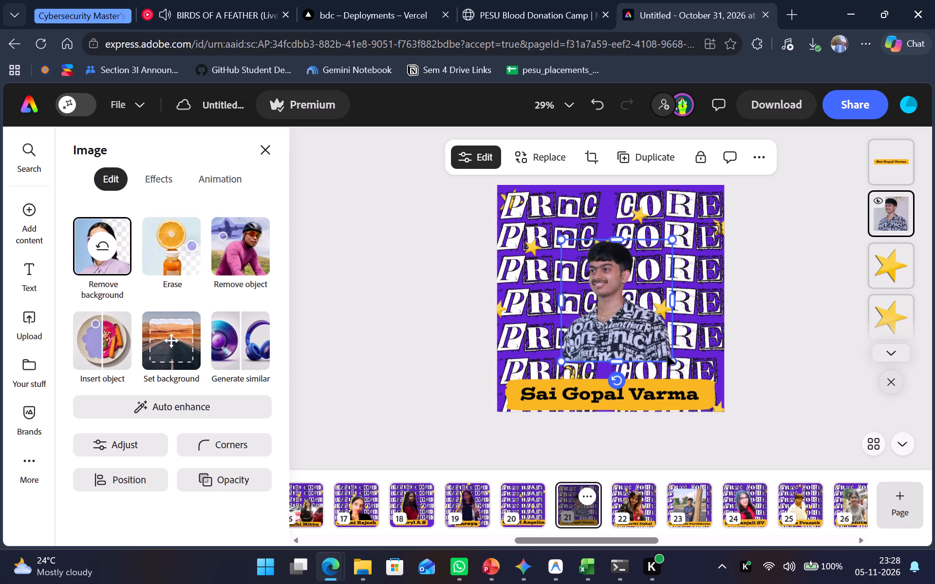
# Enlarge the portrait cutout on page 21 down to the poster's bottom edge and centre it roughly behind the name banner.
pyautogui.moveTo(673, 364); pyautogui.dragTo(711, 423)
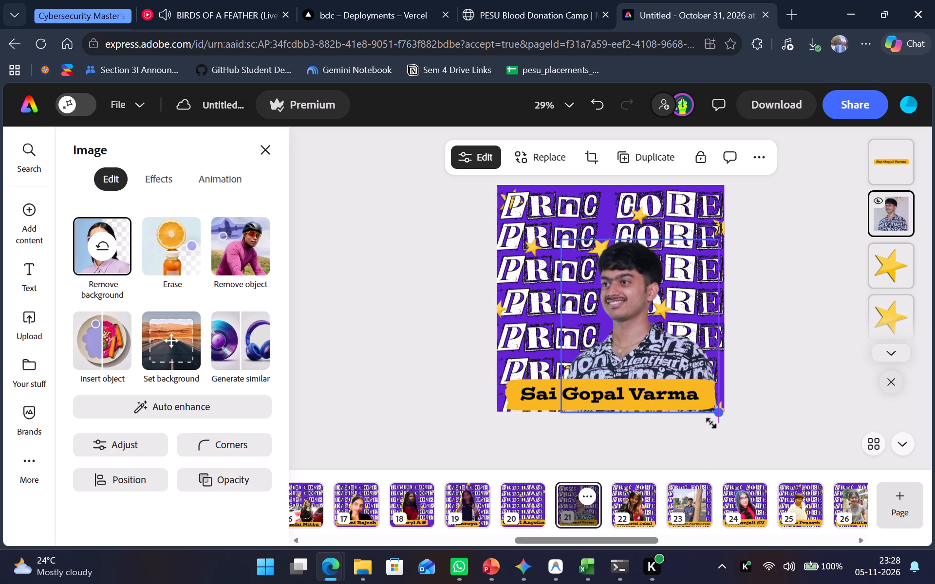
pyautogui.moveTo(711, 423); pyautogui.dragTo(710, 422)
pyautogui.moveTo(643, 331); pyautogui.dragTo(613, 331)
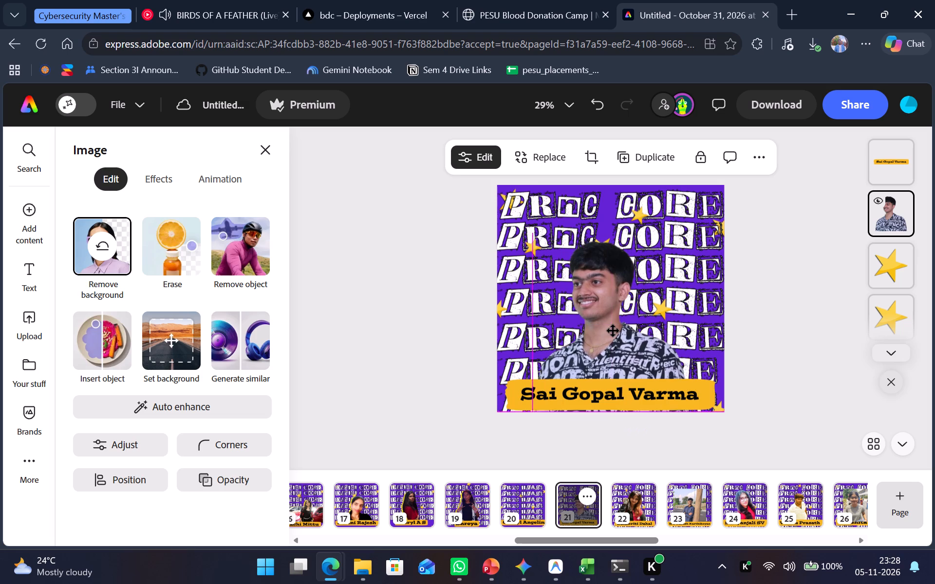
pyautogui.moveTo(613, 331); pyautogui.dragTo(615, 332)
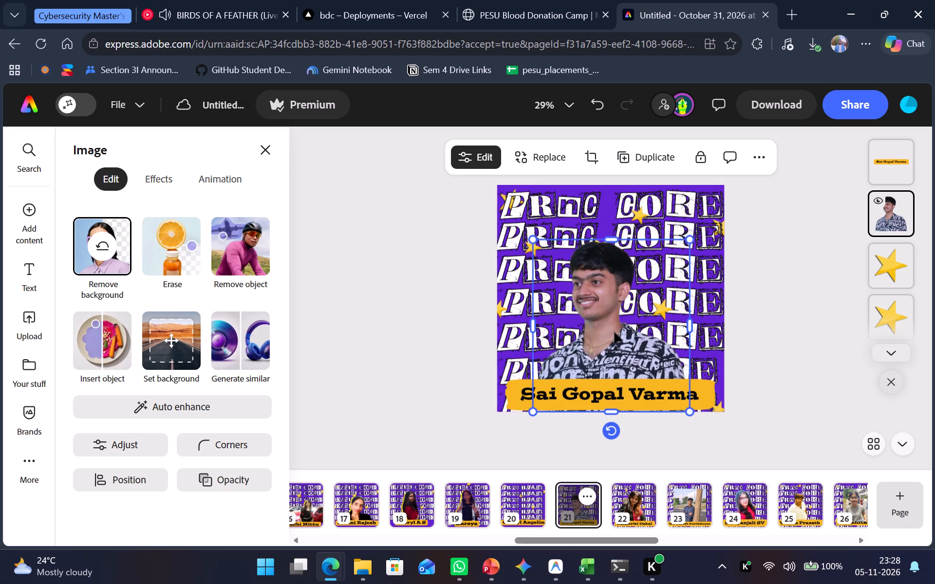
pyautogui.moveTo(686, 241); pyautogui.dragTo(696, 232)
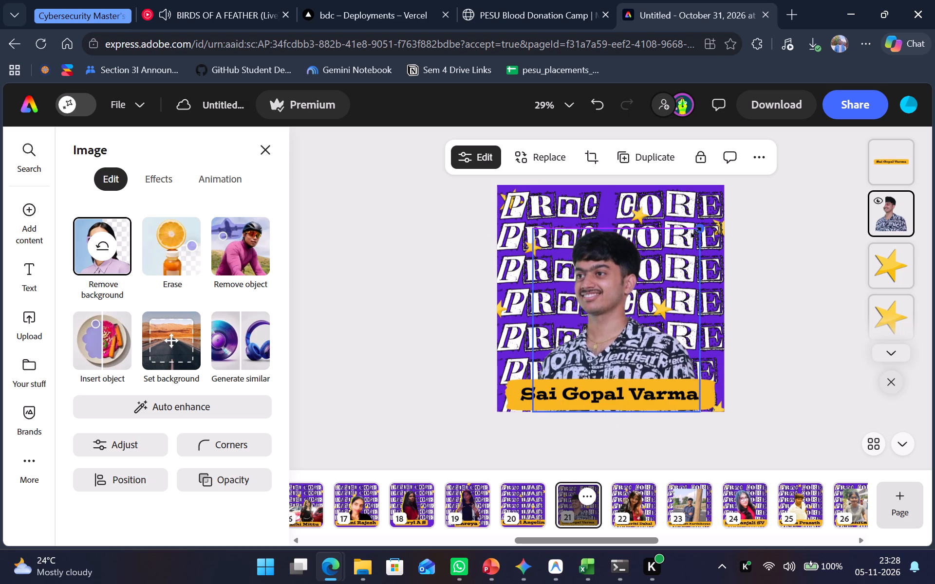
pyautogui.moveTo(696, 232); pyautogui.dragTo(698, 230)
# Give the portrait cutout on page 21 a custom yellow shadow with blur 0, angle -135 and distance 40.
pyautogui.click(164, 182)
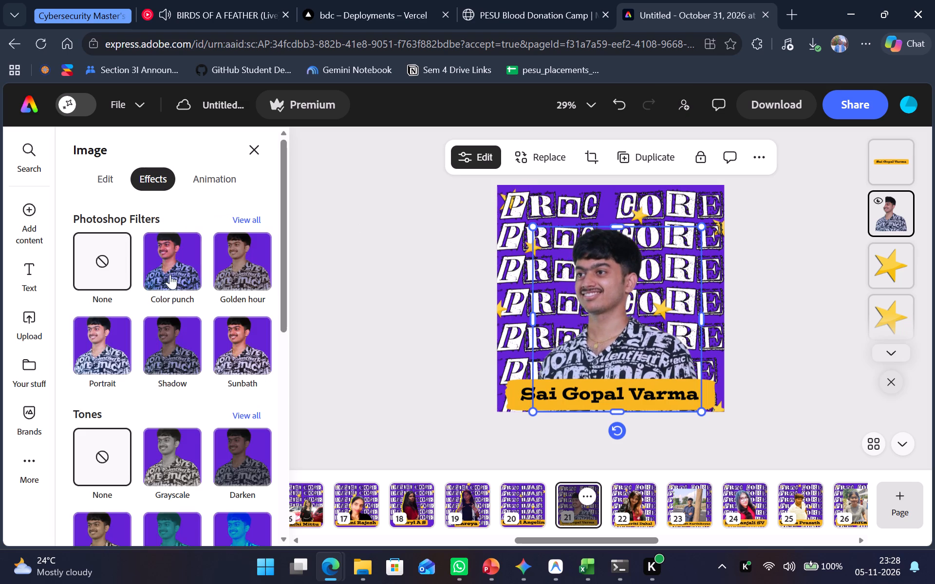
pyautogui.scroll(-3, 189, 340)
pyautogui.click(181, 422)
pyautogui.click(242, 375)
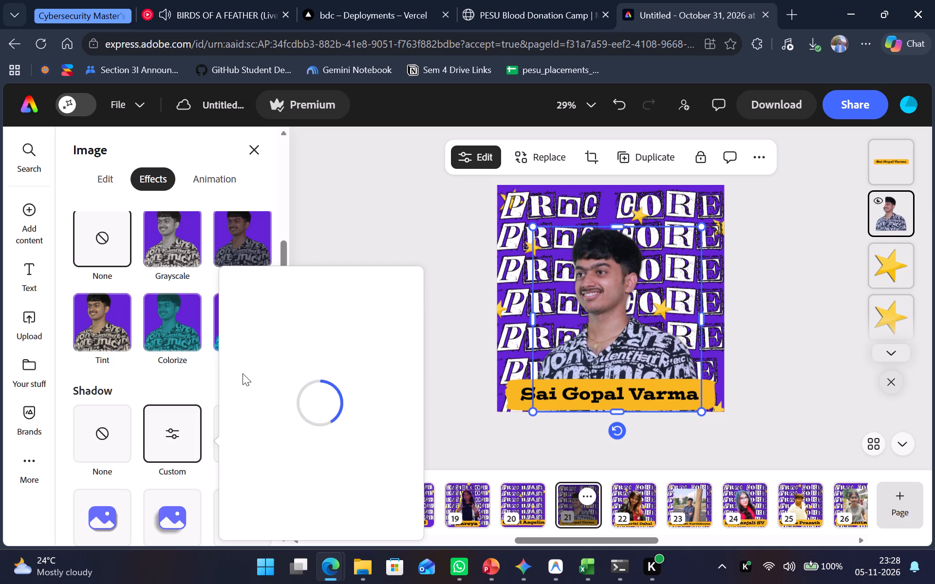
pyautogui.click(316, 513)
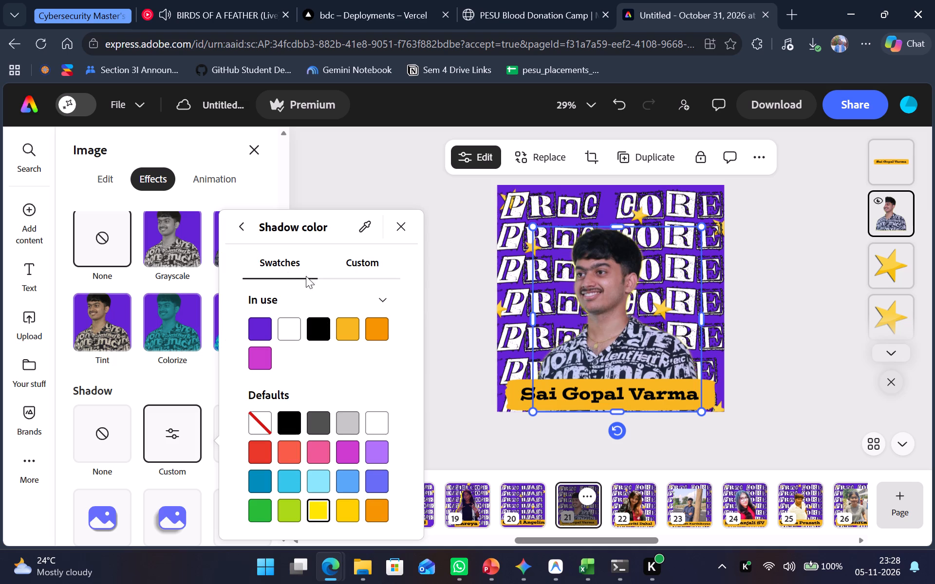
pyautogui.click(248, 230)
pyautogui.scroll(-1, 271, 414)
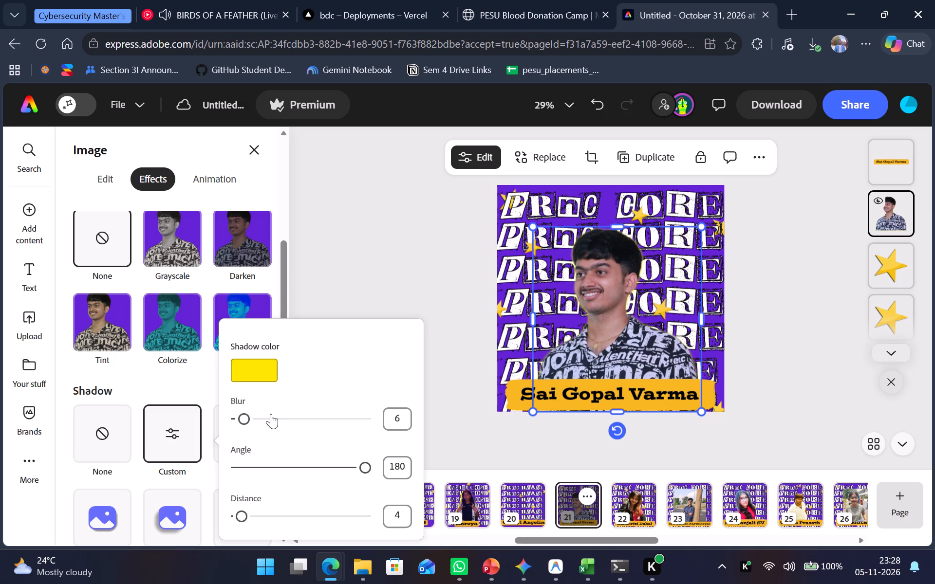
pyautogui.moveTo(240, 415); pyautogui.dragTo(213, 420)
pyautogui.doubleClick(388, 463)
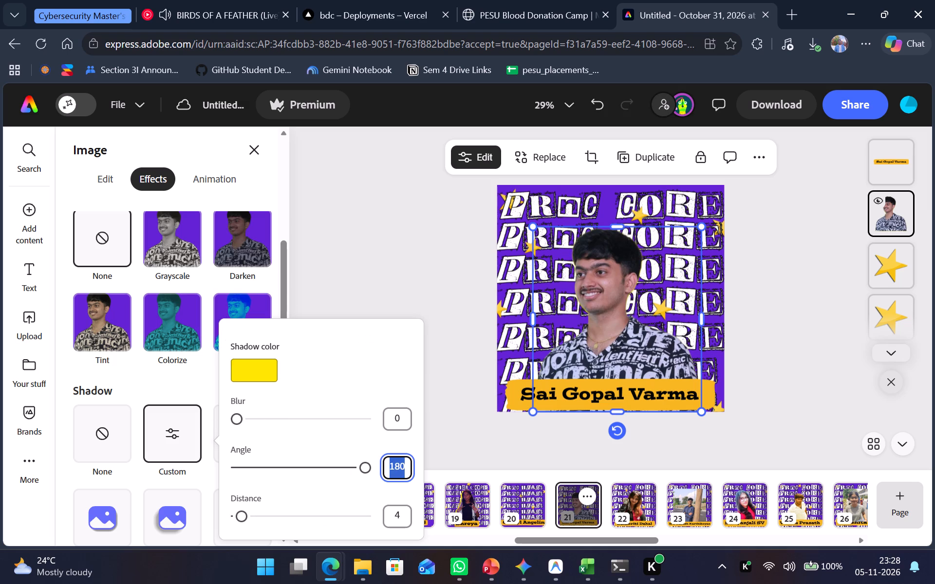
pyautogui.write('-135')
pyautogui.press('Return')
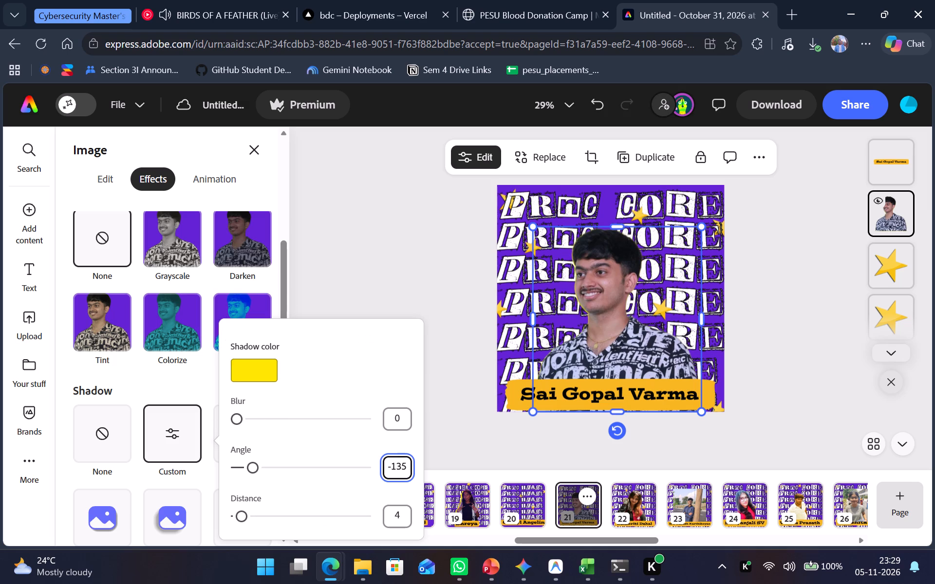
pyautogui.click(399, 516)
pyautogui.press('0')
pyautogui.press('Return')
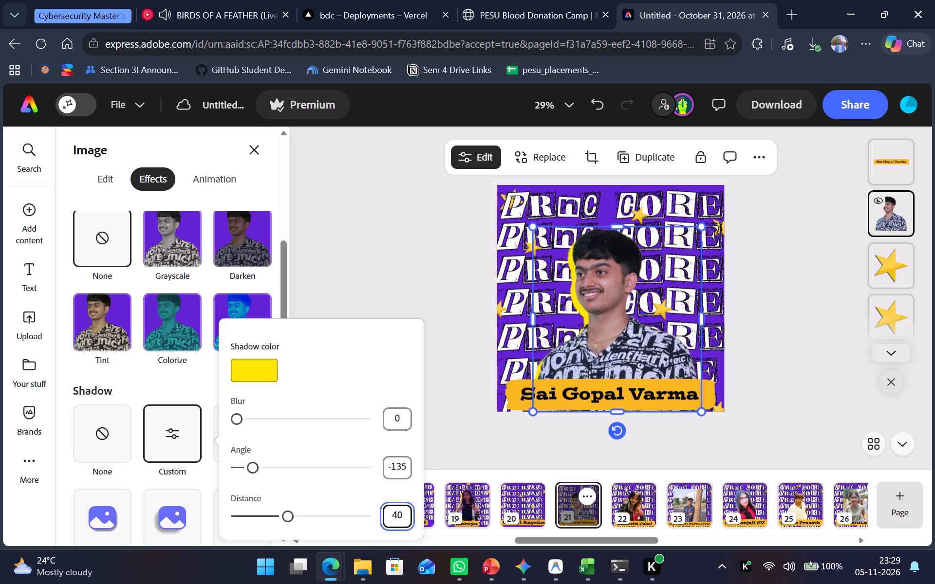
pyautogui.click(397, 211)
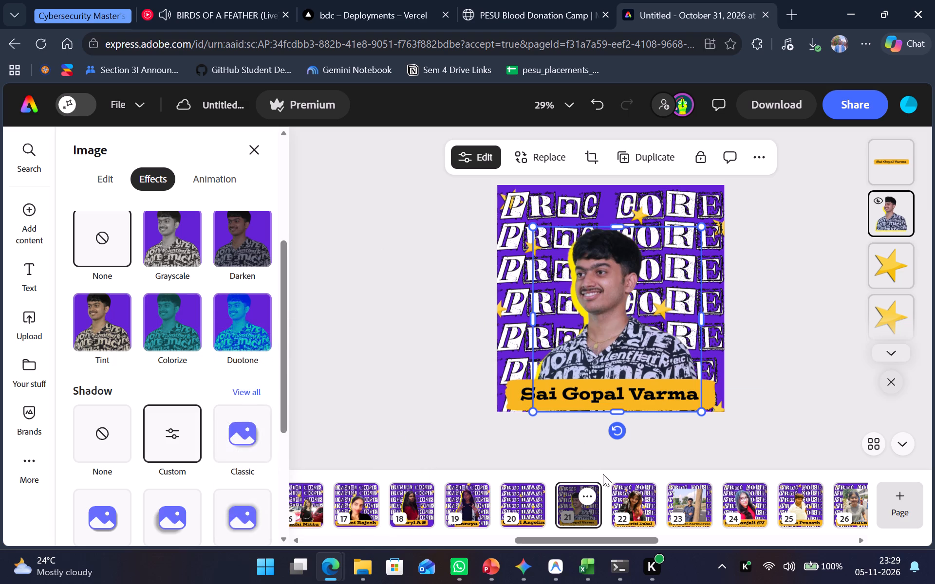
# Remove the background from the portrait photo of the man beside the tree trunk on page 23.
pyautogui.click(631, 493)
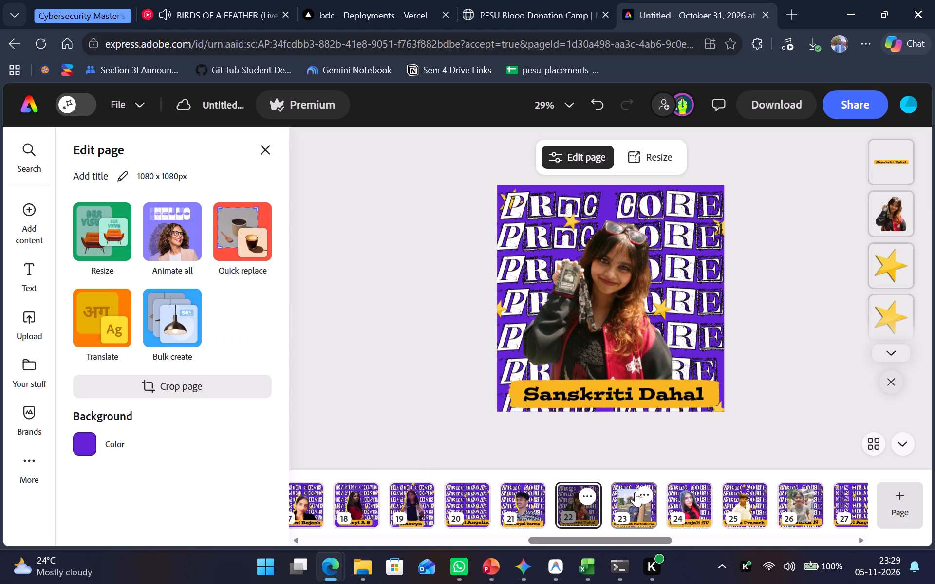
pyautogui.click(629, 508)
pyautogui.click(572, 304)
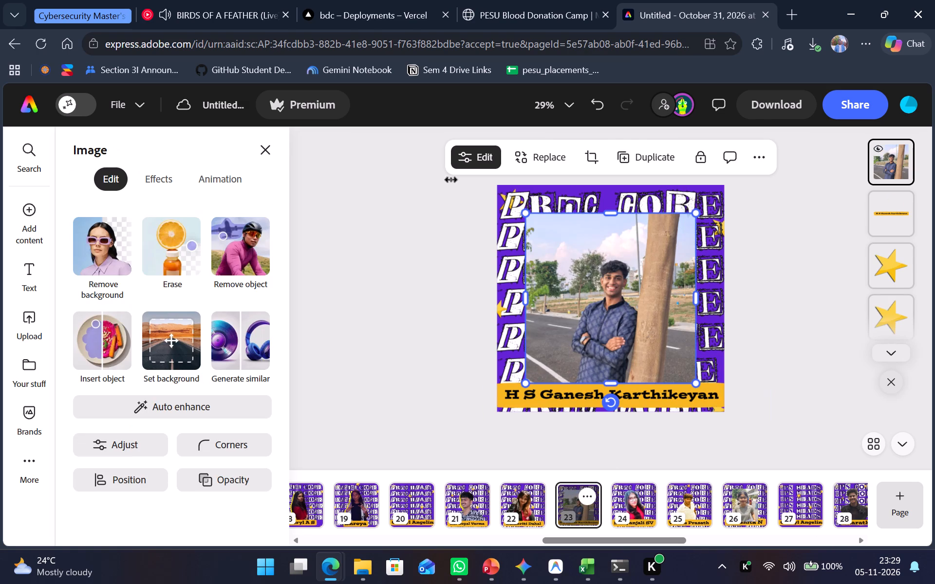
pyautogui.click(109, 255)
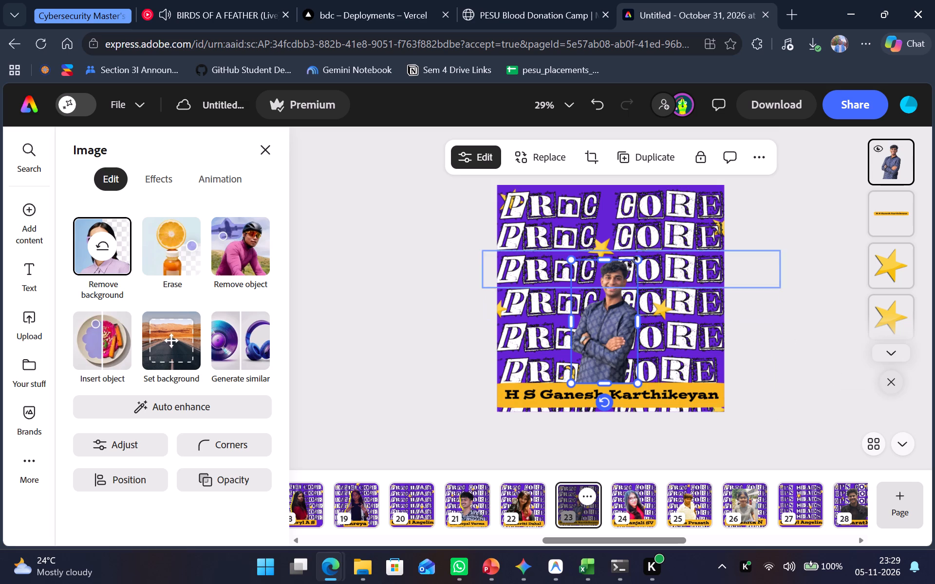
# Enlarge the portrait cutout on page 23 upward and down to the poster's bottom edge.
pyautogui.moveTo(636, 263); pyautogui.dragTo(659, 232)
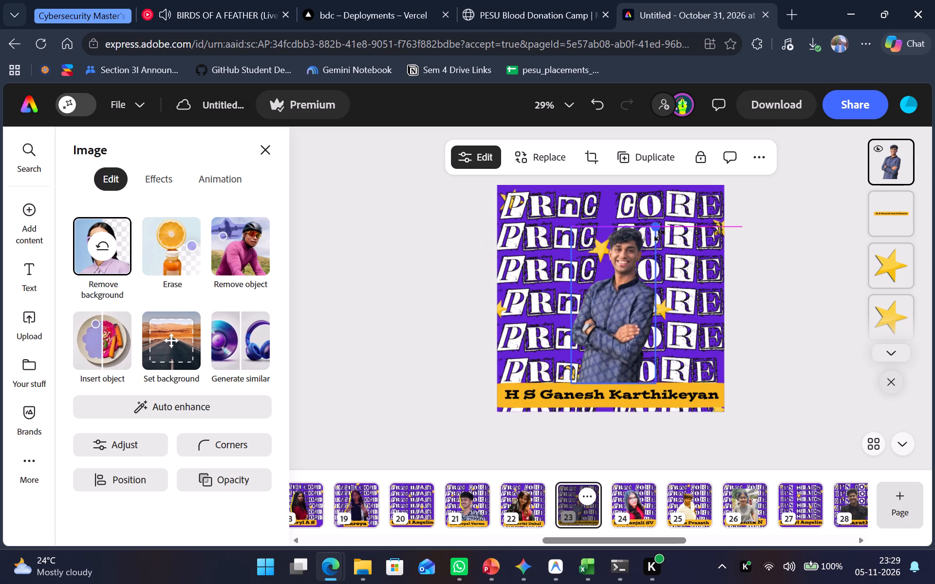
pyautogui.moveTo(573, 383); pyautogui.dragTo(558, 413)
# Move the portrait cutout on page 23 one layer down, beneath the yellow name banner.
pyautogui.moveTo(881, 169); pyautogui.dragTo(897, 228)
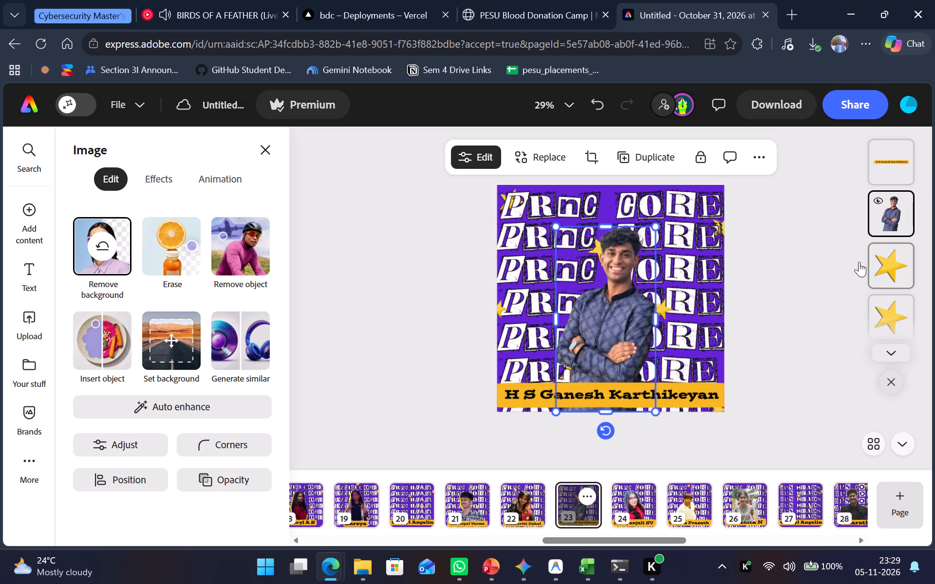
pyautogui.click(785, 300)
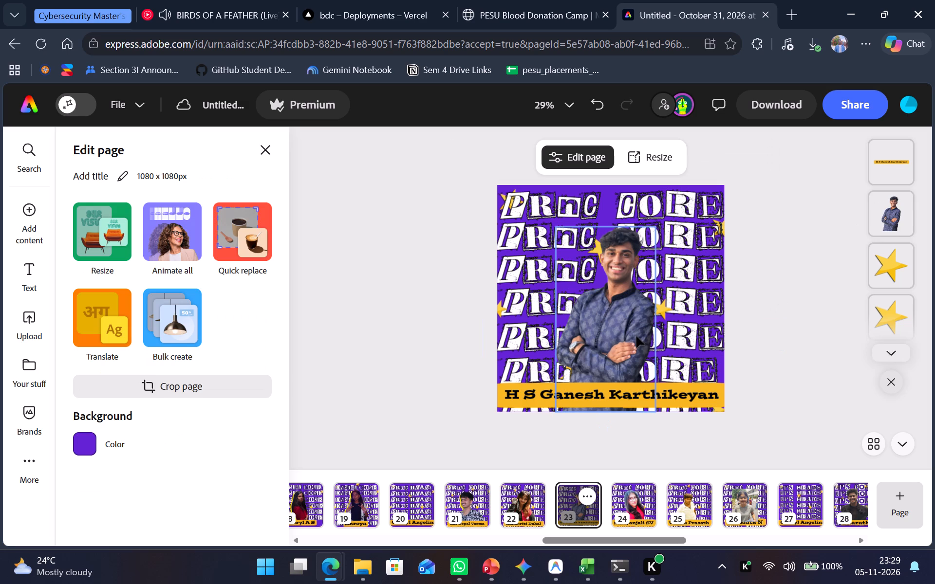
# Give the portrait cutout on page 23 a custom yellow shadow with blur 0, angle -135 and distance 40.
pyautogui.click(636, 336)
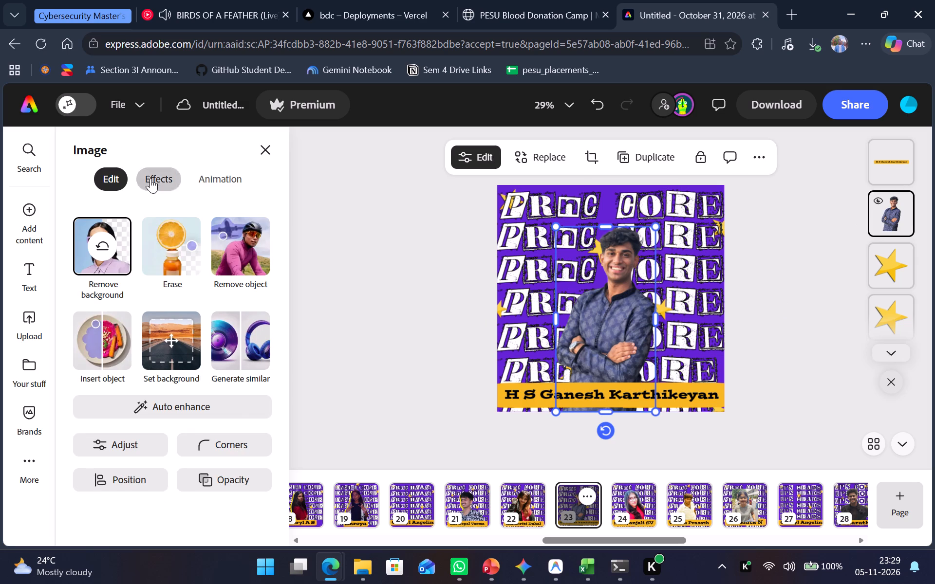
pyautogui.click(150, 178)
pyautogui.scroll(-4, 158, 332)
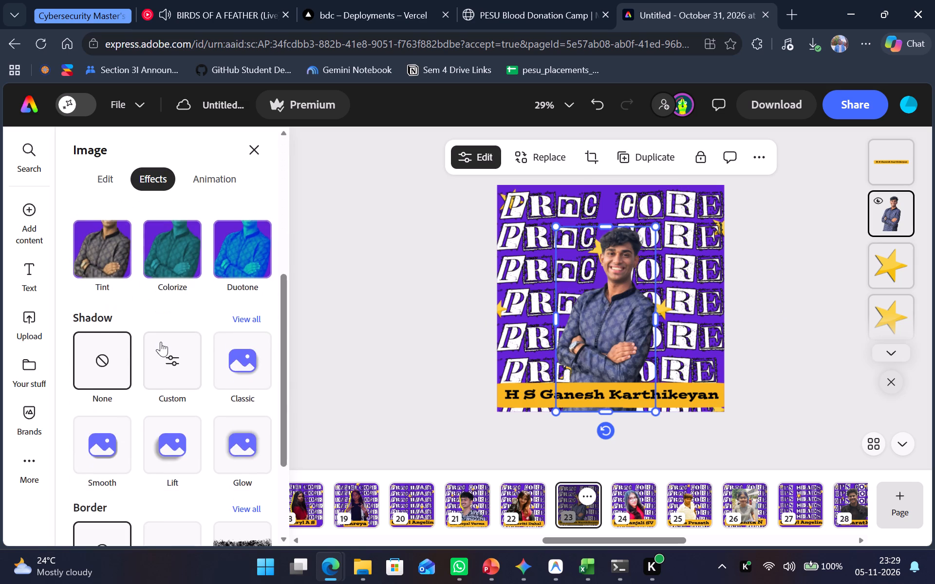
pyautogui.click(161, 342)
pyautogui.click(277, 306)
pyautogui.click(327, 499)
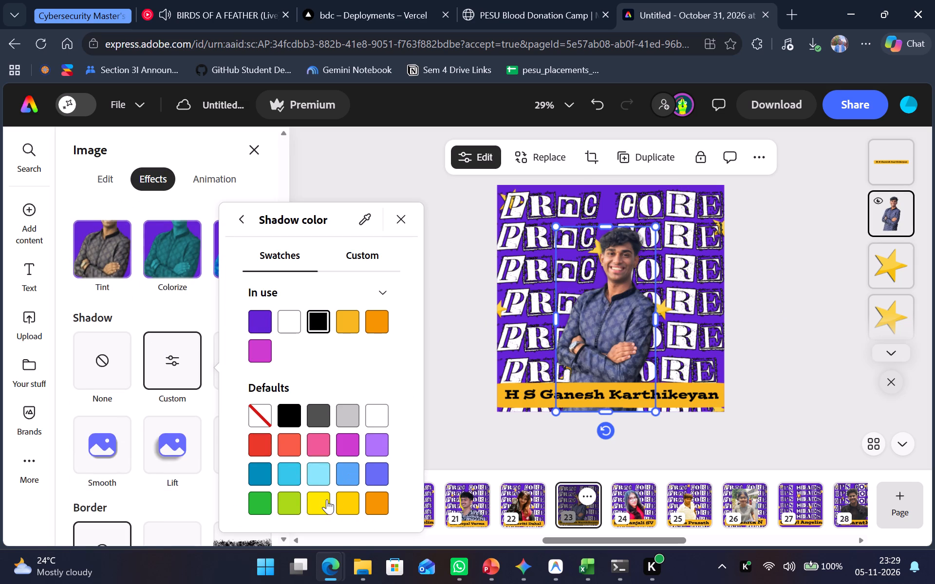
pyautogui.click(241, 213)
pyautogui.moveTo(243, 360); pyautogui.dragTo(205, 368)
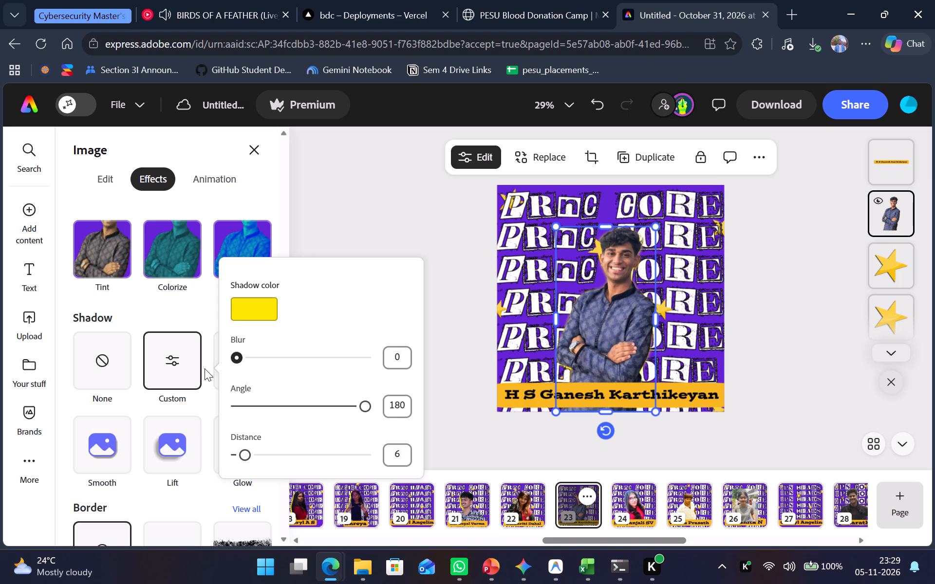
pyautogui.moveTo(205, 368); pyautogui.dragTo(198, 369)
pyautogui.doubleClick(393, 401)
pyautogui.write('-135')
pyautogui.doubleClick(397, 458)
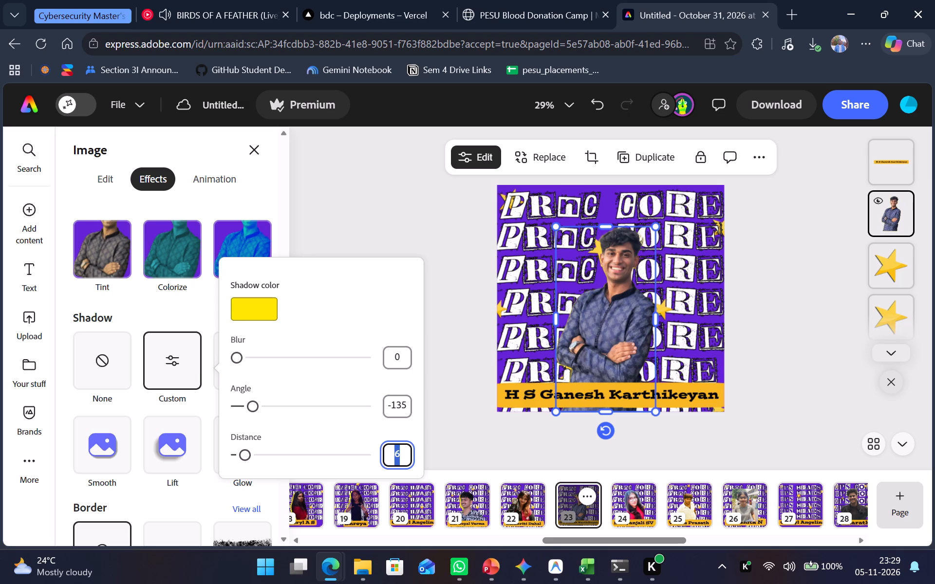
pyautogui.write('40')
pyautogui.press('Return')
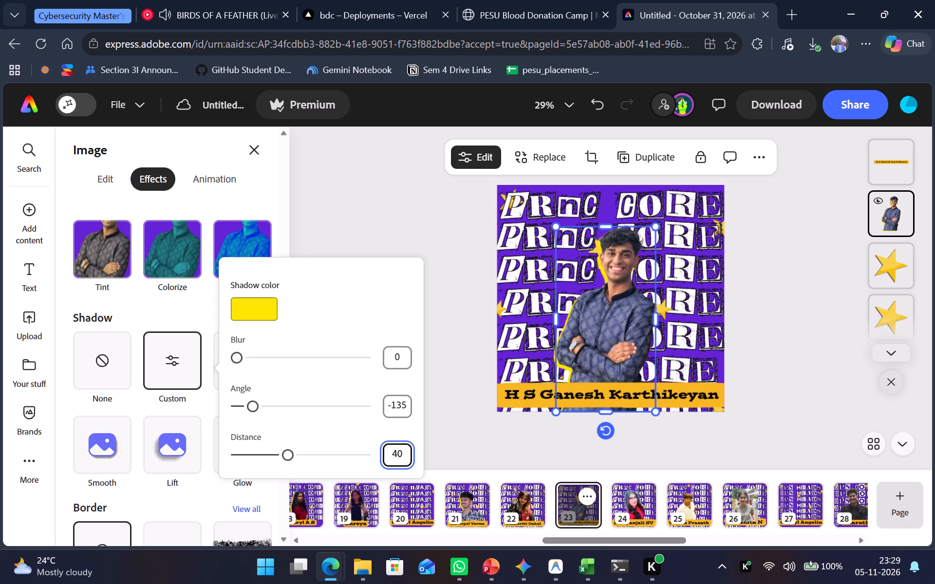
pyautogui.click(470, 243)
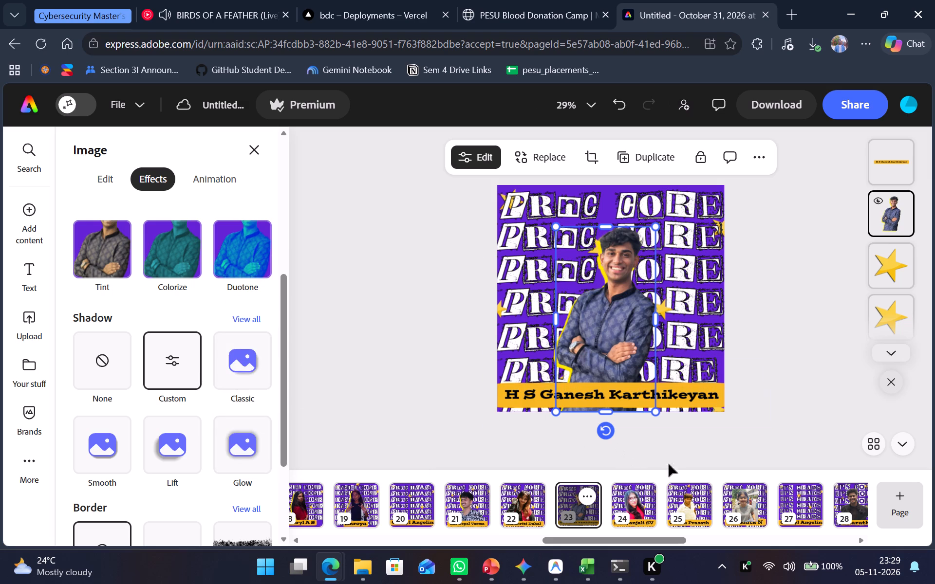
# Remove the background from the portrait photo on the PRnC CORE poster on page 26.
pyautogui.click(742, 510)
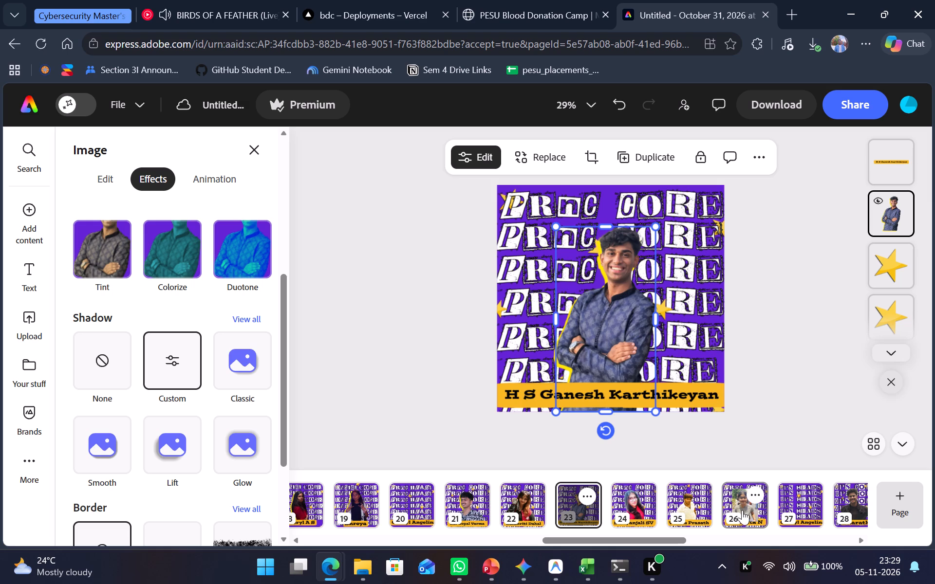
pyautogui.click(609, 318)
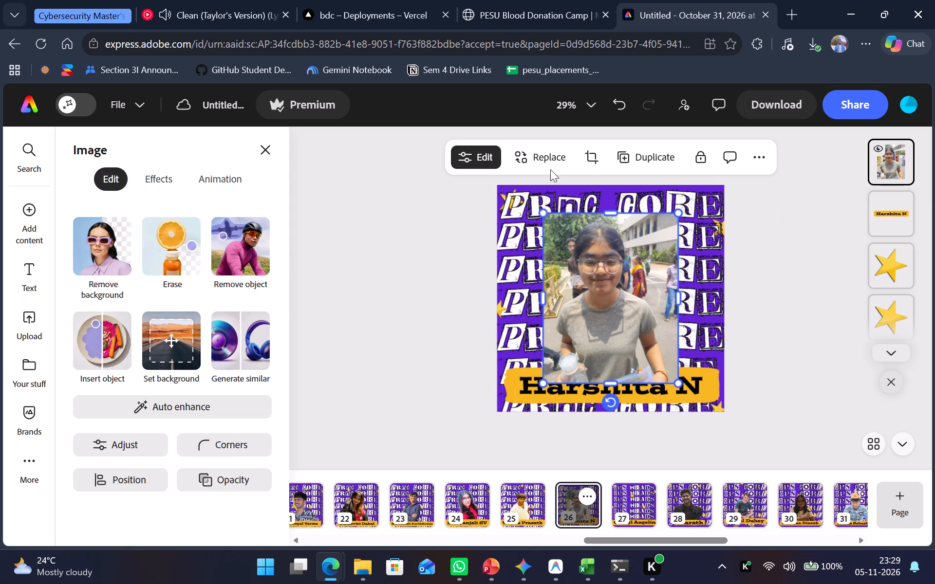
pyautogui.click(104, 263)
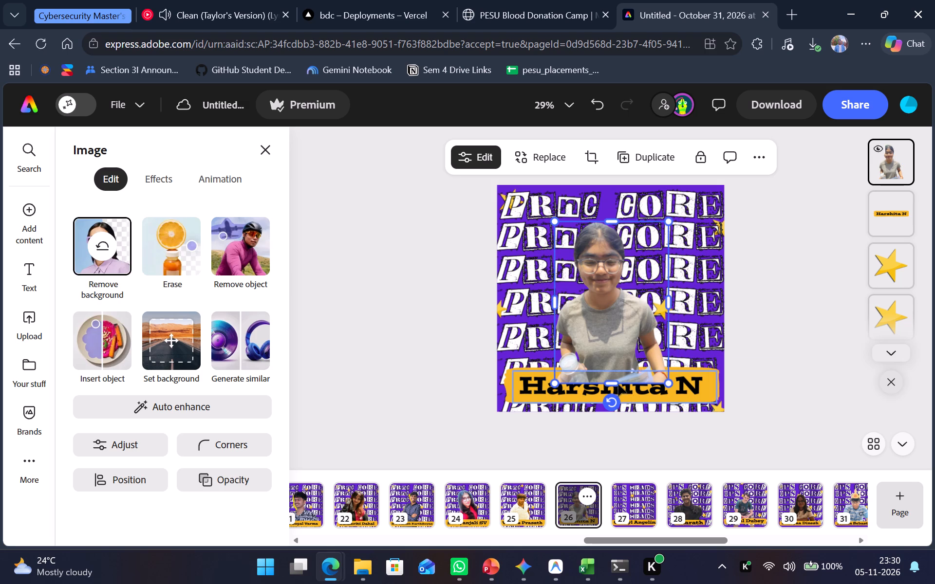
# Crop the bottom of the portrait cutout on page 26, then enlarge and centre it so it reaches the poster's bottom edge.
pyautogui.moveTo(617, 384); pyautogui.dragTo(617, 365)
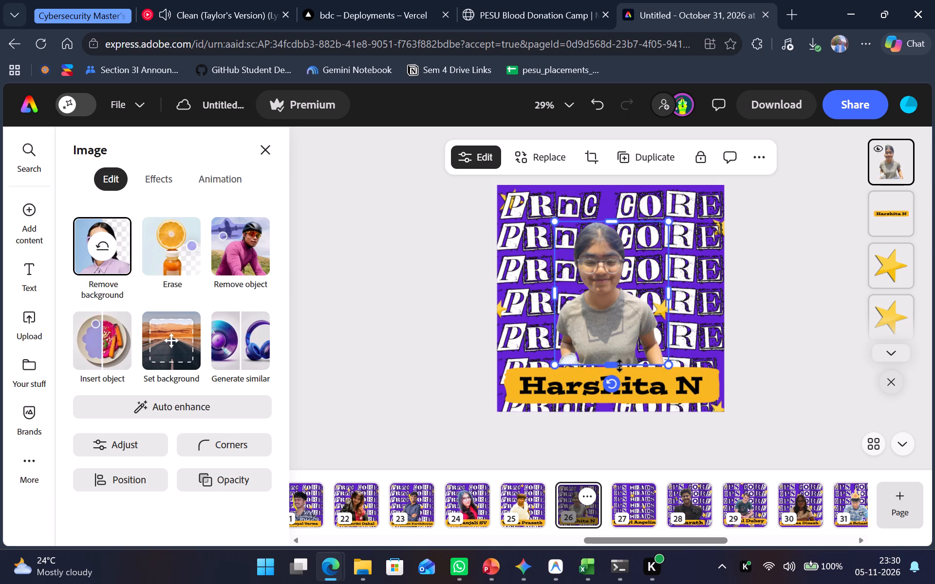
pyautogui.moveTo(666, 365); pyautogui.dragTo(699, 413)
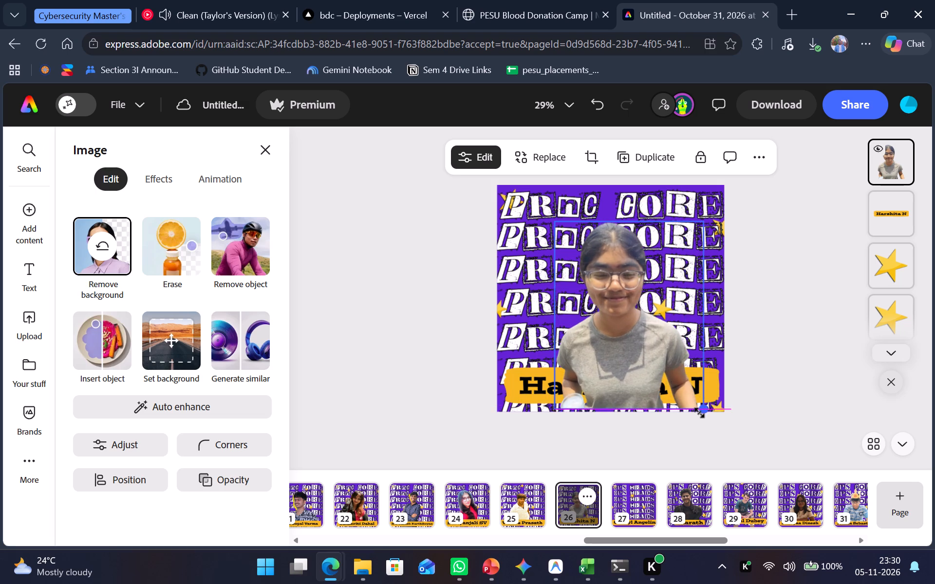
pyautogui.moveTo(699, 413); pyautogui.dragTo(703, 415)
pyautogui.moveTo(656, 343); pyautogui.dragTo(645, 342)
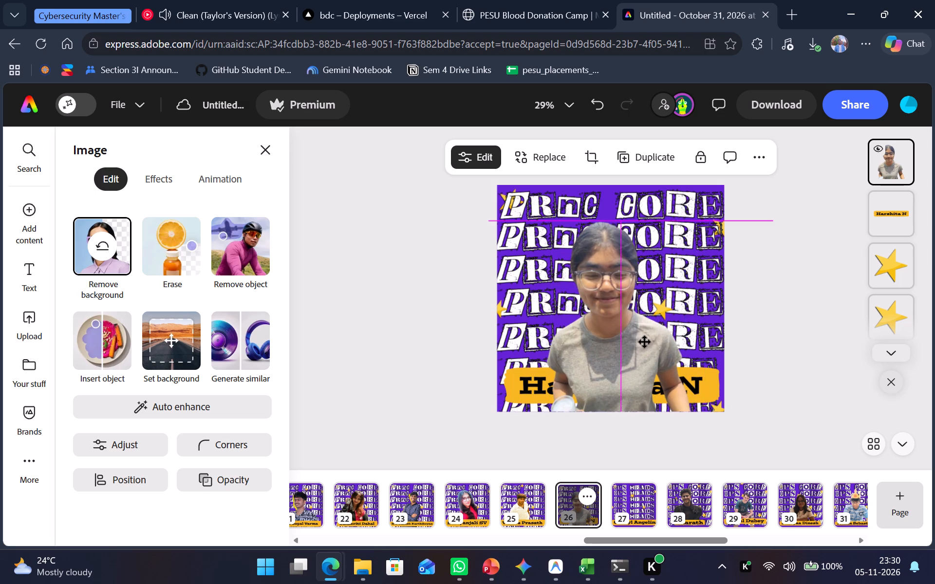
pyautogui.moveTo(645, 342); pyautogui.dragTo(641, 342)
pyautogui.moveTo(538, 223); pyautogui.dragTo(546, 235)
# Move the portrait cutout on page 26 one layer down, beneath the yellow name banner.
pyautogui.moveTo(878, 170); pyautogui.dragTo(884, 192)
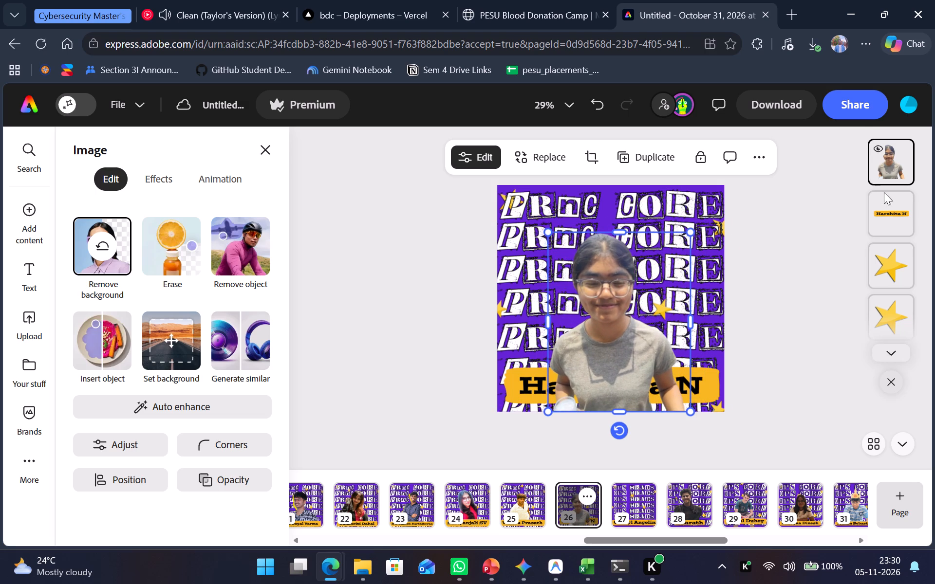
pyautogui.moveTo(884, 192); pyautogui.dragTo(888, 231)
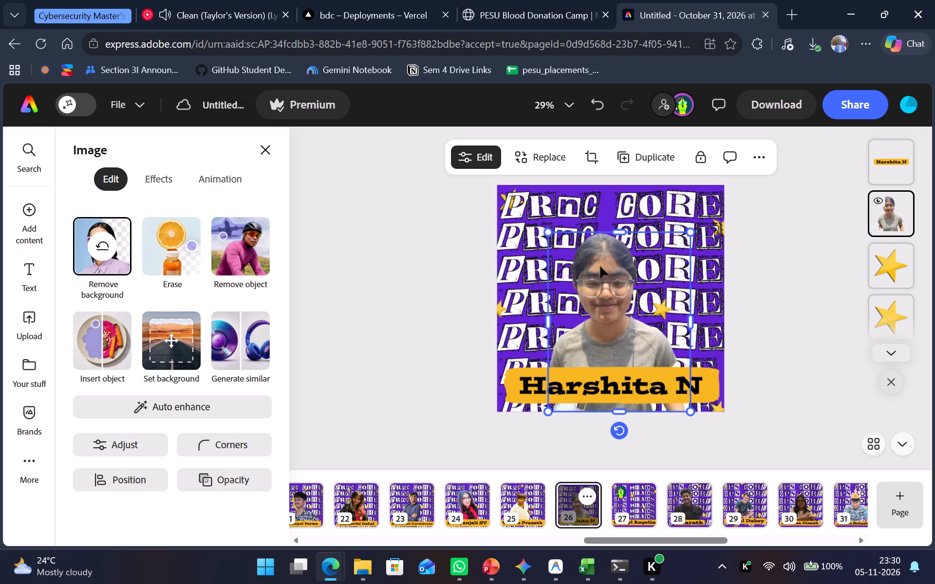
# Give the portrait cutout on page 26 a custom yellow shadow with blur 0, angle -135 and distance 40.
pyautogui.click(156, 178)
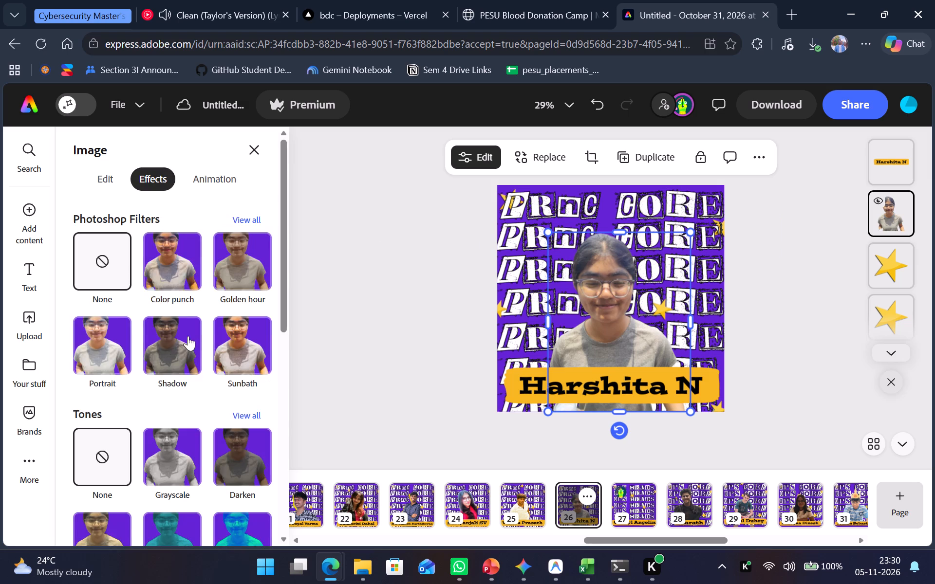
pyautogui.scroll(-4, 187, 336)
pyautogui.click(176, 343)
pyautogui.moveTo(244, 356); pyautogui.dragTo(243, 356)
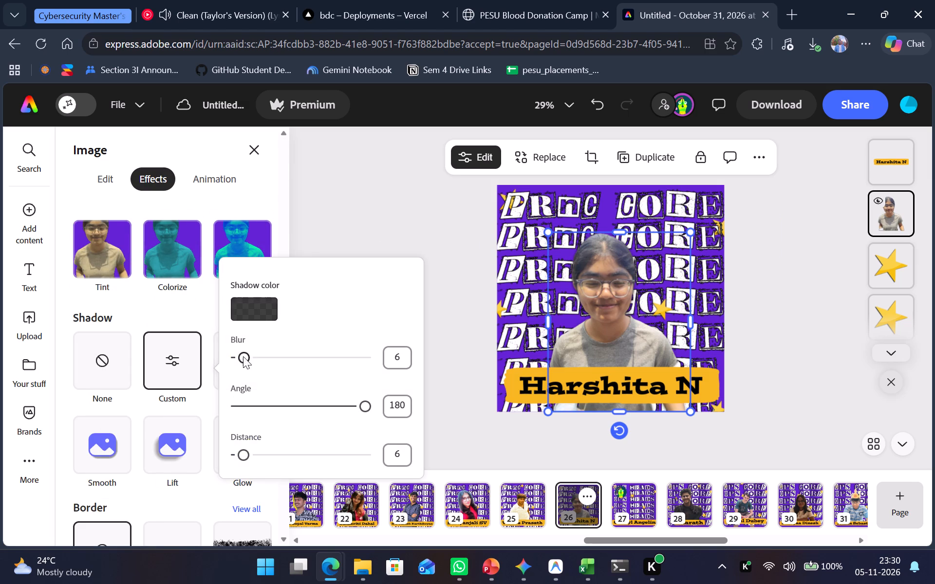
pyautogui.moveTo(243, 356); pyautogui.dragTo(211, 361)
pyautogui.doubleClick(394, 403)
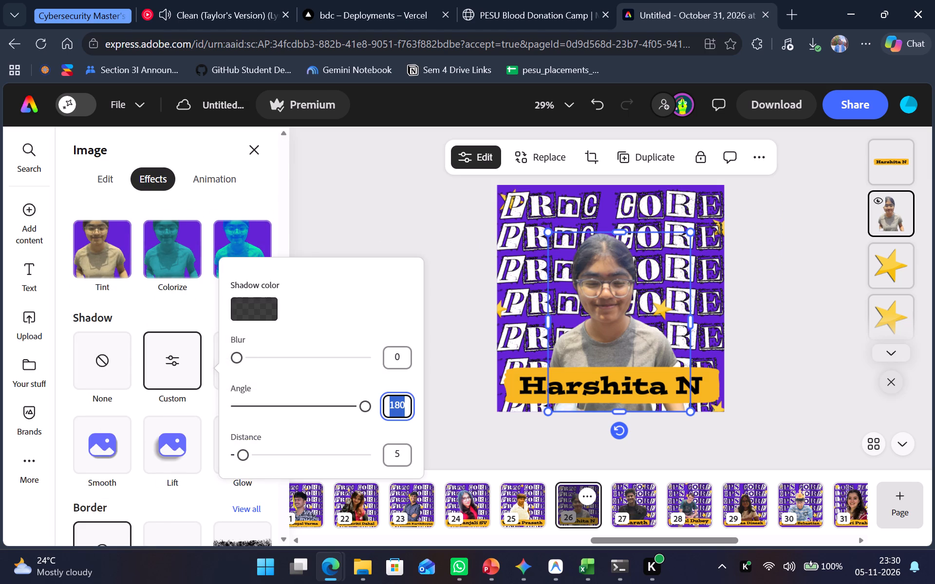
pyautogui.write('-135')
pyautogui.press('Return')
pyautogui.press('Tab')
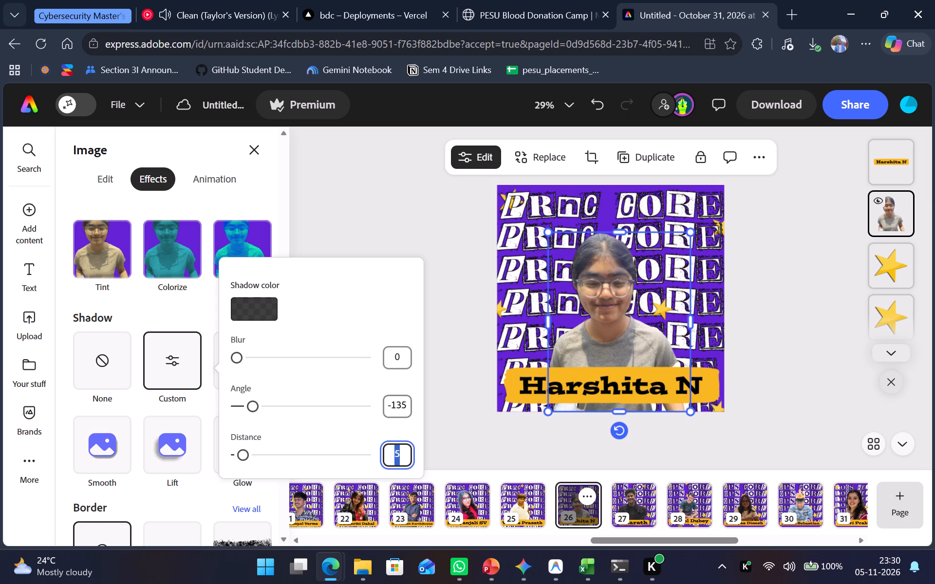
pyautogui.write('40')
pyautogui.click(250, 309)
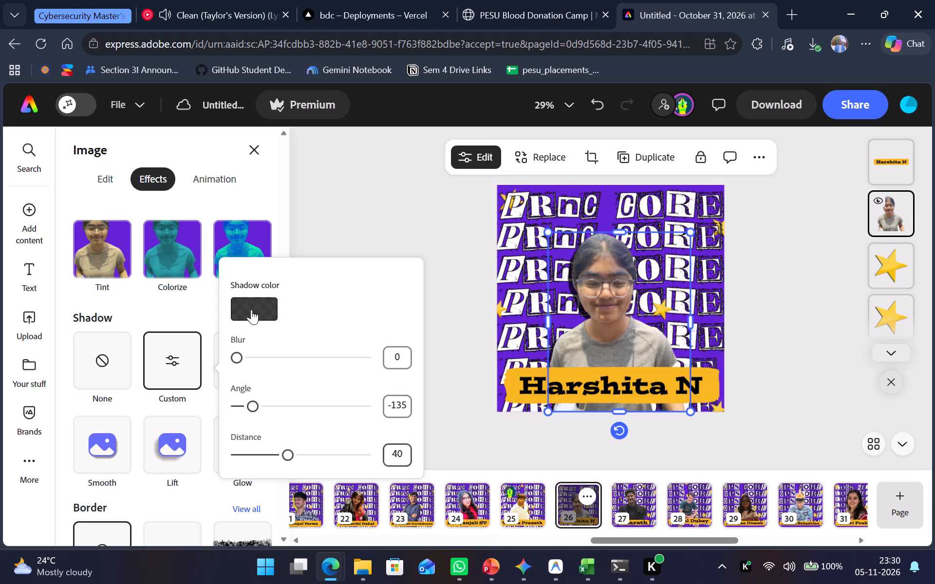
pyautogui.click(321, 501)
pyautogui.click(447, 344)
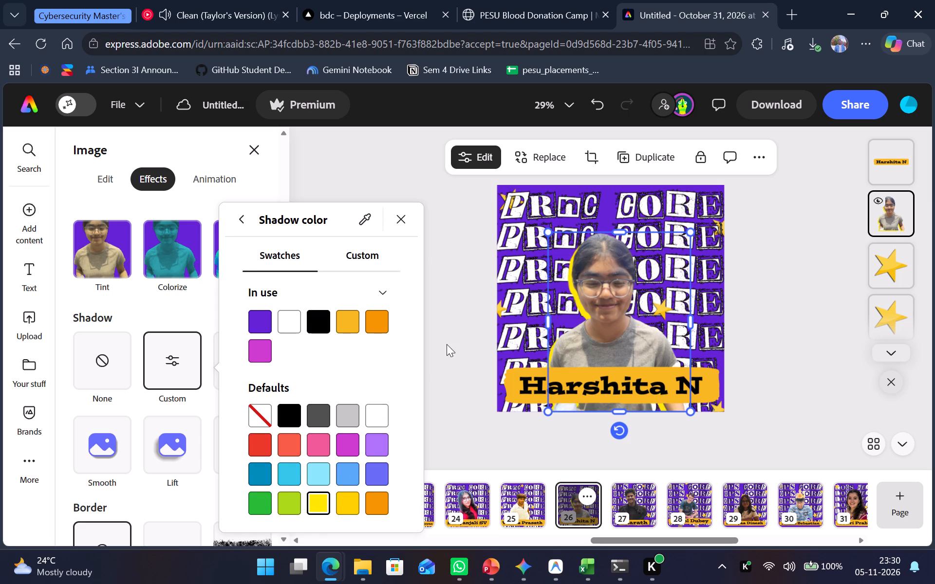
# On the OPS CORE poster on page 27, slightly enlarge the portrait cutout and centre it against the poster's bottom edge.
pyautogui.click(639, 511)
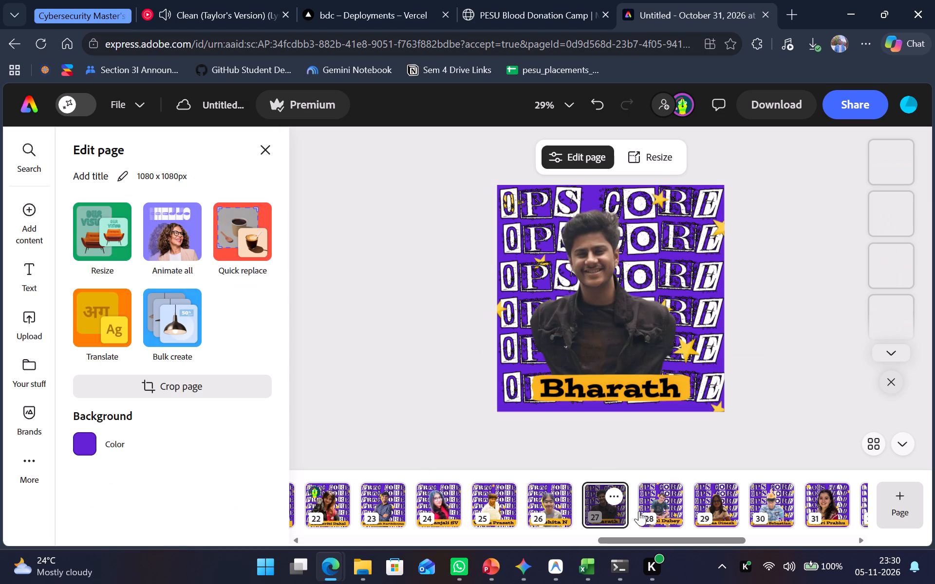
pyautogui.click(621, 331)
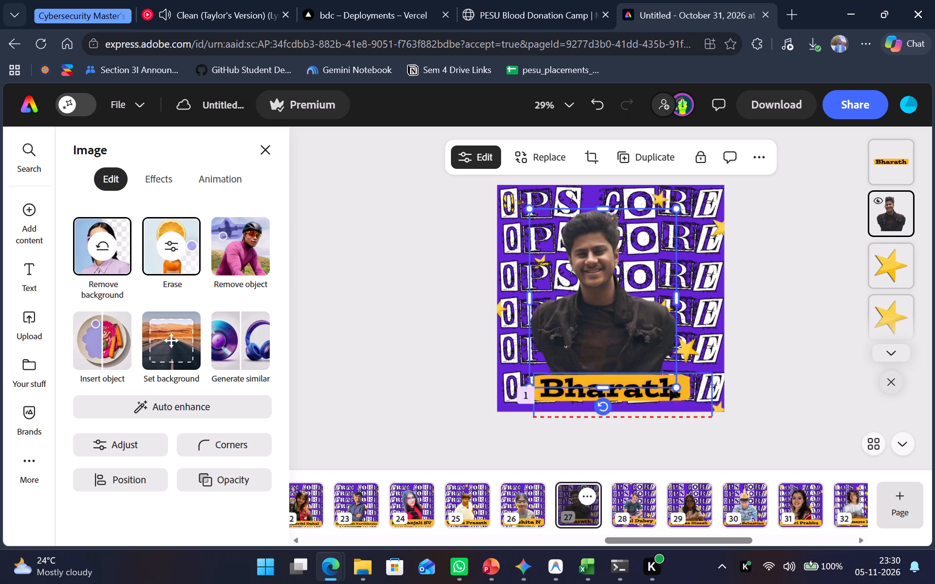
pyautogui.moveTo(673, 387); pyautogui.dragTo(692, 408)
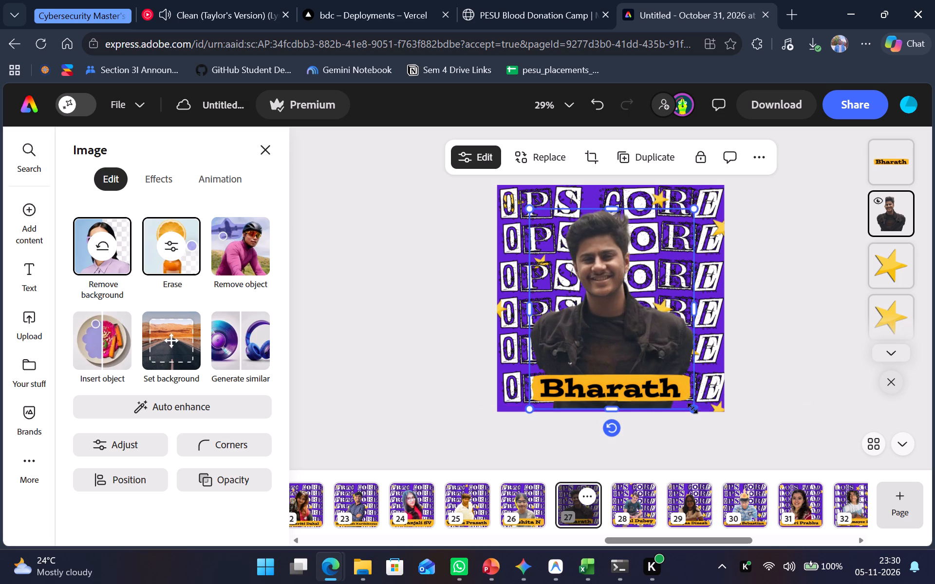
pyautogui.moveTo(524, 212); pyautogui.dragTo(537, 223)
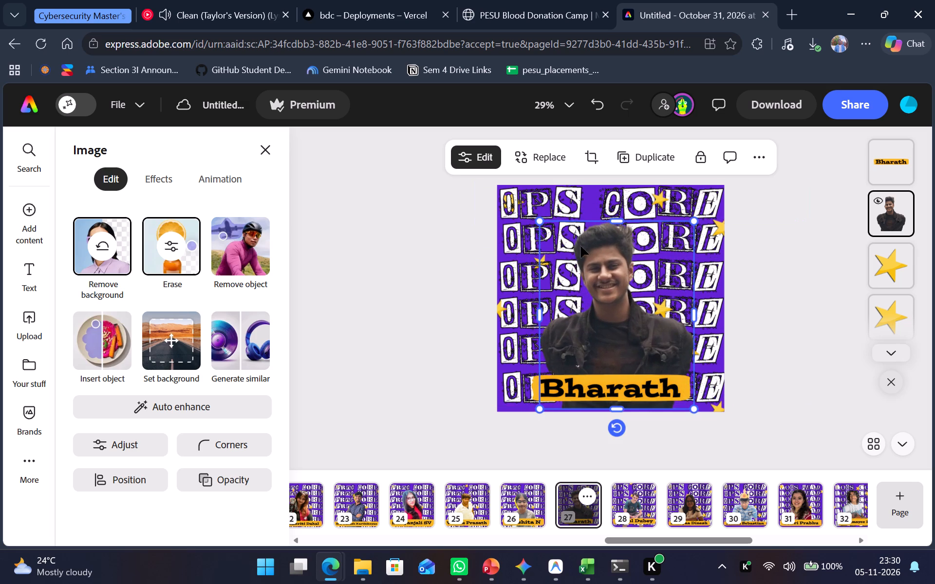
pyautogui.moveTo(612, 273); pyautogui.dragTo(606, 275)
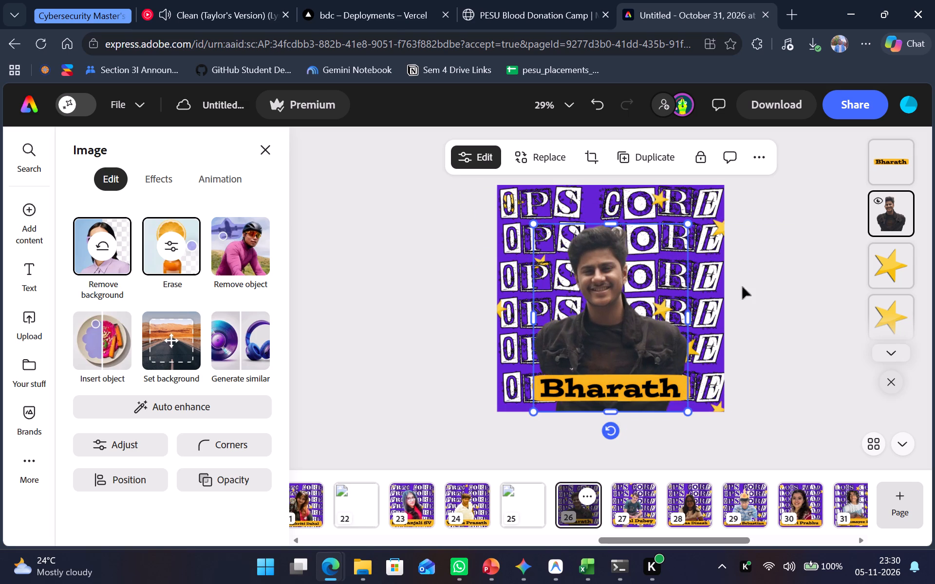
pyautogui.click(767, 281)
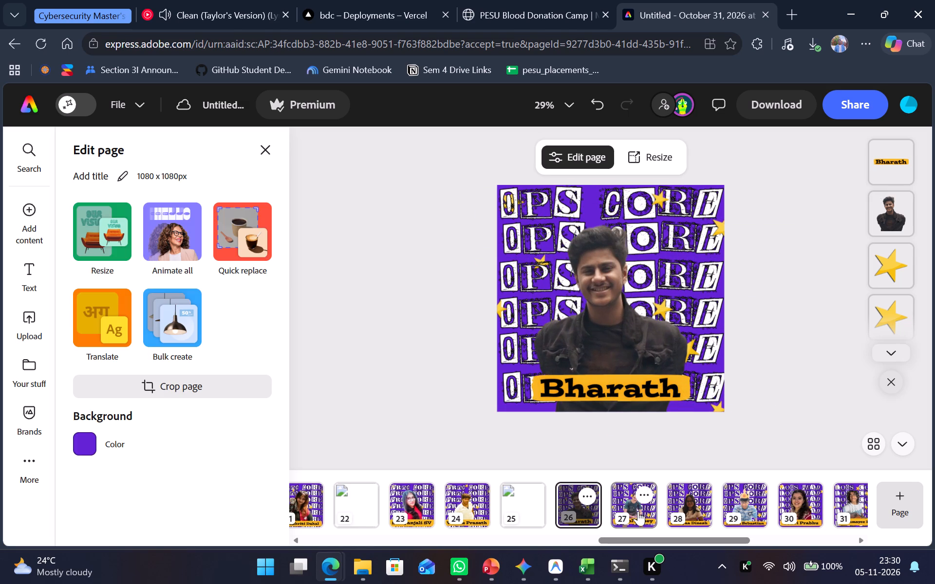
# On the OPS CORE poster on page 28, enlarge the portrait cutout to the bottom edge and centre it behind the name banner.
pyautogui.click(638, 511)
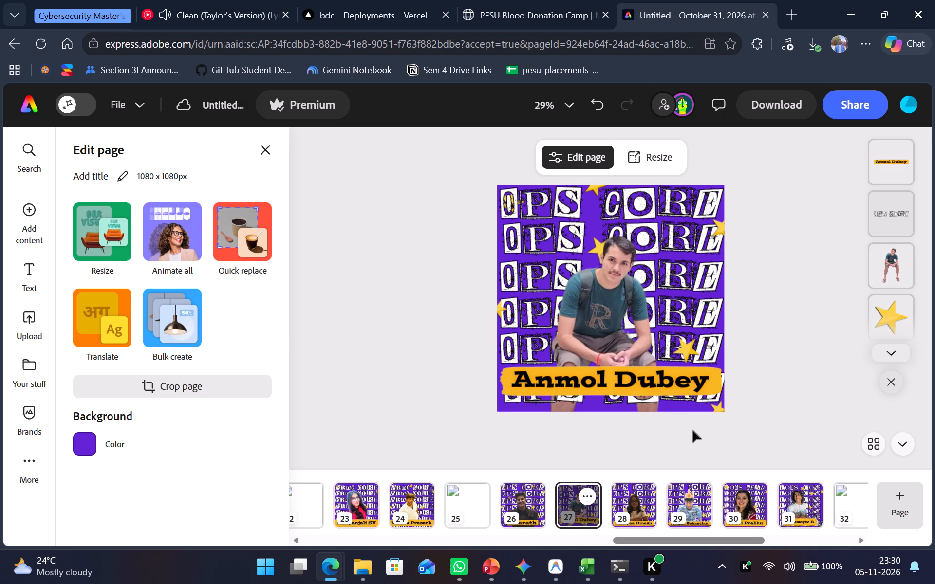
pyautogui.click(634, 510)
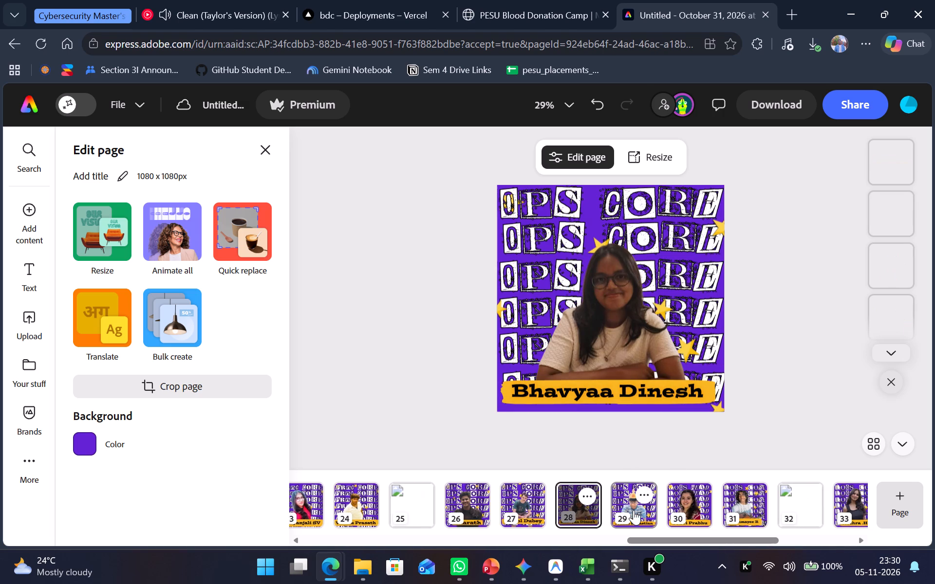
pyautogui.click(628, 340)
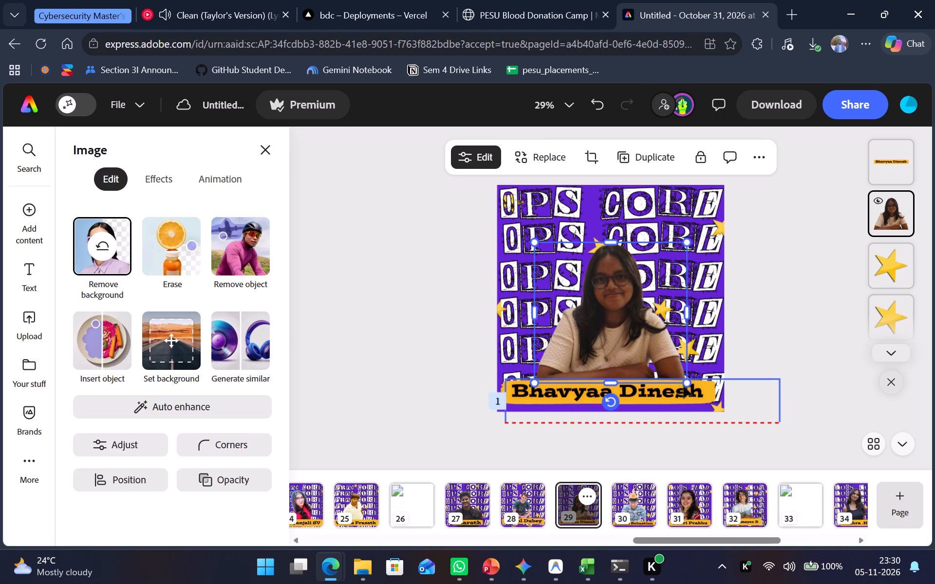
pyautogui.moveTo(688, 385); pyautogui.dragTo(704, 404)
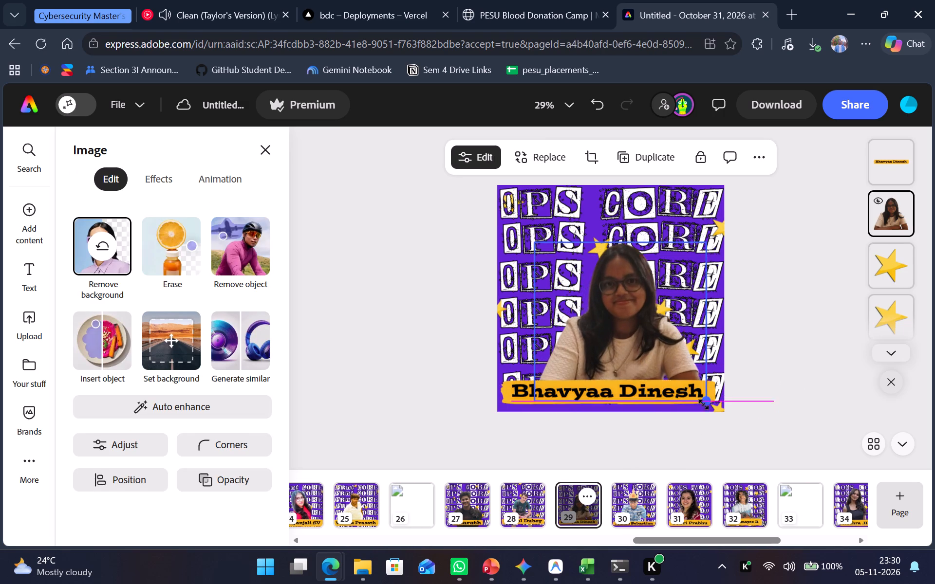
pyautogui.moveTo(704, 404); pyautogui.dragTo(713, 417)
pyautogui.moveTo(649, 343); pyautogui.dragTo(626, 342)
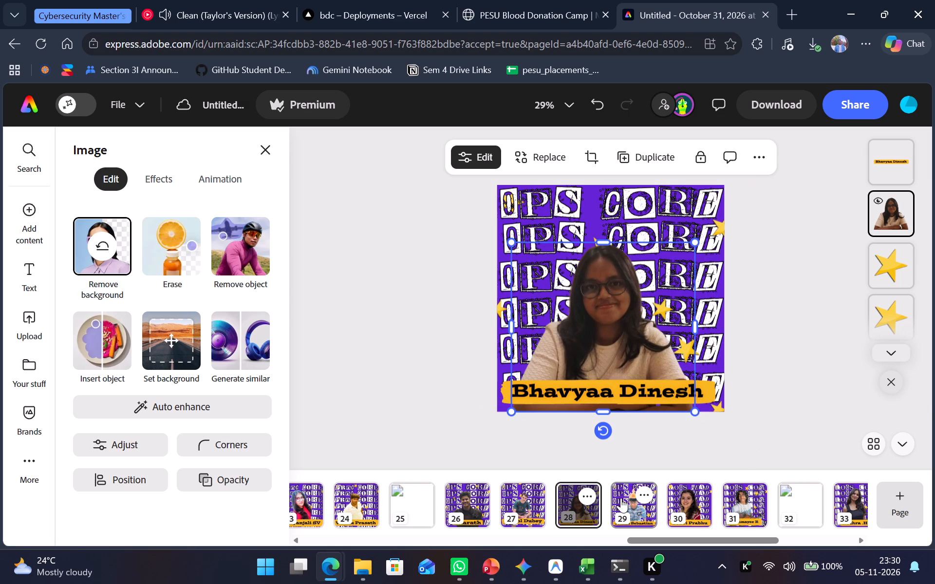
# On the OPS CORE poster on page 29, enlarge the crowned portrait cutout and shift it down past the poster's bottom edge.
pyautogui.click(624, 500)
pyautogui.click(601, 345)
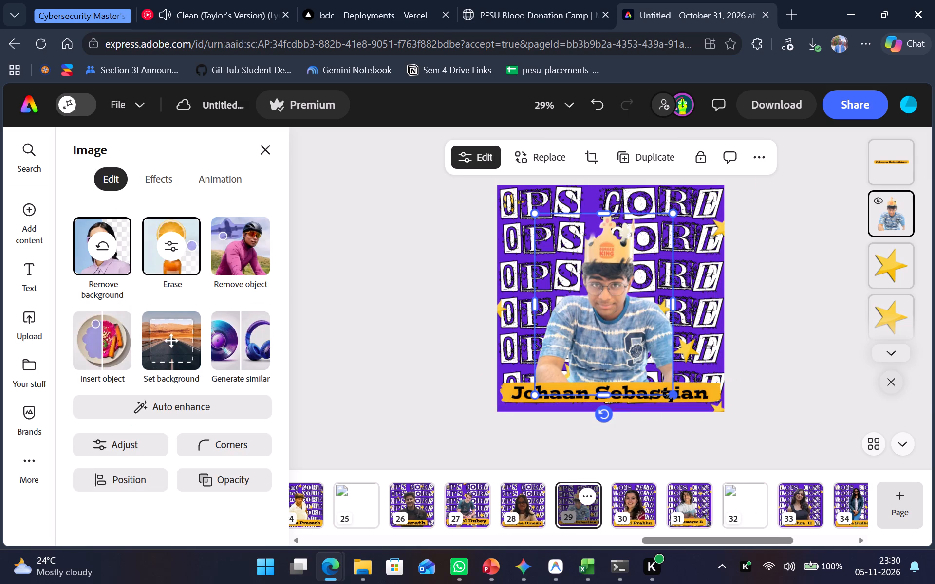
pyautogui.moveTo(668, 397); pyautogui.dragTo(691, 418)
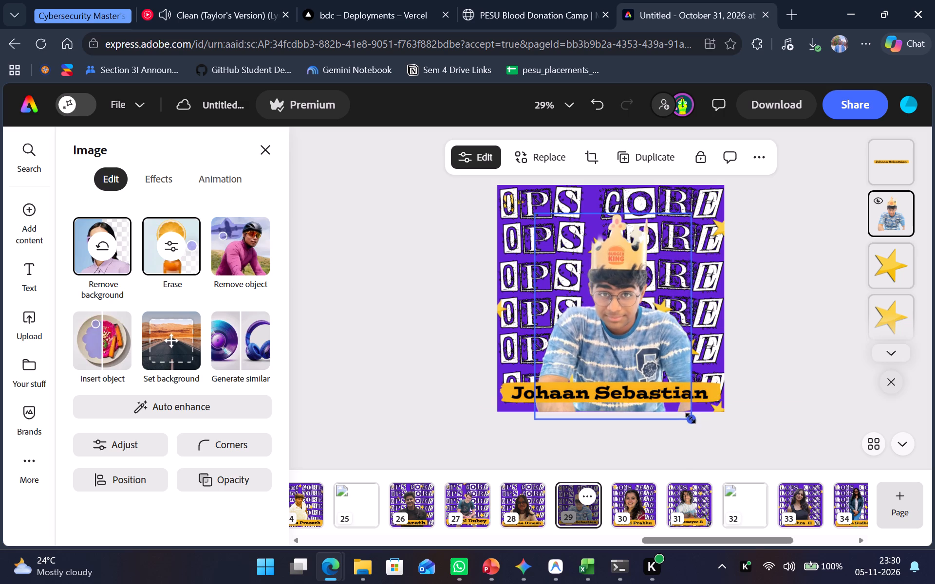
pyautogui.moveTo(691, 418); pyautogui.dragTo(691, 418)
pyautogui.moveTo(628, 342); pyautogui.dragTo(613, 343)
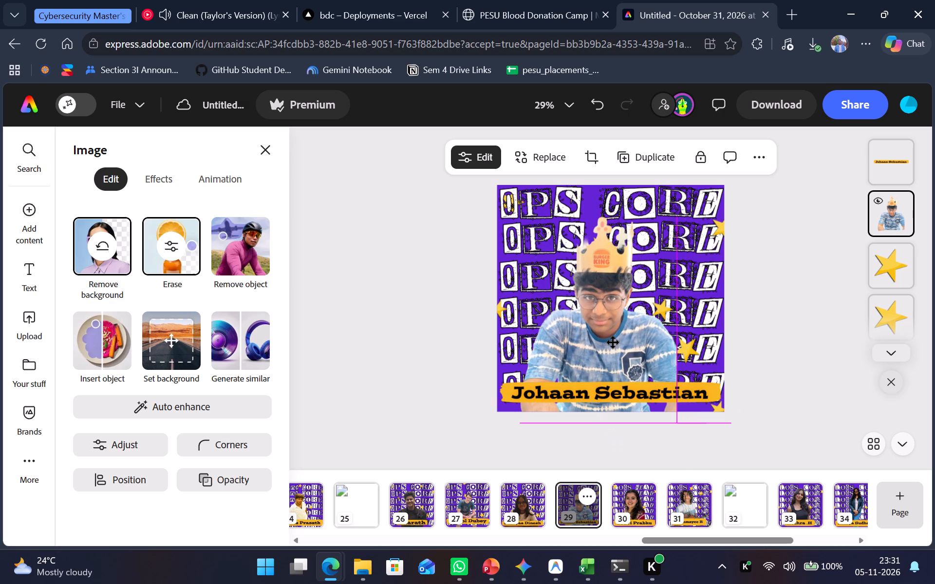
pyautogui.moveTo(613, 343); pyautogui.dragTo(617, 354)
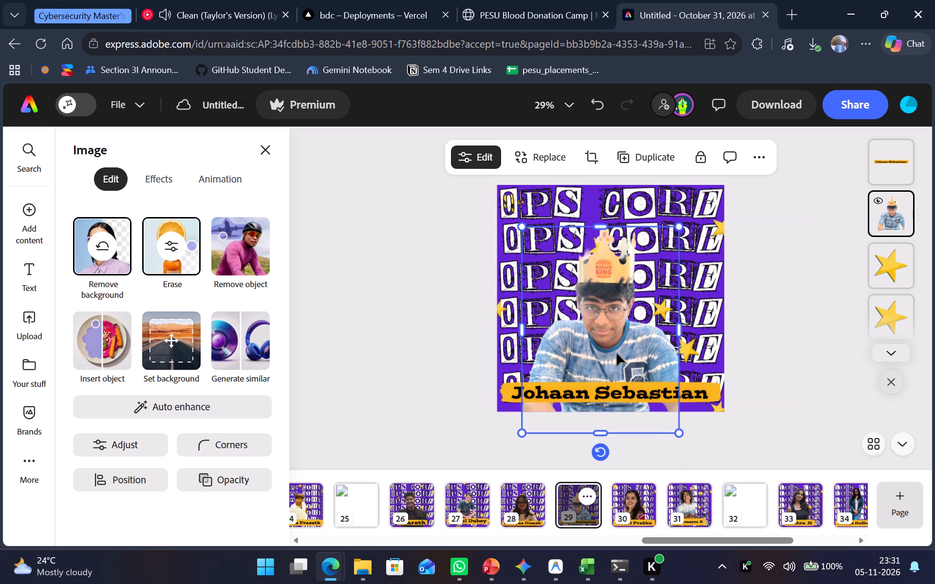
# On the LOGS HEAD poster on page 30, enlarge the portrait cutout to the poster's bottom edge and centre it.
pyautogui.click(637, 509)
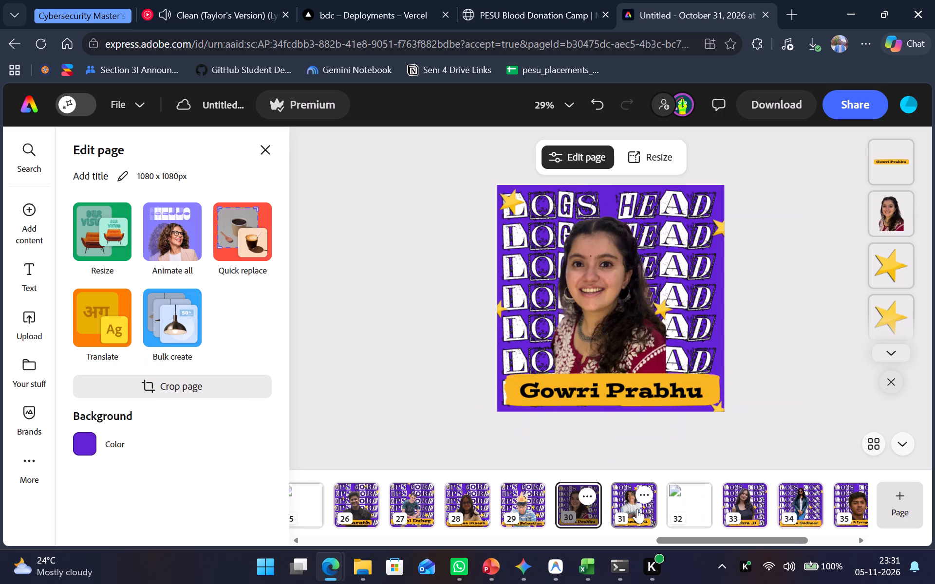
pyautogui.click(631, 516)
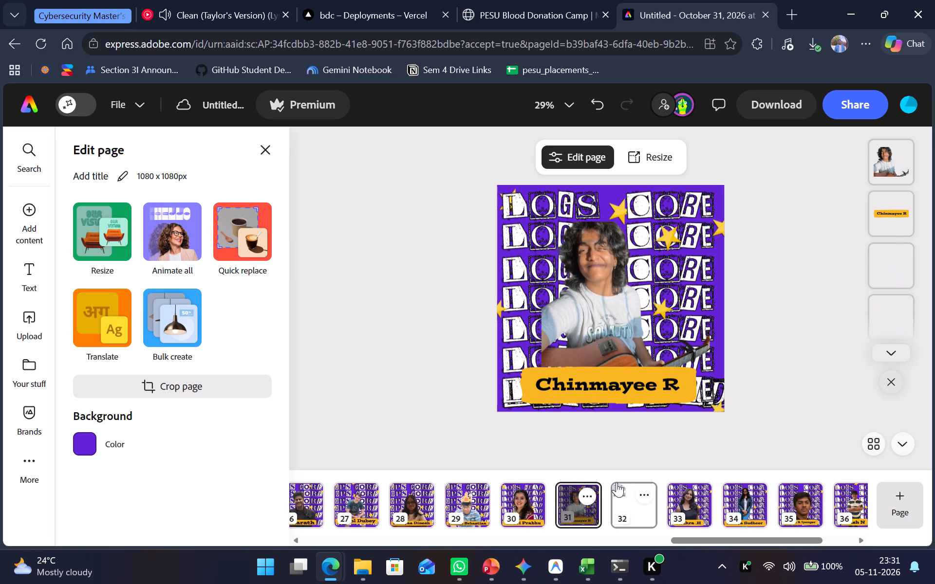
pyautogui.click(535, 509)
pyautogui.click(614, 320)
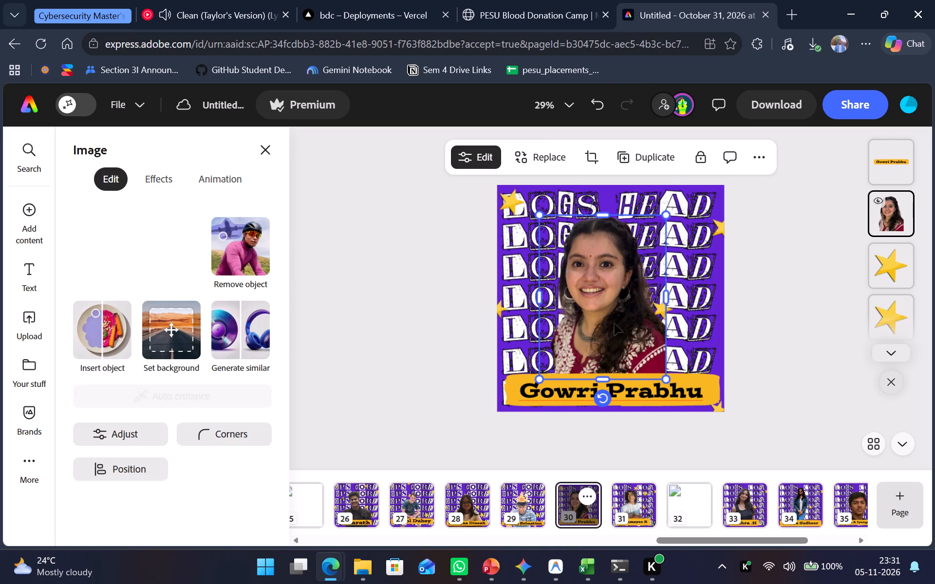
pyautogui.moveTo(663, 381); pyautogui.dragTo(682, 409)
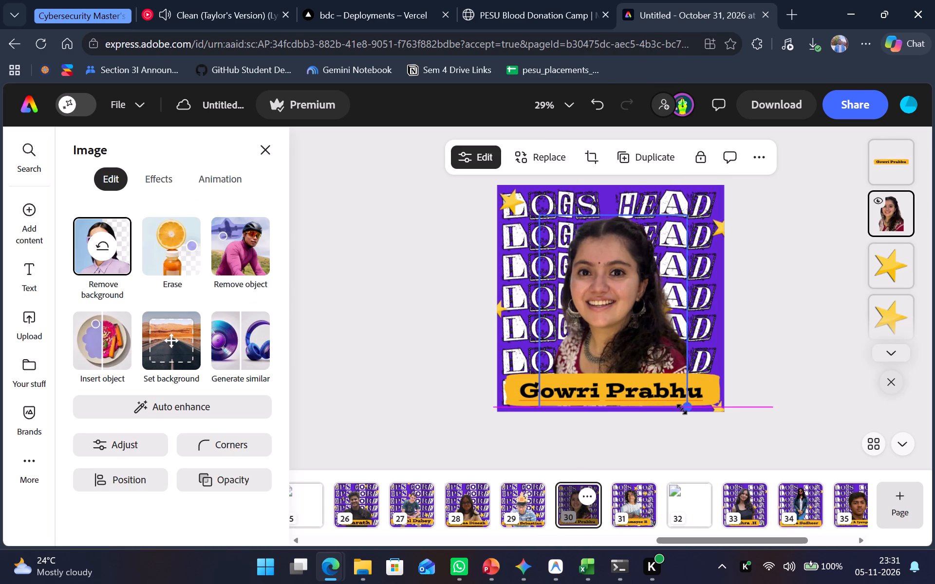
pyautogui.moveTo(682, 409); pyautogui.dragTo(685, 414)
pyautogui.moveTo(630, 318); pyautogui.dragTo(624, 318)
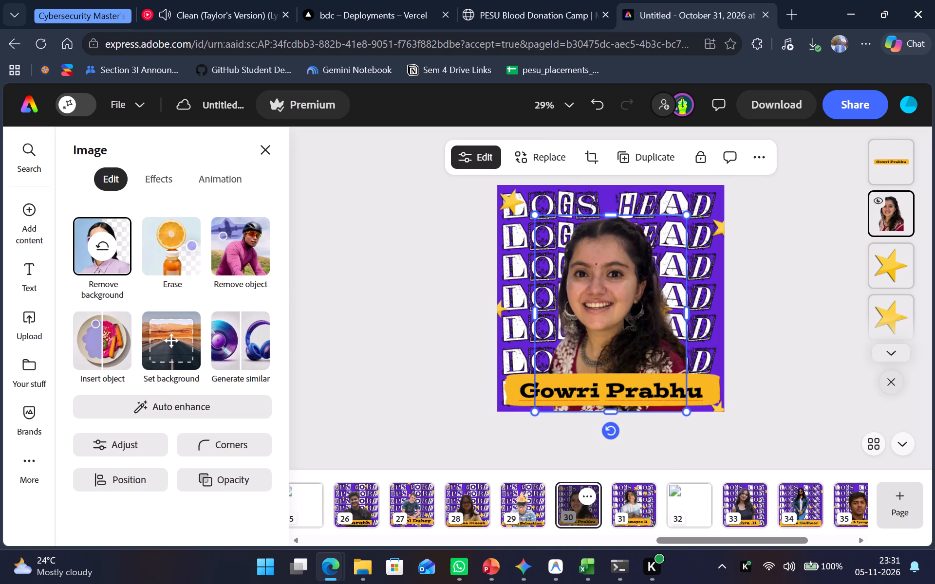
pyautogui.moveTo(534, 218); pyautogui.dragTo(543, 229)
pyautogui.moveTo(620, 282); pyautogui.dragTo(614, 283)
# On the LOGS CORE poster on page 32, move the portrait cutout down to the bottom edge and enlarge it slightly.
pyautogui.click(678, 503)
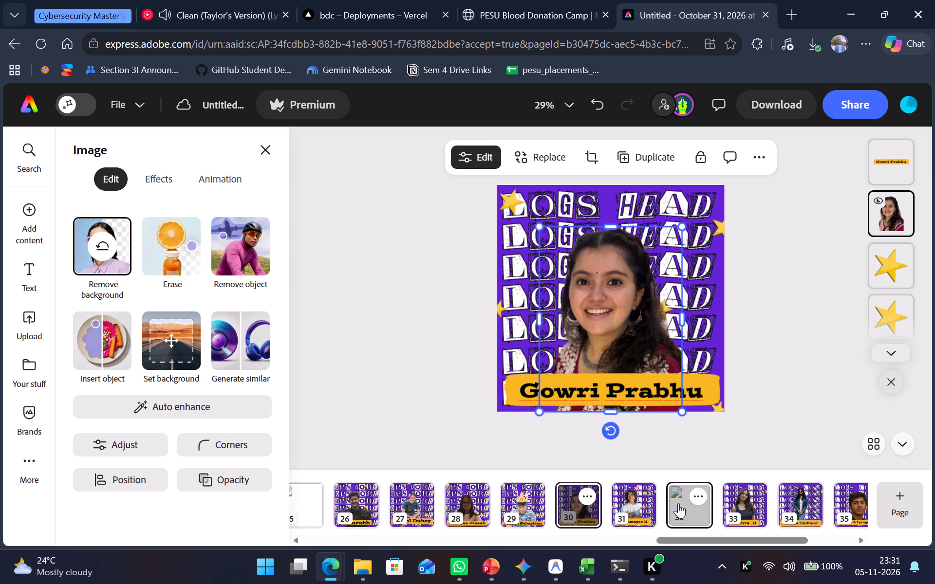
pyautogui.moveTo(608, 345); pyautogui.dragTo(609, 351)
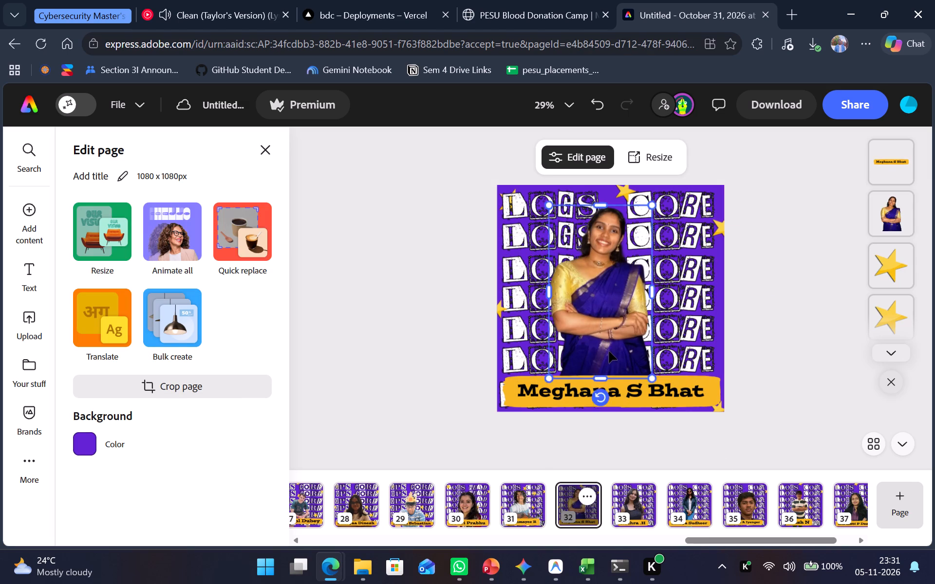
pyautogui.moveTo(609, 351); pyautogui.dragTo(612, 378)
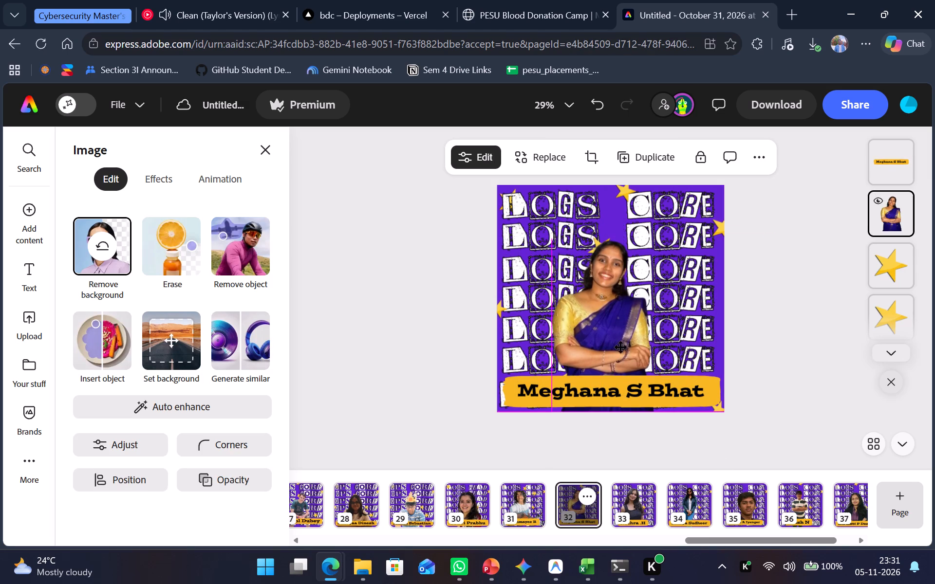
pyautogui.moveTo(654, 239); pyautogui.dragTo(666, 229)
pyautogui.click(463, 399)
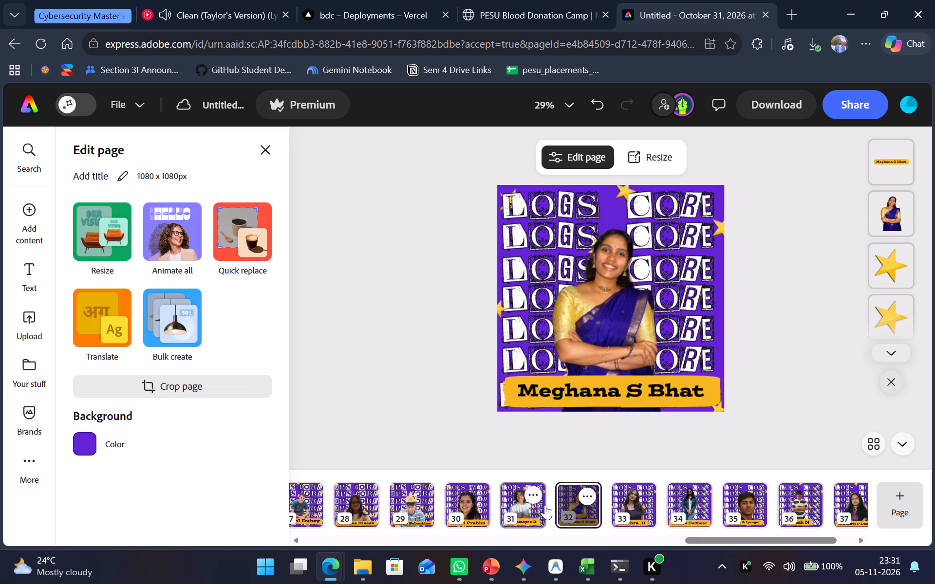
# On the LOGS CORE poster on page 31, move the guitar portrait cutout to the bottom edge, layer it behind the name banner, enlarge and centre it.
pyautogui.click(538, 513)
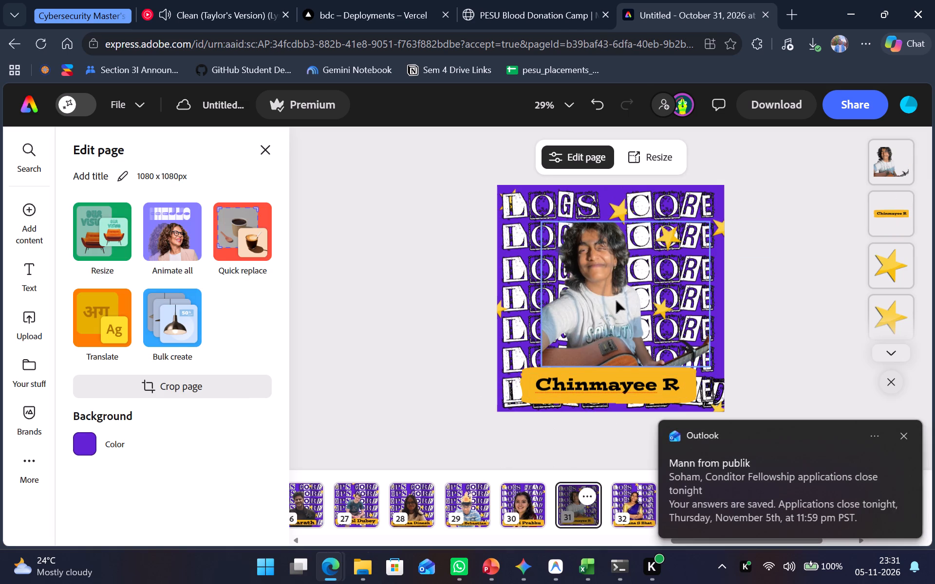
pyautogui.moveTo(617, 301); pyautogui.dragTo(615, 335)
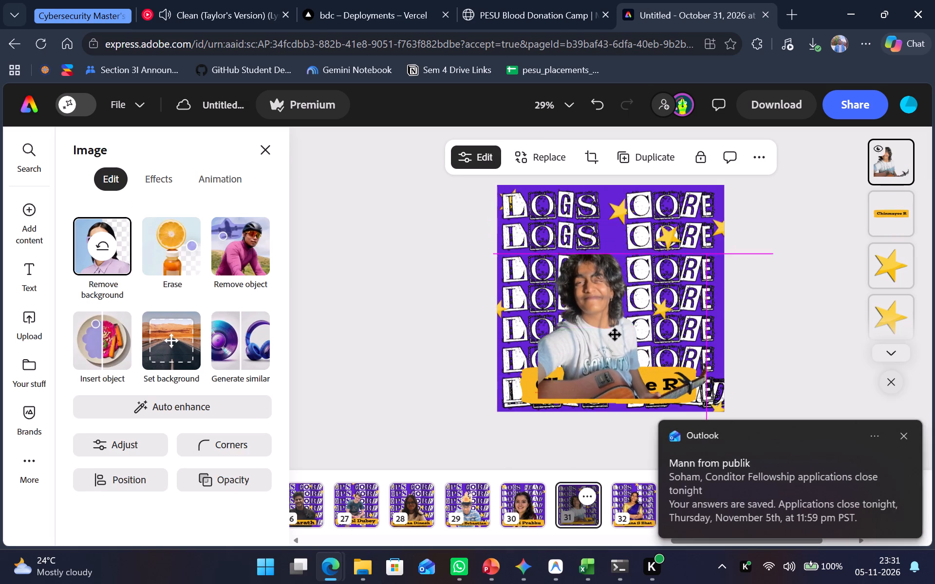
pyautogui.moveTo(615, 335); pyautogui.dragTo(618, 347)
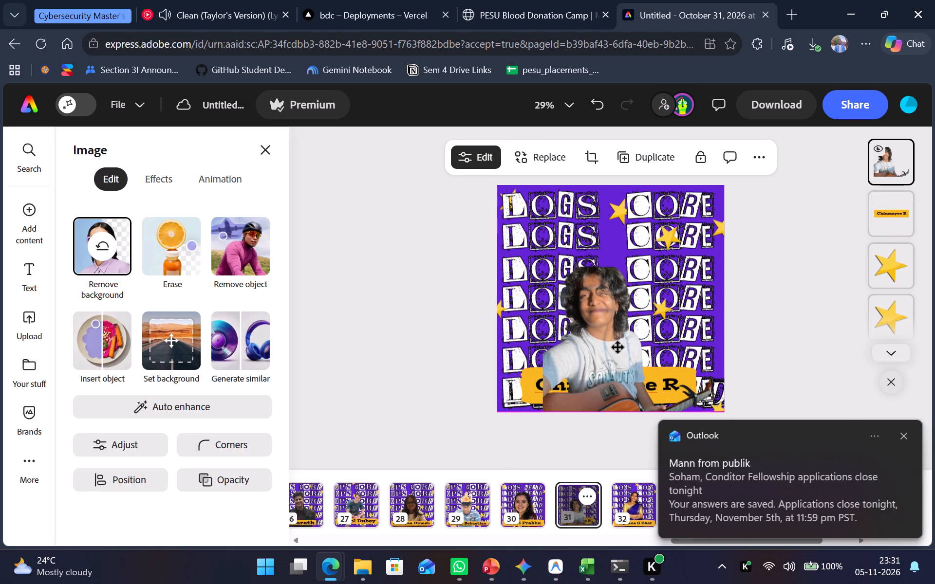
pyautogui.moveTo(618, 347); pyautogui.dragTo(622, 345)
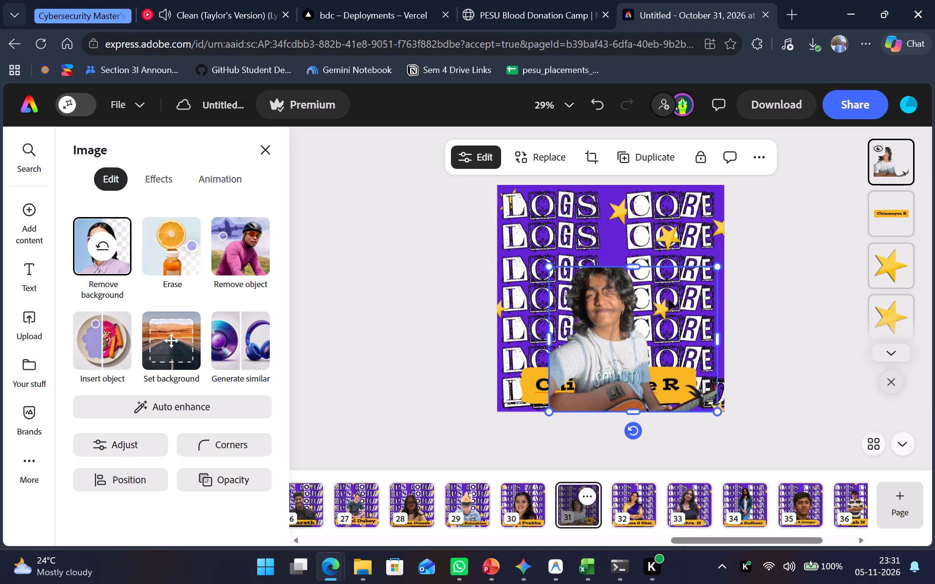
pyautogui.moveTo(882, 169); pyautogui.dragTo(900, 233)
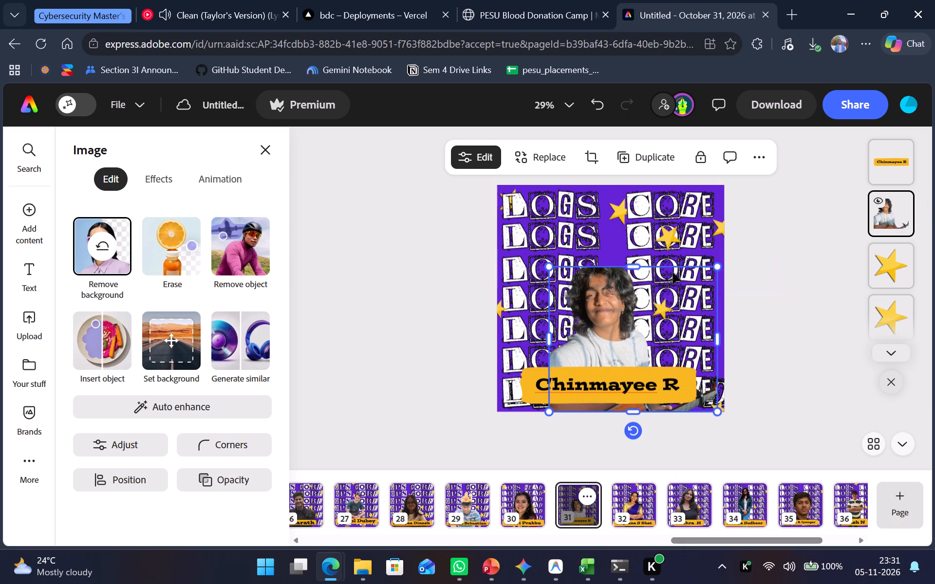
pyautogui.moveTo(715, 266); pyautogui.dragTo(741, 232)
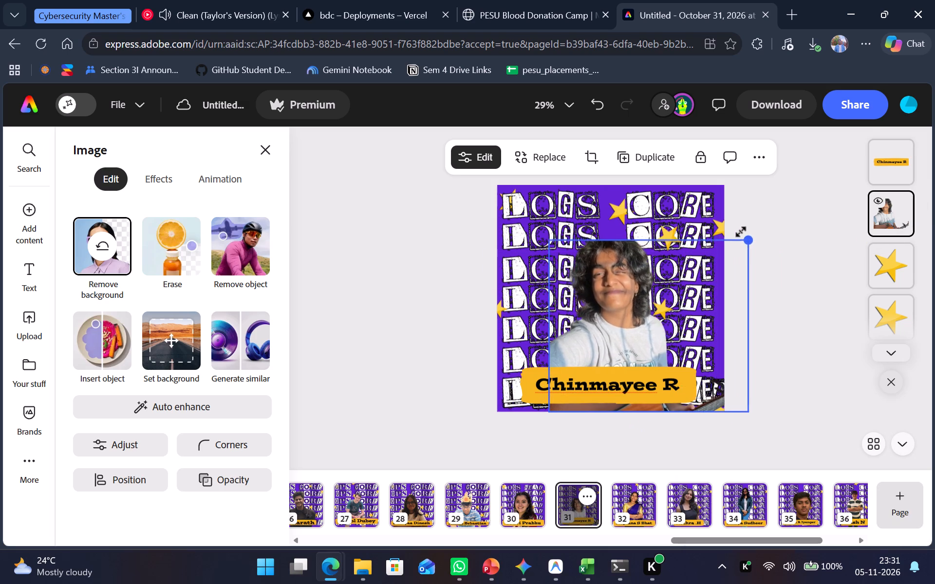
pyautogui.moveTo(741, 232); pyautogui.dragTo(746, 224)
pyautogui.moveTo(650, 302); pyautogui.dragTo(627, 299)
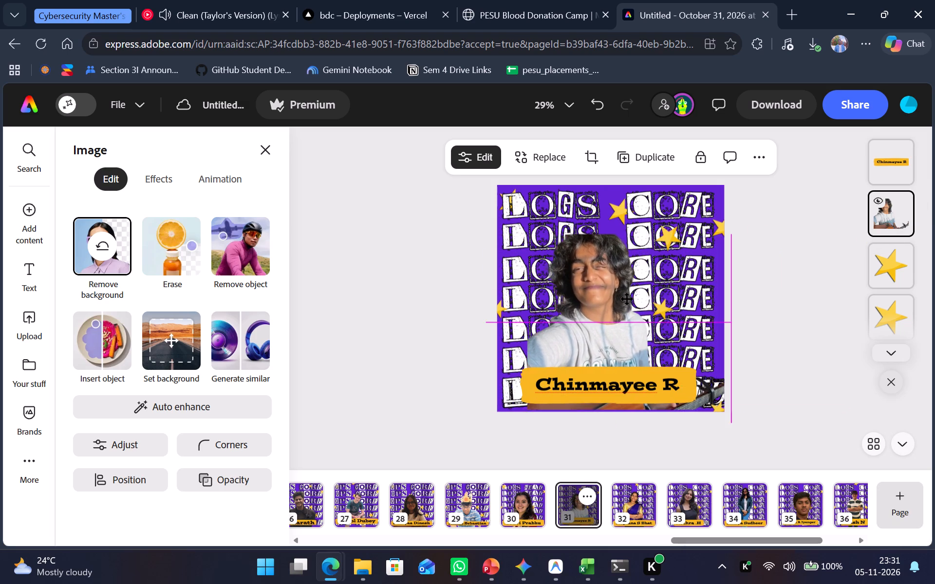
pyautogui.moveTo(627, 299); pyautogui.dragTo(620, 300)
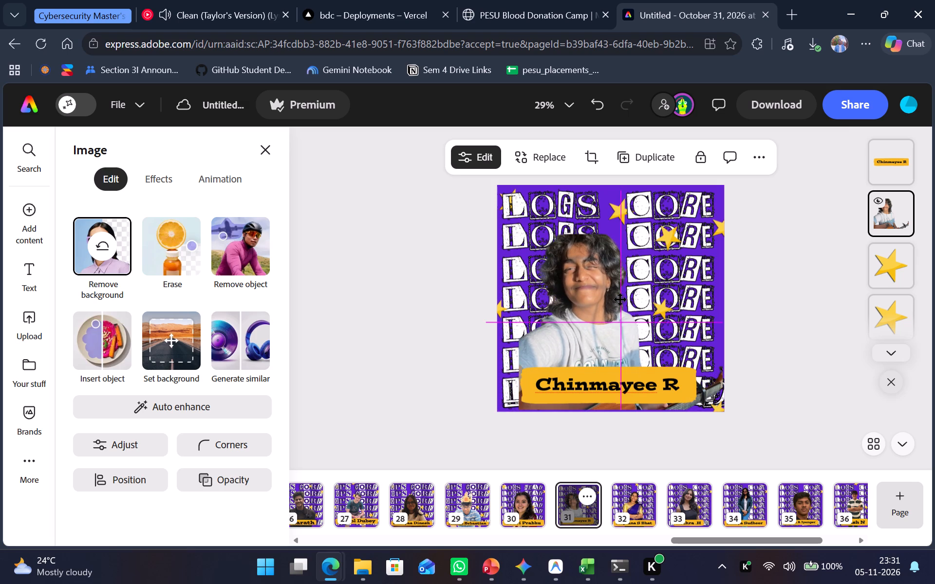
pyautogui.moveTo(620, 300); pyautogui.dragTo(624, 302)
pyautogui.click(783, 297)
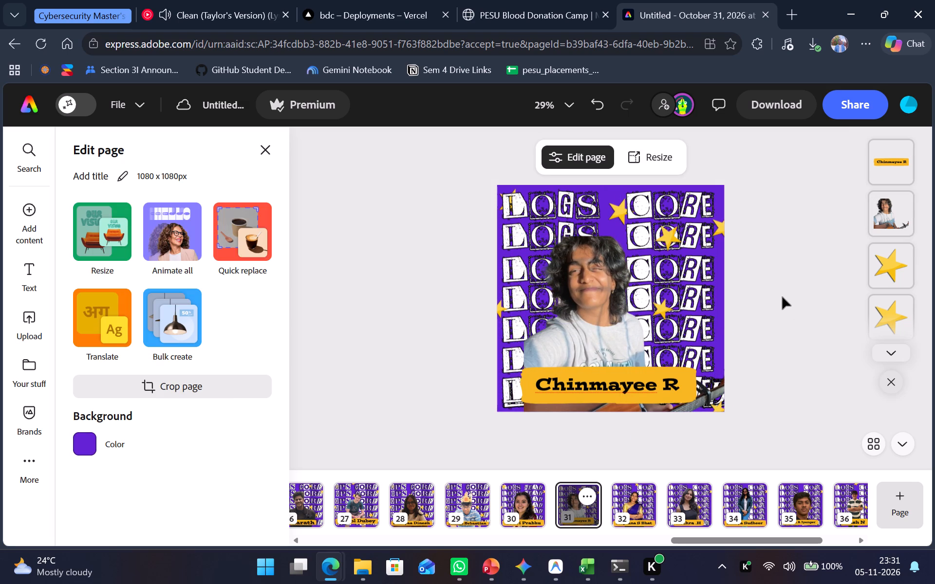
# On the LOGS CORE poster on page 33, move the portrait cutout down to the bottom edge and enlarge it slightly.
pyautogui.click(704, 509)
pyautogui.moveTo(612, 325); pyautogui.dragTo(614, 361)
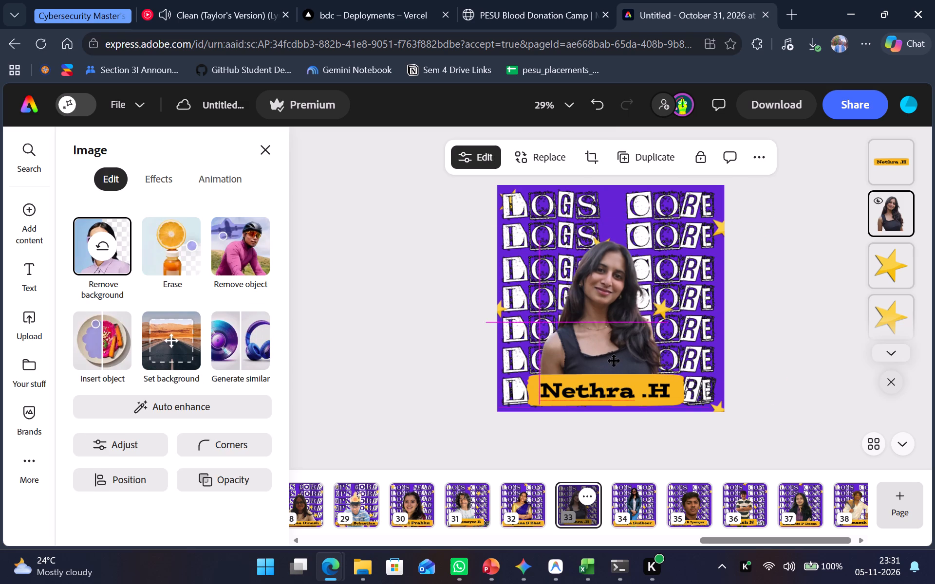
pyautogui.moveTo(614, 361); pyautogui.dragTo(614, 365)
pyautogui.moveTo(669, 246); pyautogui.dragTo(674, 231)
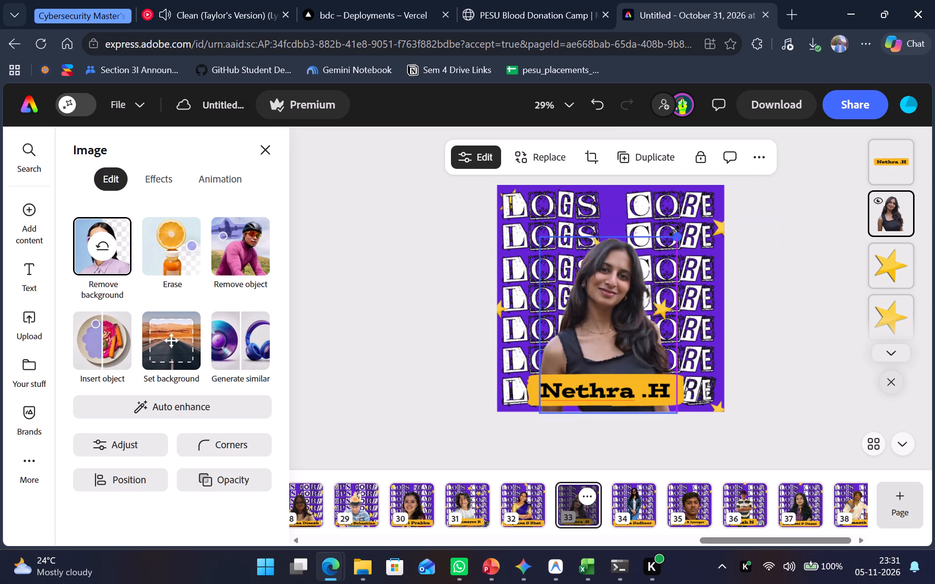
pyautogui.moveTo(674, 231); pyautogui.dragTo(677, 224)
pyautogui.click(638, 282)
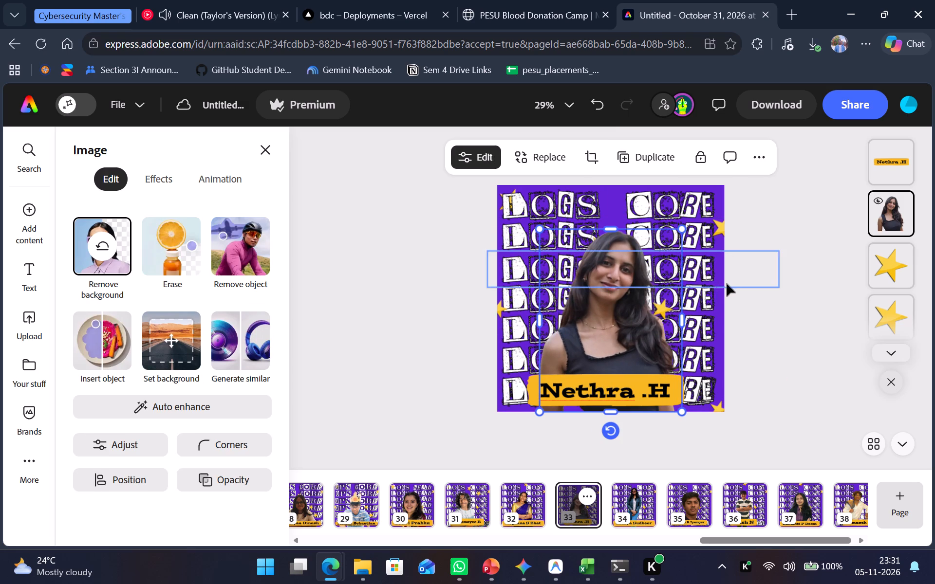
pyautogui.click(792, 263)
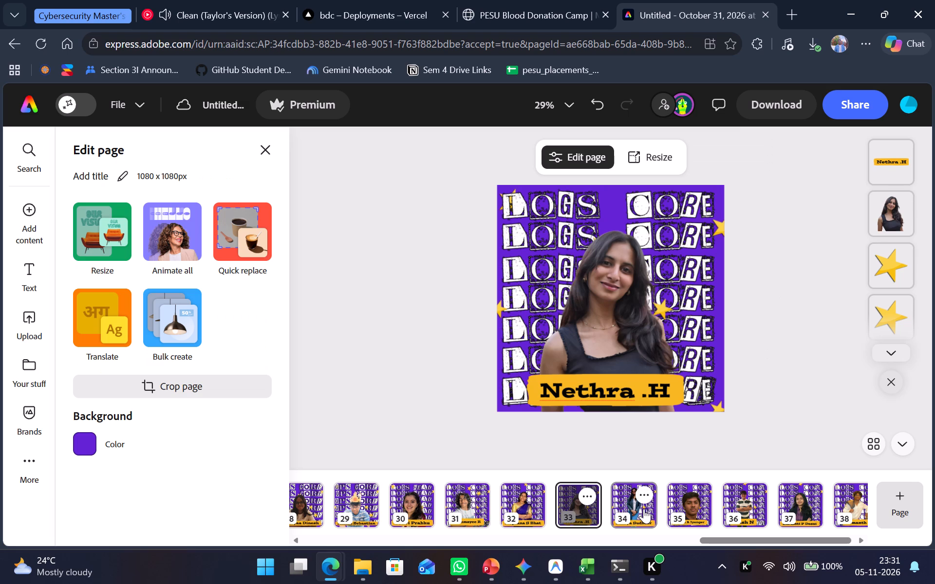
# On the LOGS CORE poster on page 34, shift the portrait cutout slightly down behind the name banner.
pyautogui.click(644, 511)
pyautogui.moveTo(617, 292); pyautogui.dragTo(617, 310)
pyautogui.click(787, 273)
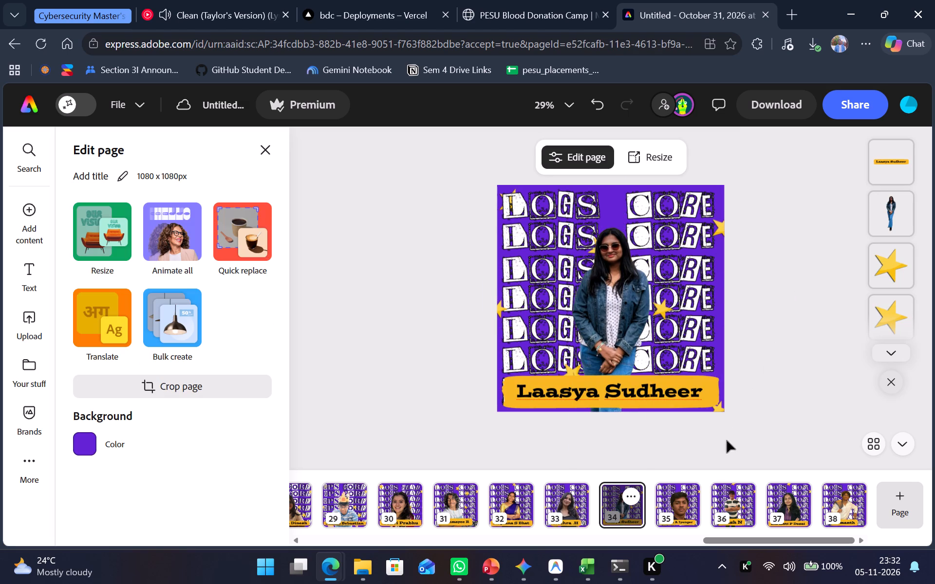
# On the LOGS CORE poster on page 35, move the portrait cutout to the bottom edge, bring the name text above it, then enlarge and centre the portrait.
pyautogui.click(681, 512)
pyautogui.moveTo(624, 316); pyautogui.dragTo(623, 334)
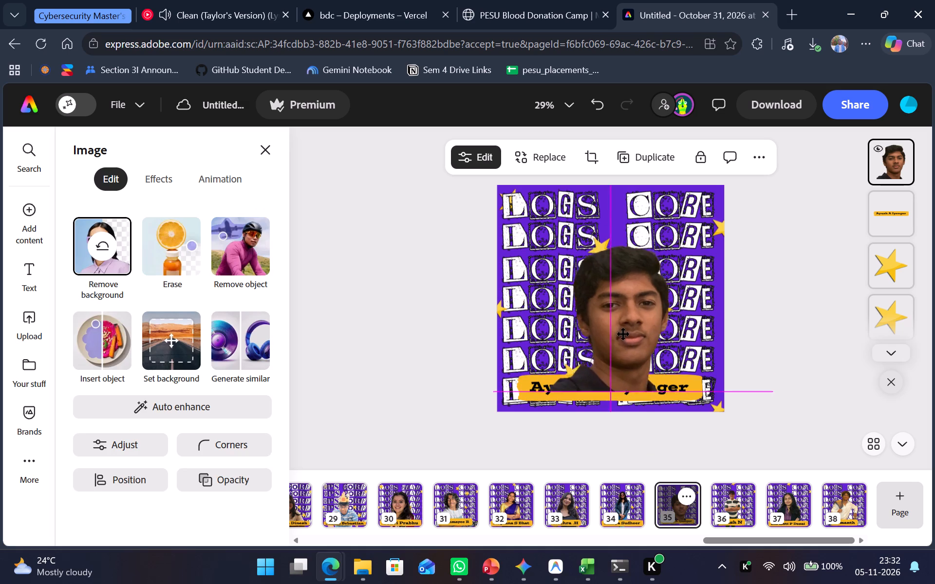
pyautogui.moveTo(623, 334); pyautogui.dragTo(620, 353)
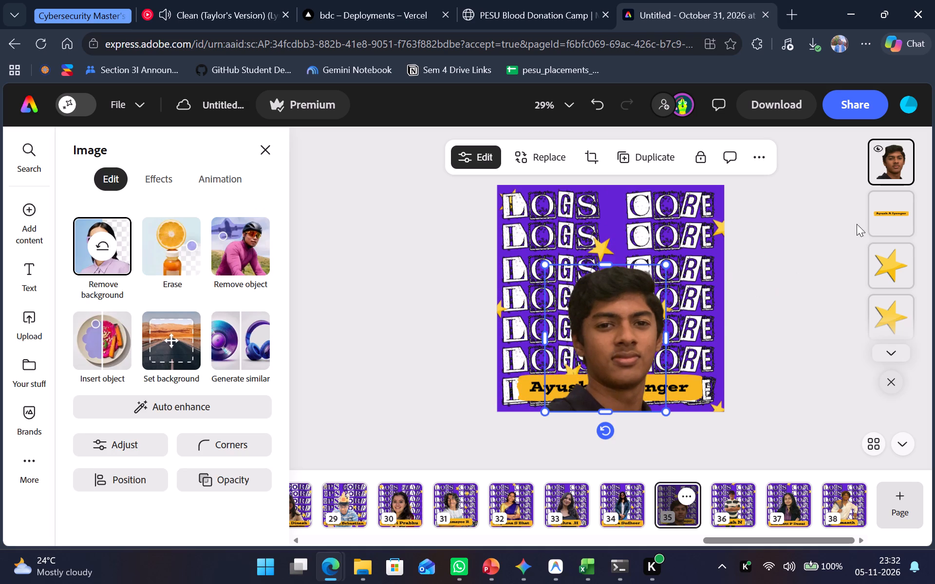
pyautogui.moveTo(872, 219); pyautogui.dragTo(877, 155)
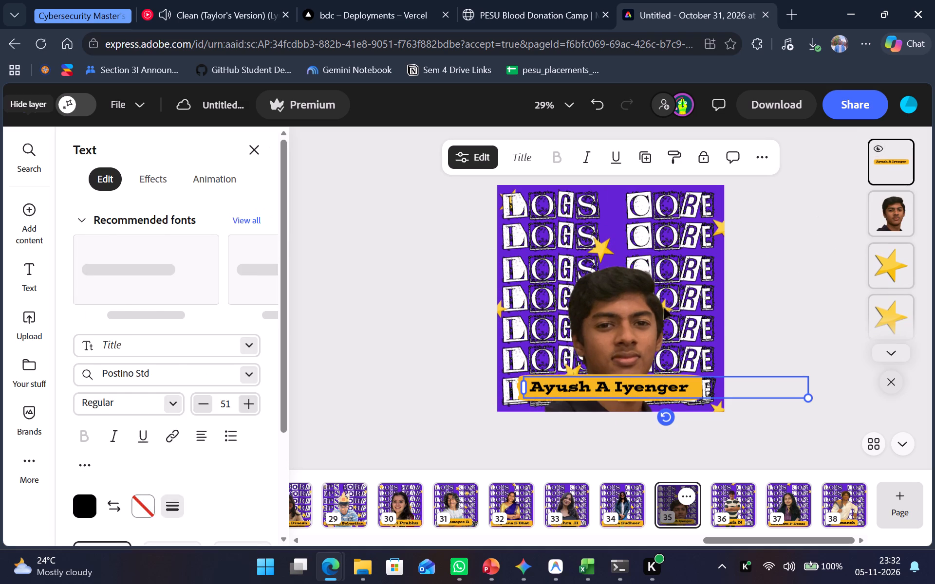
pyautogui.click(628, 322)
pyautogui.moveTo(667, 260); pyautogui.dragTo(684, 218)
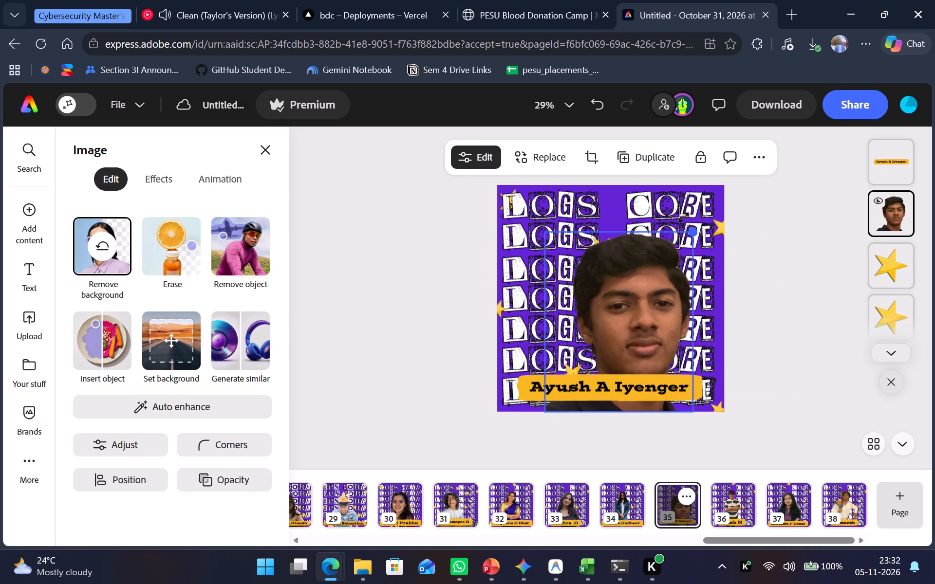
pyautogui.moveTo(684, 218); pyautogui.dragTo(686, 215)
pyautogui.moveTo(654, 296); pyautogui.dragTo(638, 294)
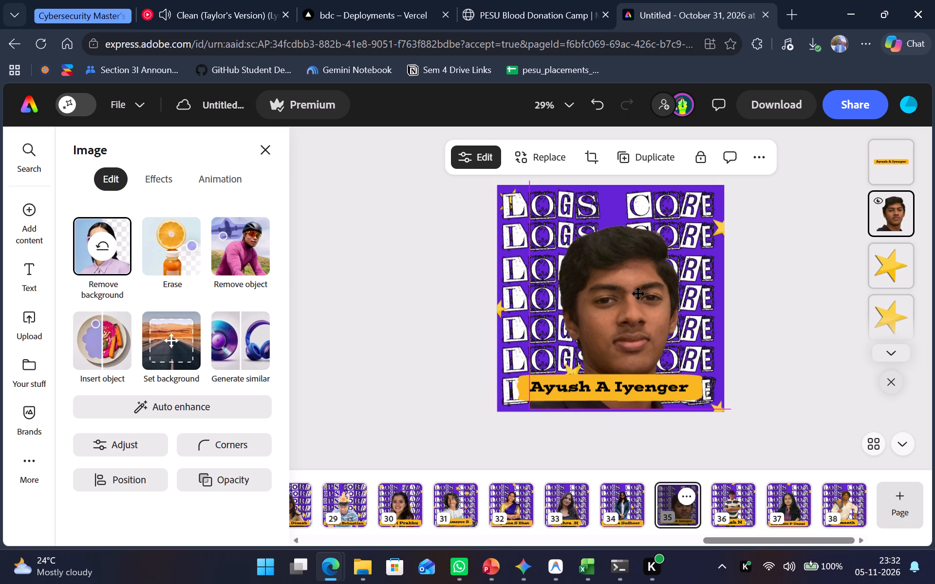
pyautogui.moveTo(638, 294); pyautogui.dragTo(632, 296)
pyautogui.click(757, 295)
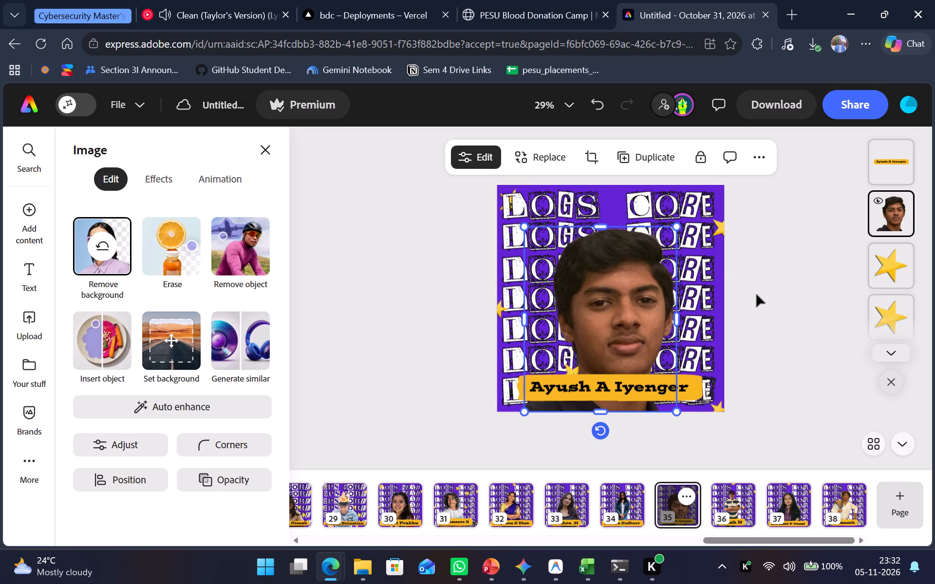
# On the LOGS CORE poster on page 37, move the portrait cutout down to the bottom edge, enlarge it and centre it behind the name banner.
pyautogui.click(740, 513)
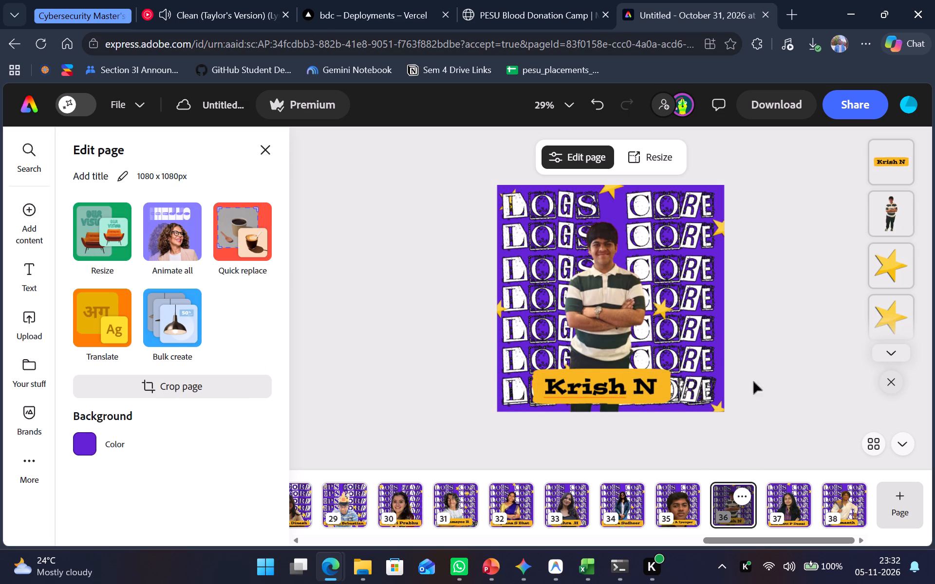
pyautogui.click(778, 516)
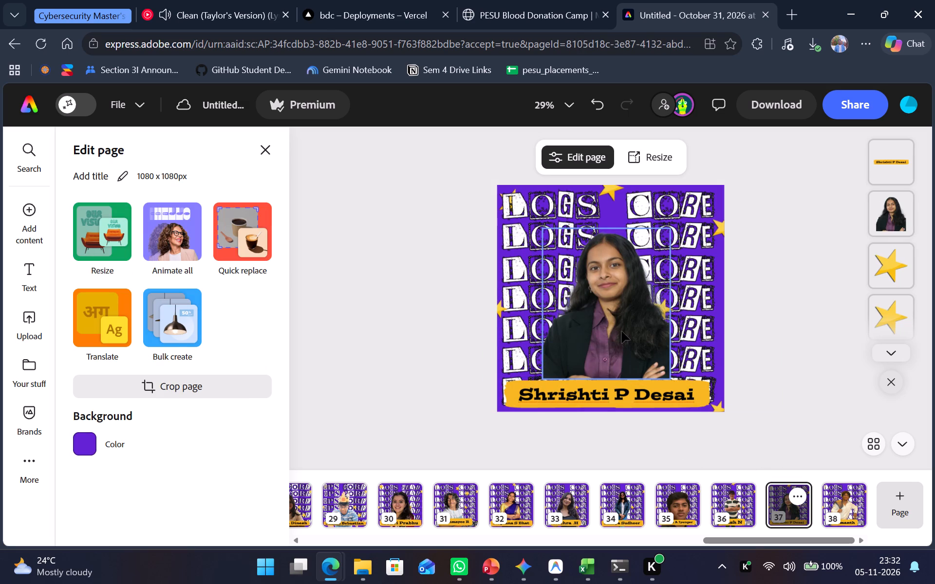
pyautogui.moveTo(633, 324); pyautogui.dragTo(636, 338)
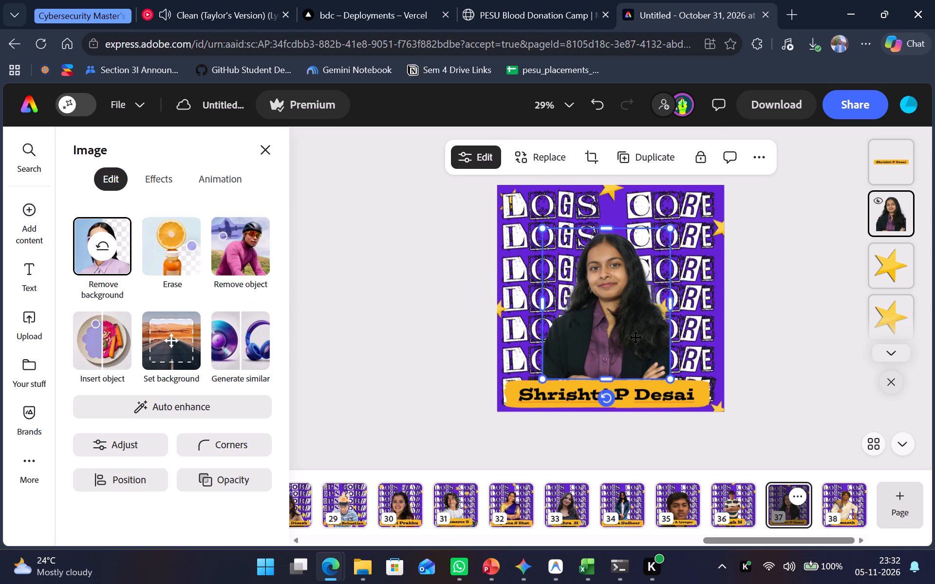
pyautogui.moveTo(636, 338); pyautogui.dragTo(634, 358)
pyautogui.moveTo(676, 262); pyautogui.dragTo(700, 221)
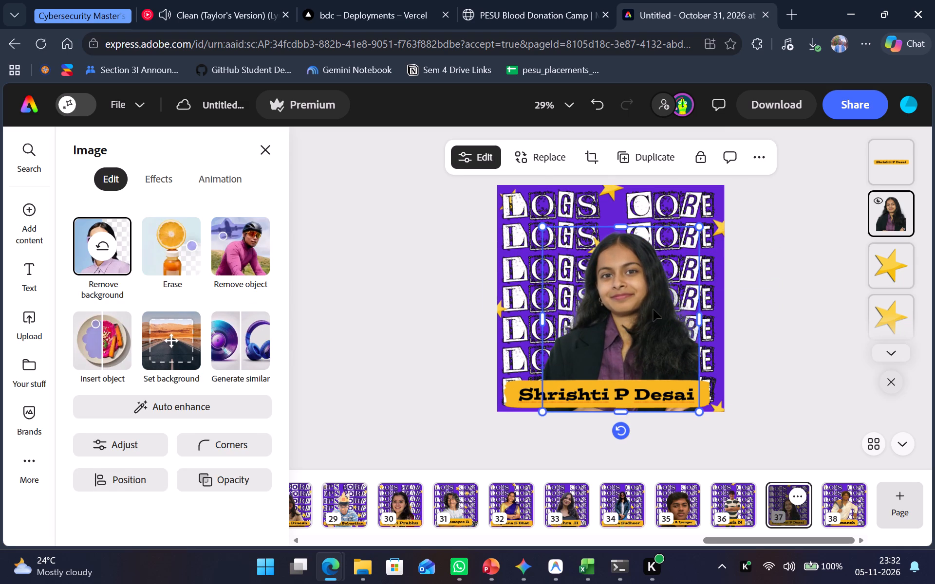
pyautogui.moveTo(654, 310); pyautogui.dragTo(644, 310)
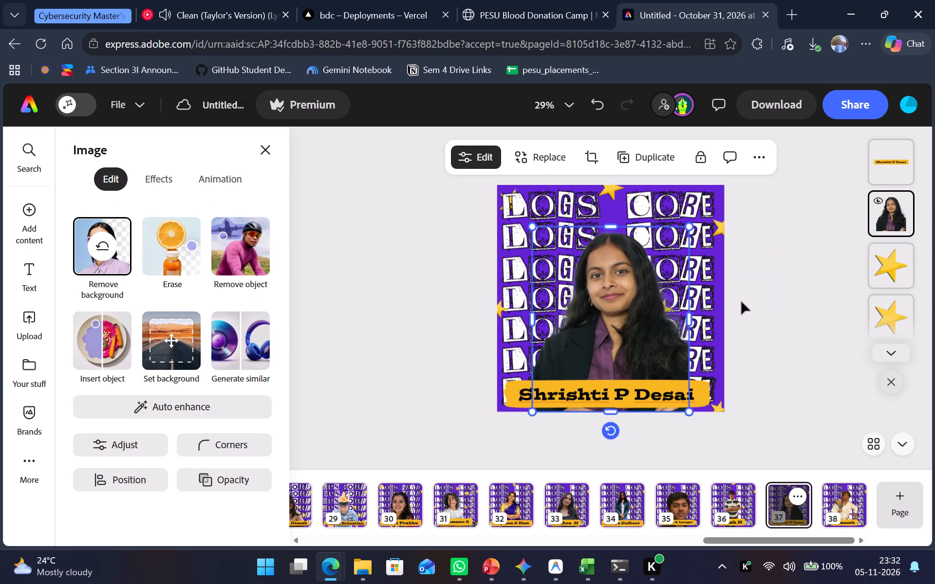
pyautogui.click(742, 302)
# On the LOGS CORE poster on page 38, move the portrait cutout down to the bottom edge, enlarge it and centre it behind the name banner.
pyautogui.click(842, 507)
pyautogui.moveTo(622, 314); pyautogui.dragTo(624, 328)
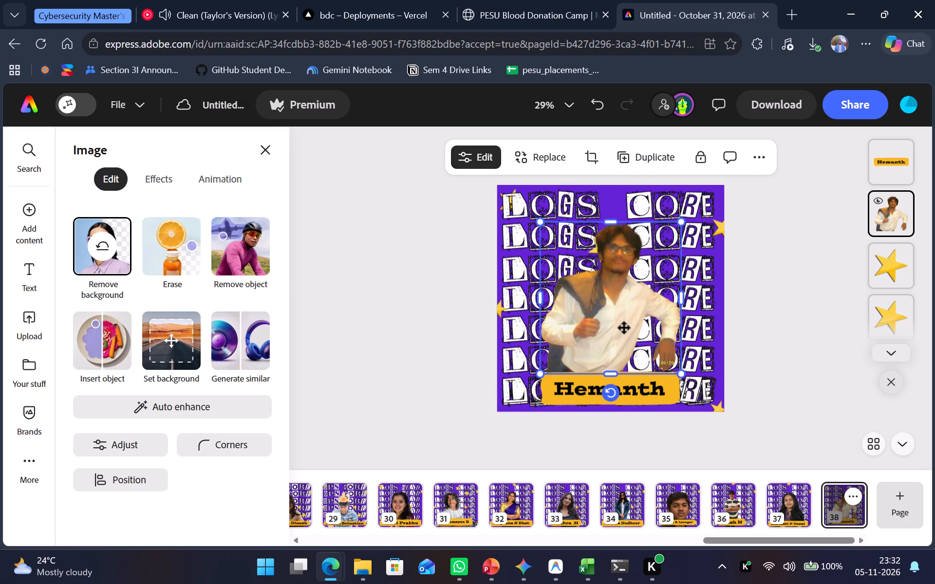
pyautogui.moveTo(624, 328); pyautogui.dragTo(626, 352)
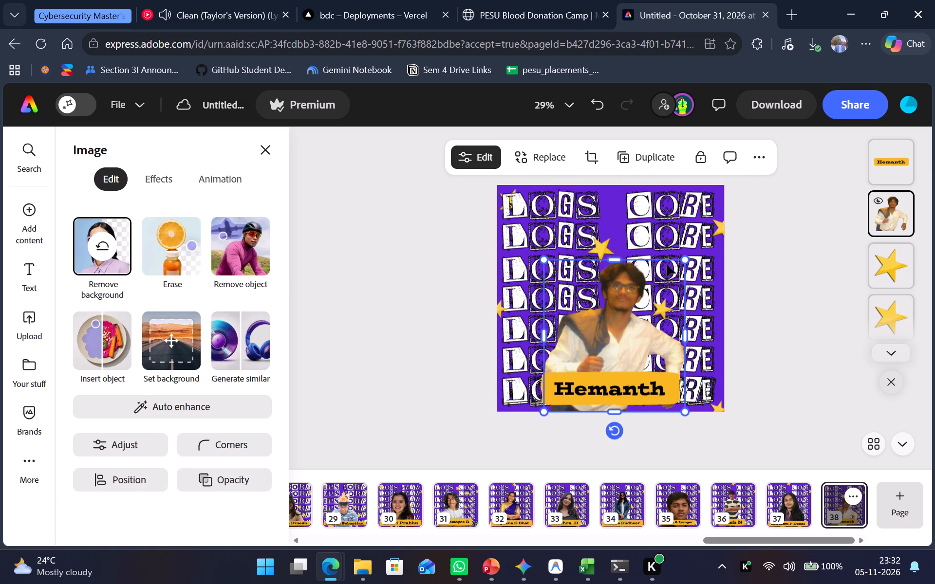
pyautogui.moveTo(685, 262); pyautogui.dragTo(703, 227)
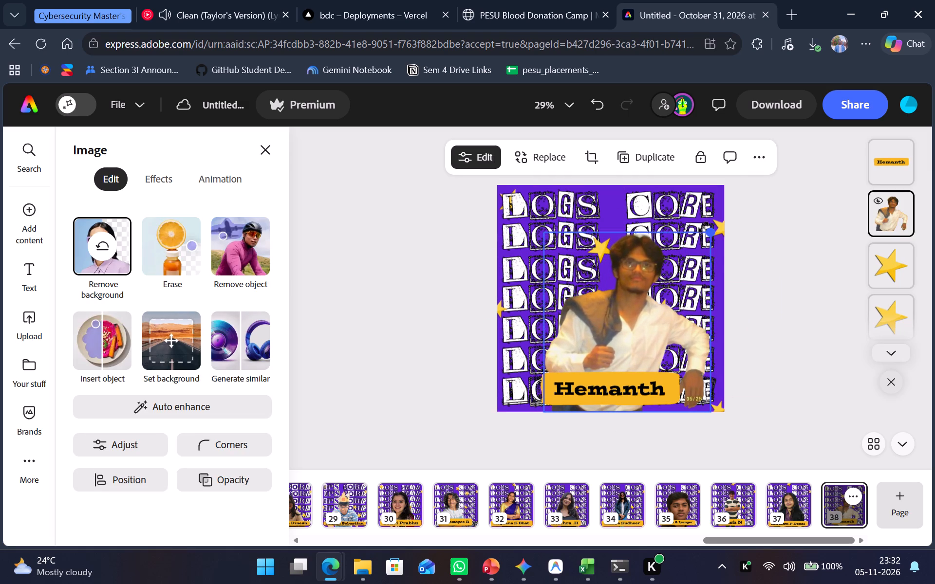
pyautogui.moveTo(703, 227); pyautogui.dragTo(704, 226)
pyautogui.moveTo(659, 301); pyautogui.dragTo(641, 302)
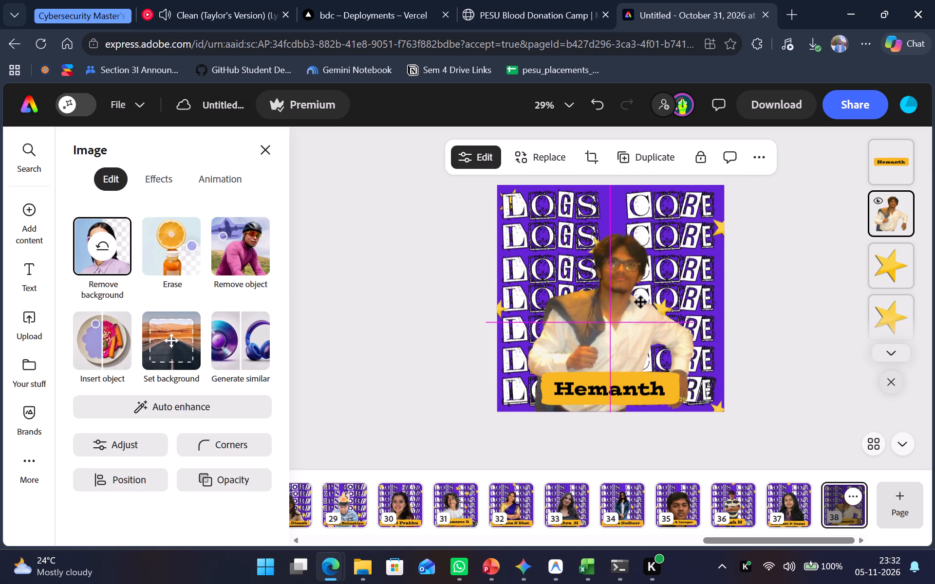
pyautogui.moveTo(641, 302); pyautogui.dragTo(639, 302)
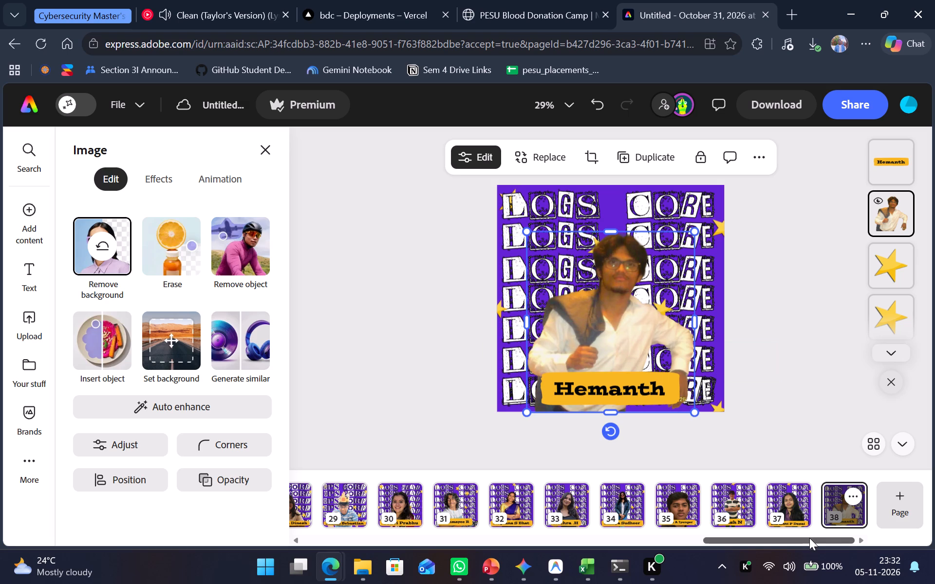
# Look through the earlier poster pages from page 1 onward to check how the portraits sit behind their name banners.
pyautogui.moveTo(809, 538); pyautogui.dragTo(365, 542)
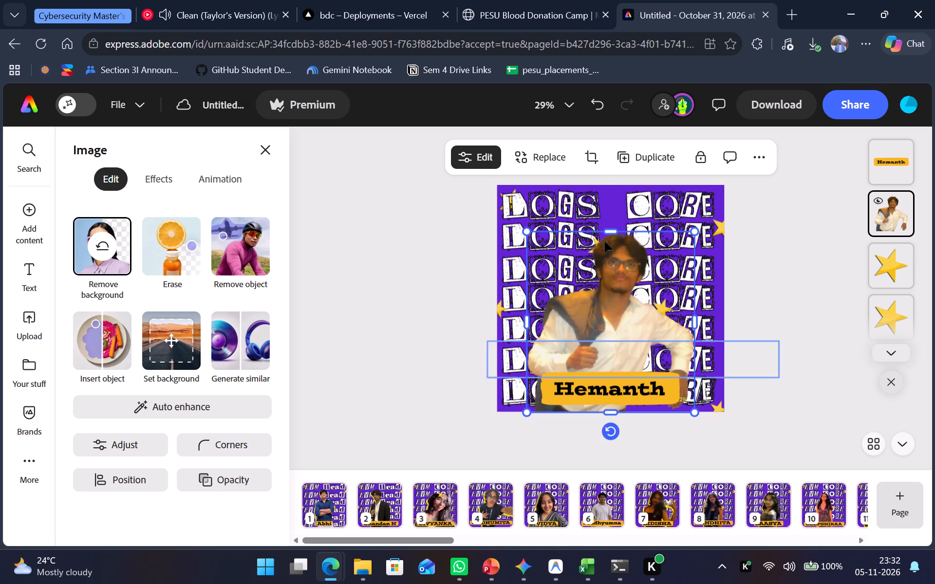
pyautogui.click(690, 108)
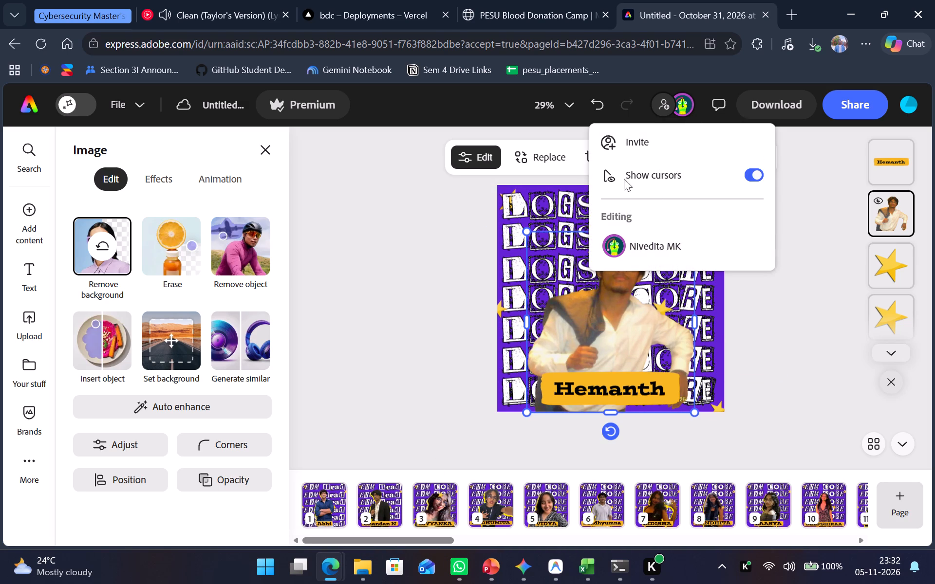
pyautogui.click(417, 265)
pyautogui.click(333, 488)
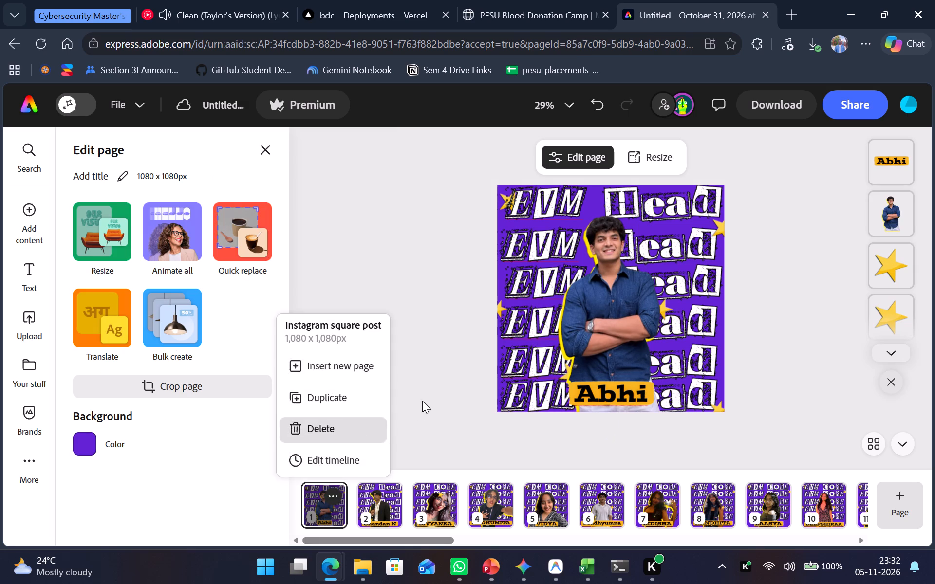
pyautogui.click(422, 401)
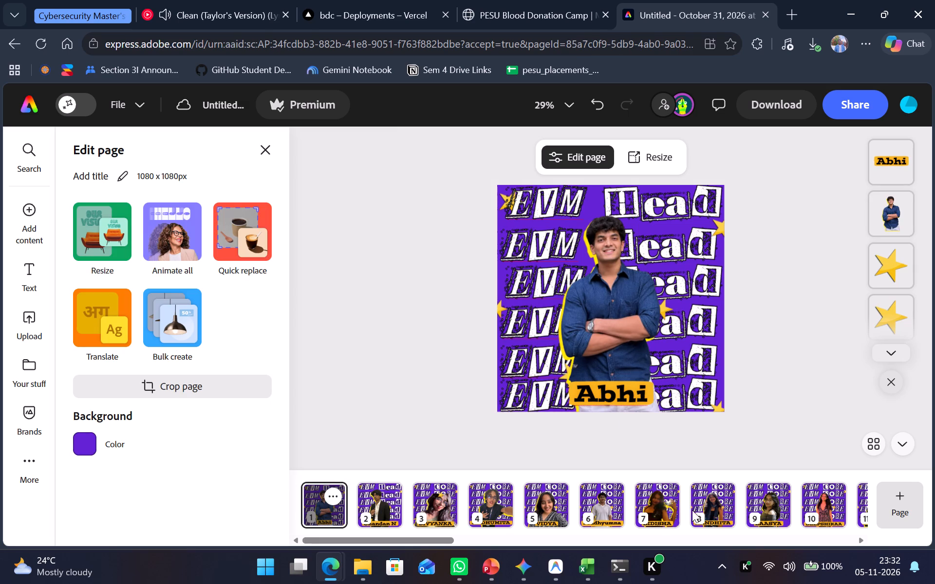
pyautogui.moveTo(445, 538); pyautogui.dragTo(492, 538)
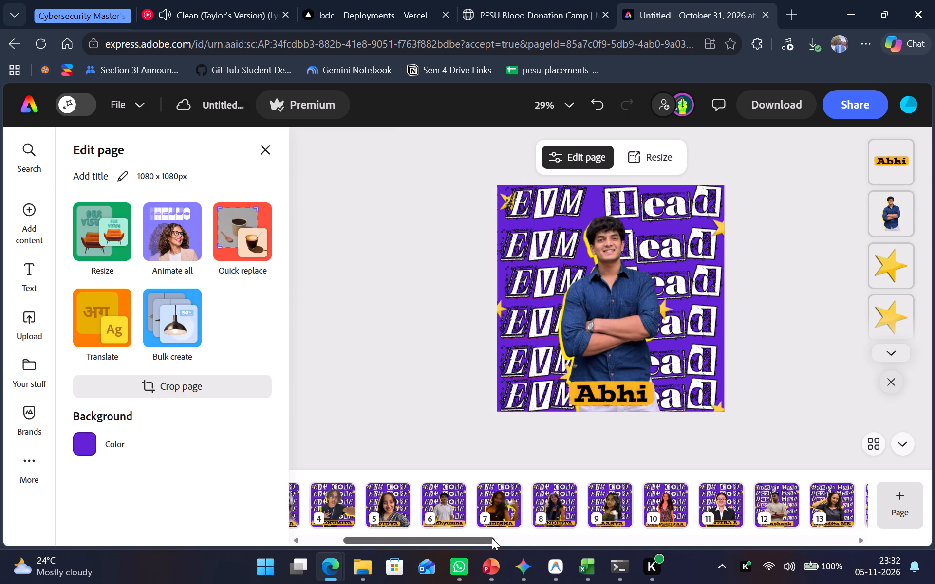
pyautogui.moveTo(492, 538); pyautogui.dragTo(549, 537)
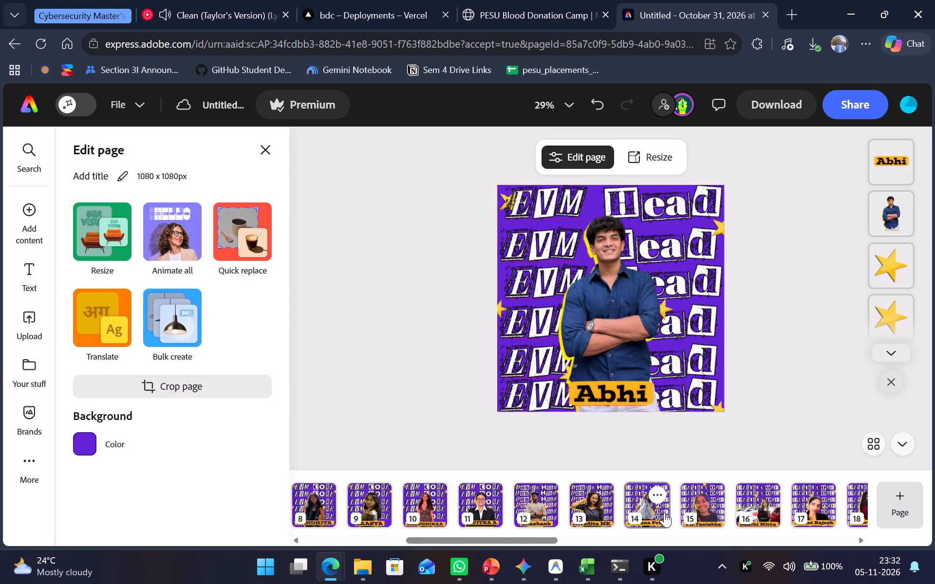
pyautogui.moveTo(526, 541); pyautogui.dragTo(577, 542)
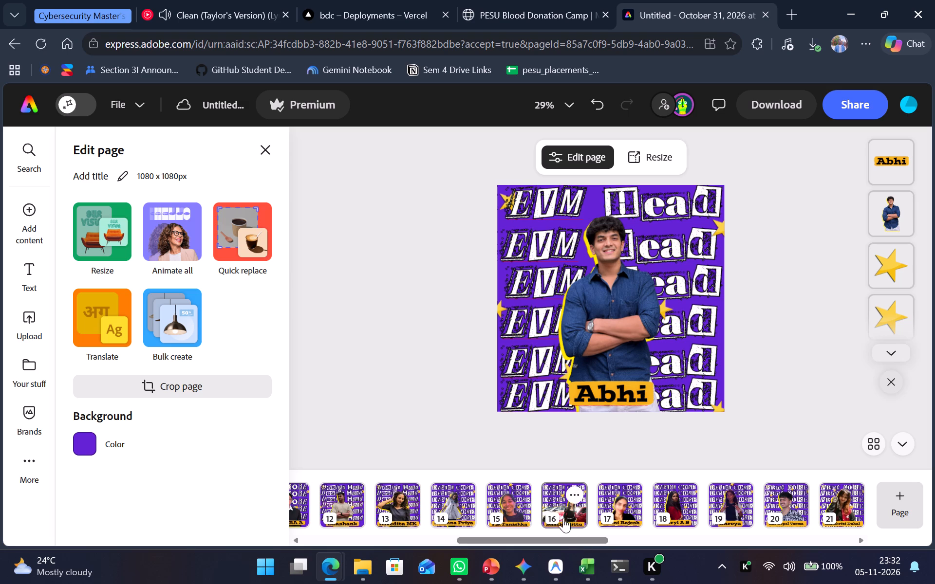
# On the DESIGN CORE poster on page 16, erase the cars to the left of the woman in the portrait cutout.
pyautogui.click(566, 513)
pyautogui.click(614, 339)
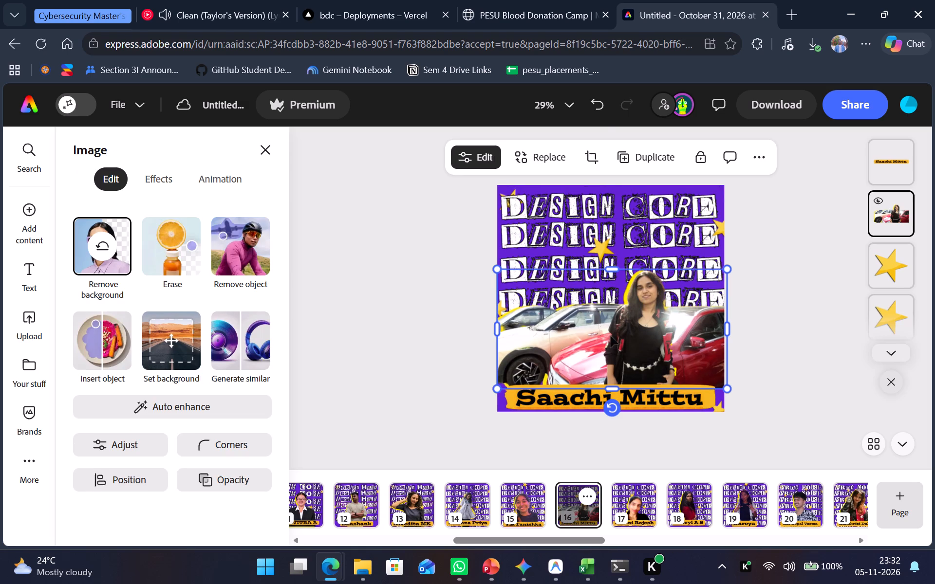
pyautogui.click(179, 246)
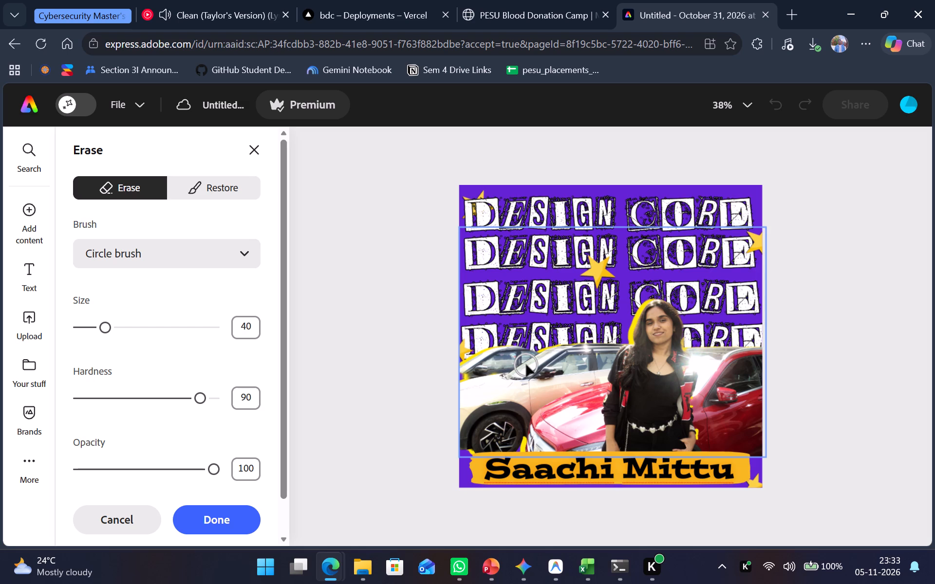
pyautogui.moveTo(526, 365); pyautogui.dragTo(513, 360)
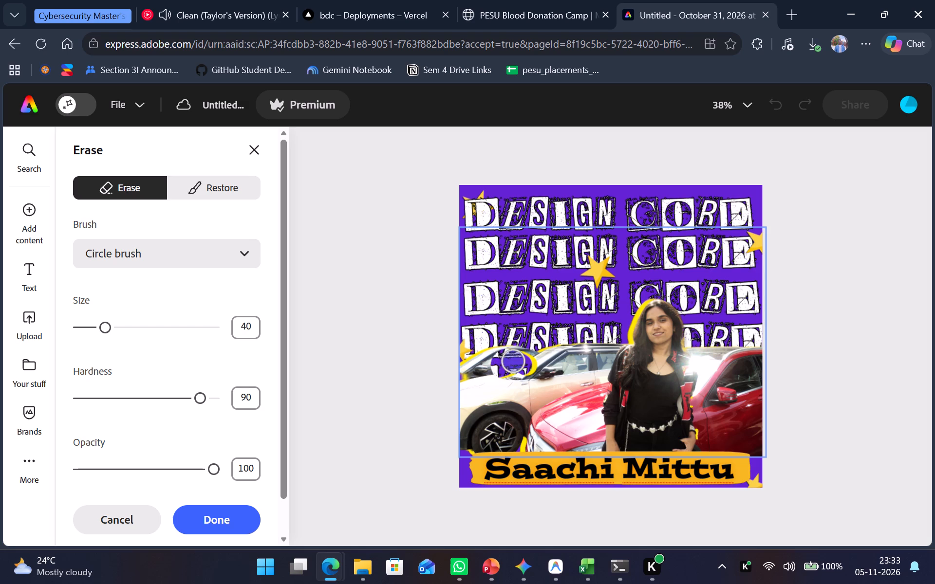
pyautogui.moveTo(513, 360); pyautogui.dragTo(490, 444)
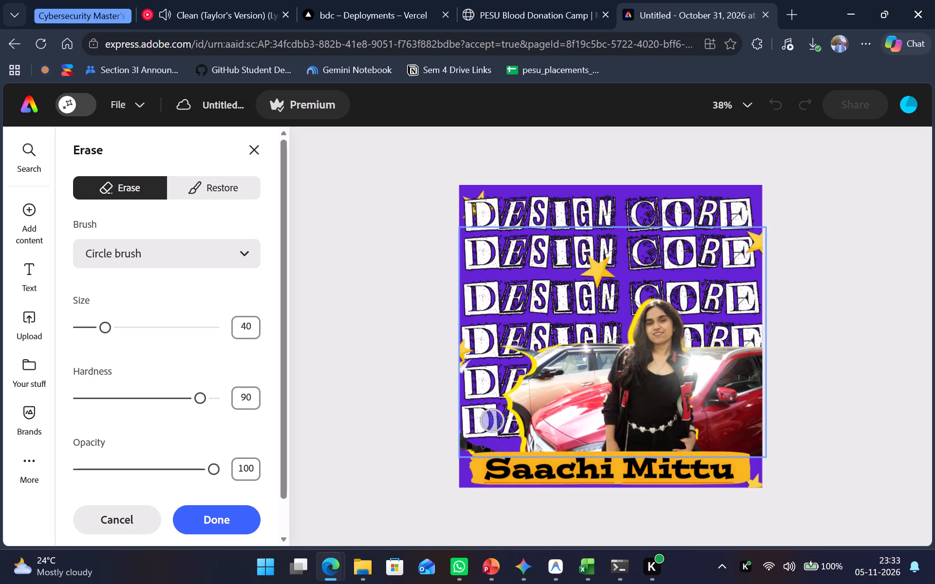
pyautogui.moveTo(490, 444); pyautogui.dragTo(499, 341)
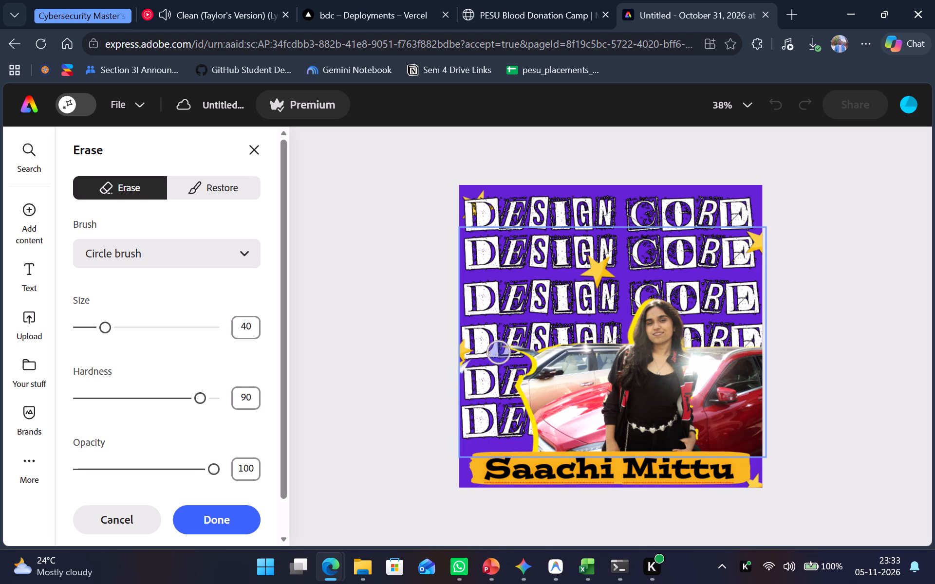
pyautogui.moveTo(499, 341); pyautogui.dragTo(538, 386)
pyautogui.moveTo(532, 366); pyautogui.dragTo(540, 414, button='right')
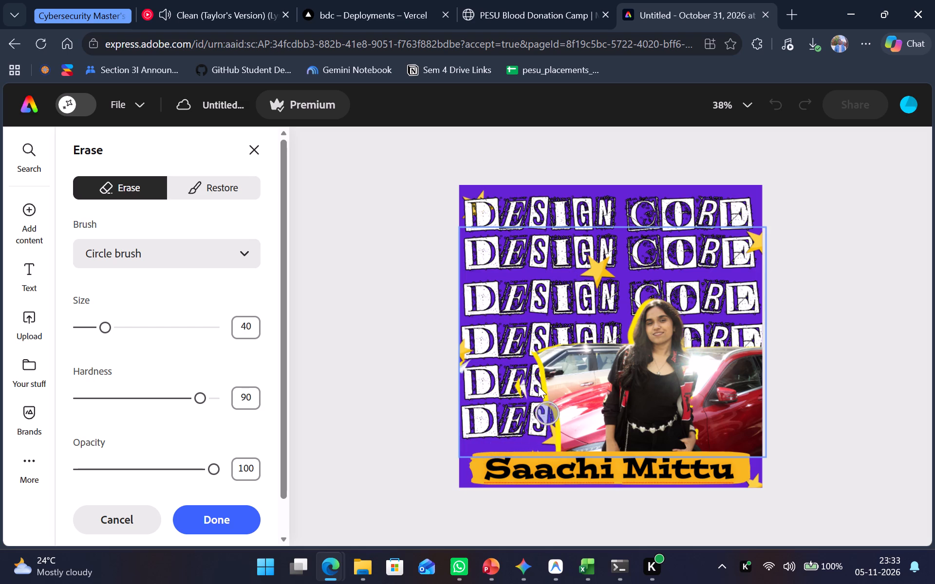
pyautogui.moveTo(538, 386); pyautogui.dragTo(562, 413)
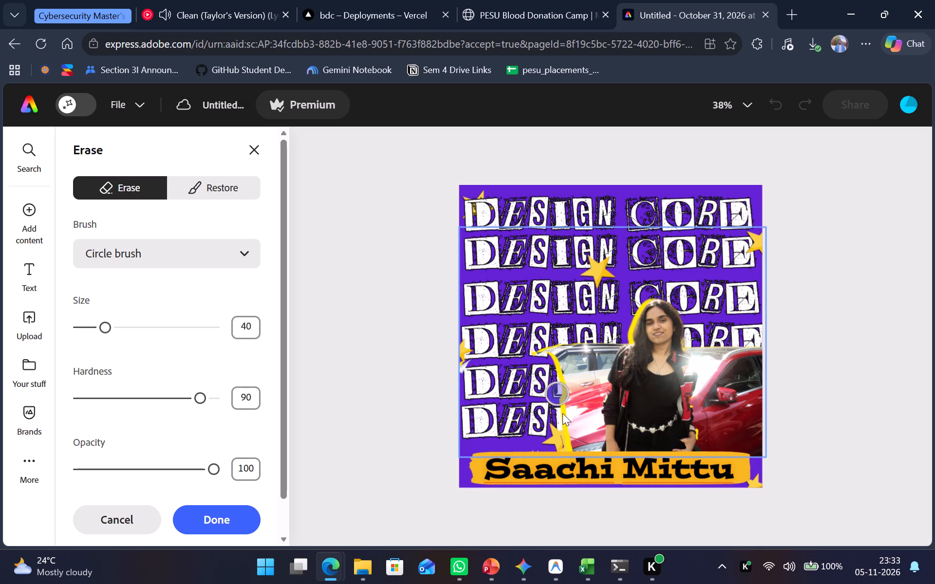
pyautogui.moveTo(562, 413); pyautogui.dragTo(595, 356)
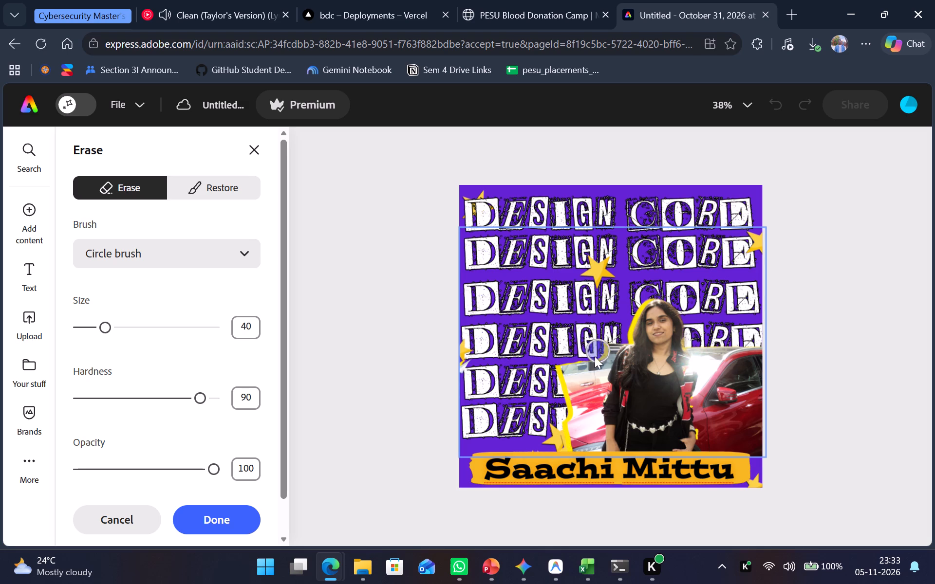
pyautogui.moveTo(595, 356); pyautogui.dragTo(579, 404)
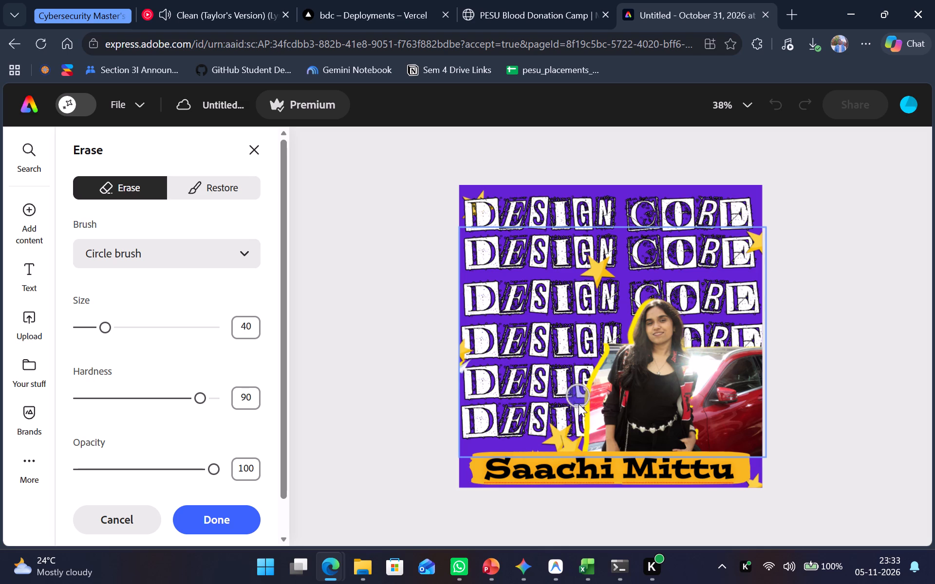
pyautogui.moveTo(579, 404); pyautogui.dragTo(584, 467)
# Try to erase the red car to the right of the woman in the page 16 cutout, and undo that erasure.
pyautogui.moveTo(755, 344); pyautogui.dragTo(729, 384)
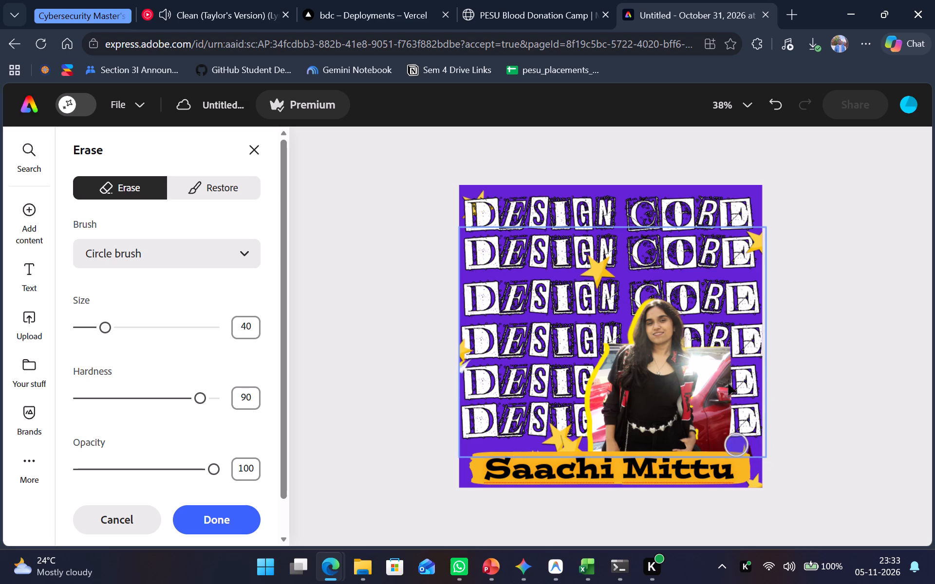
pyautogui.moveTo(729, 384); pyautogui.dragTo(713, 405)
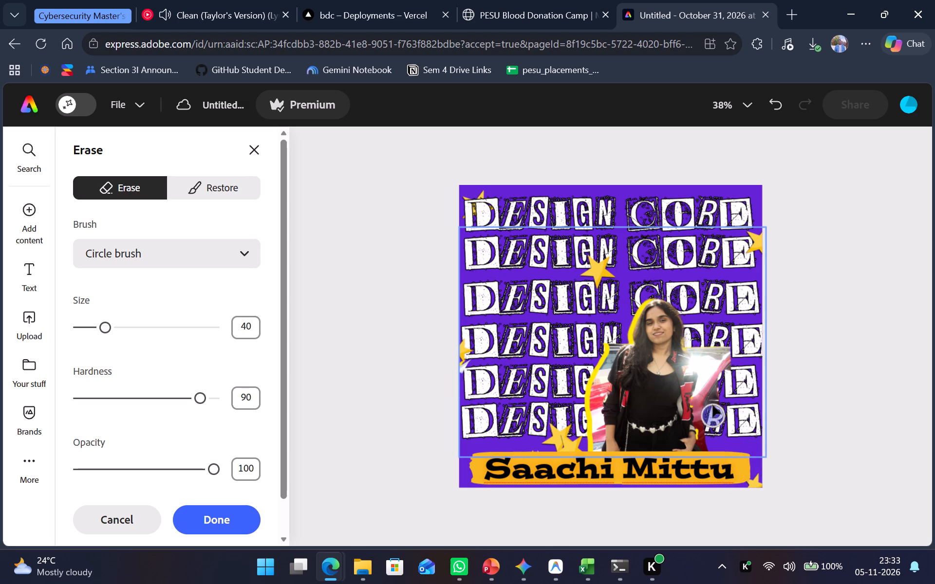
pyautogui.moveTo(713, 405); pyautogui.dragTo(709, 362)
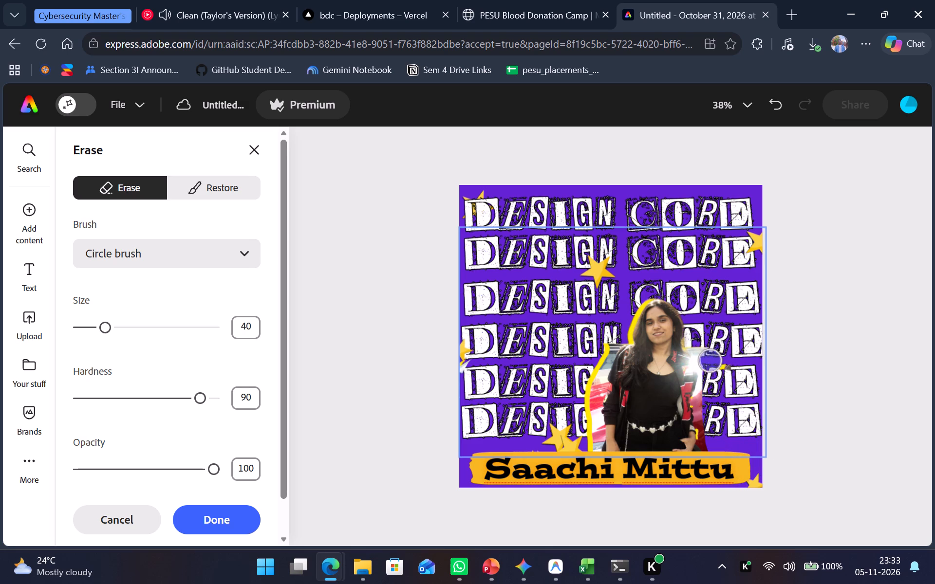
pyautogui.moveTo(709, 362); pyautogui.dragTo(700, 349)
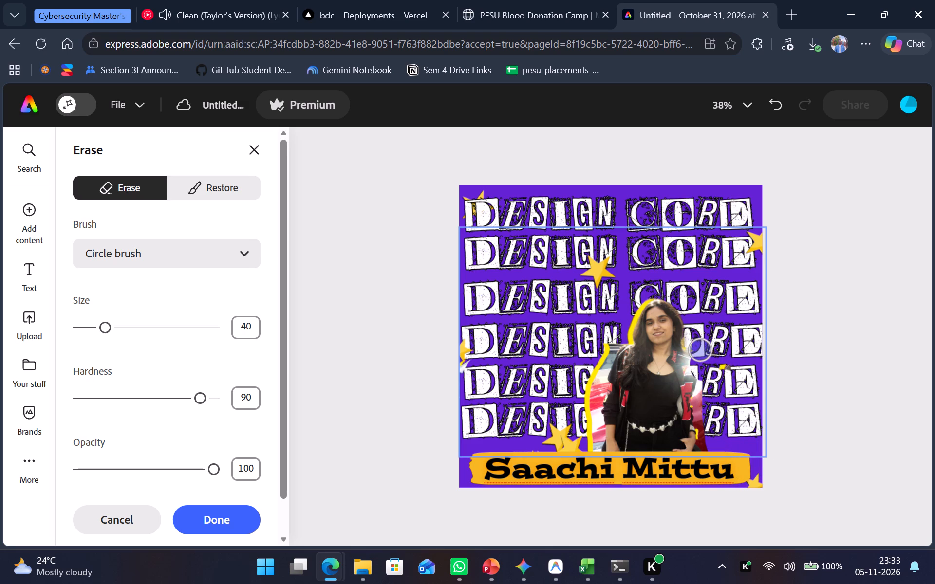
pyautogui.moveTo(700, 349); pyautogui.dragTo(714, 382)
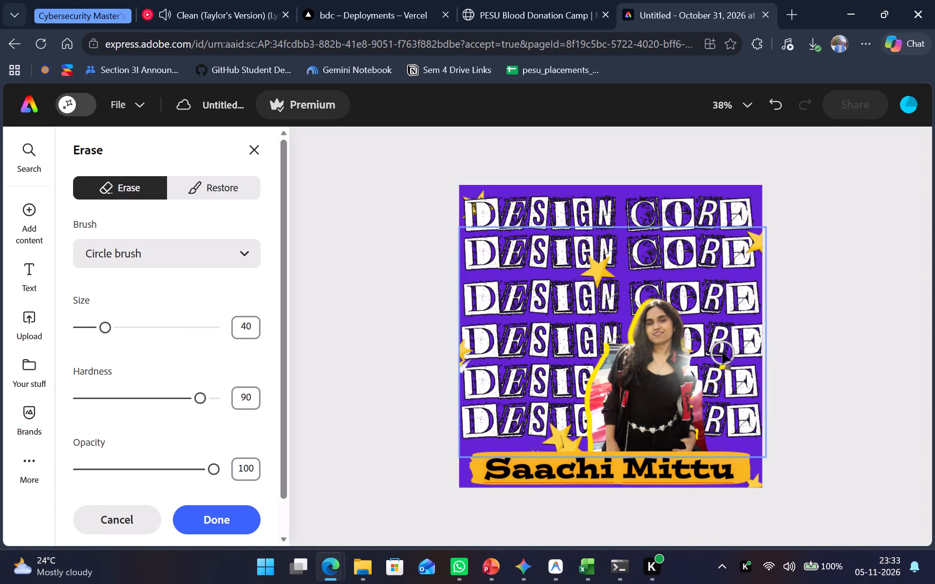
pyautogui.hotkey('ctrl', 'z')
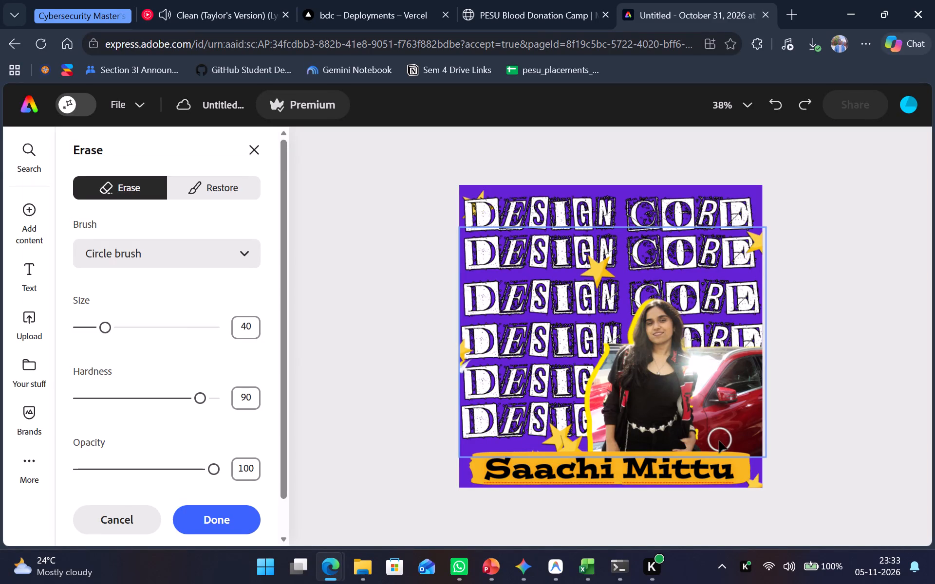
# Erase the red car to the right of the woman in the page 16 cutout, leaving a narrow margin beside her arm.
pyautogui.moveTo(715, 454); pyautogui.dragTo(713, 354)
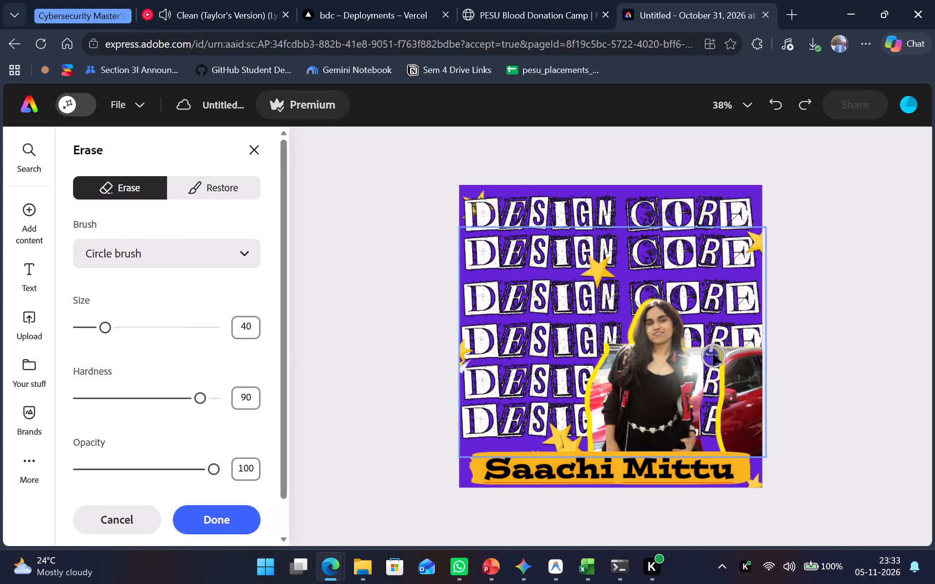
pyautogui.moveTo(713, 354); pyautogui.dragTo(763, 414)
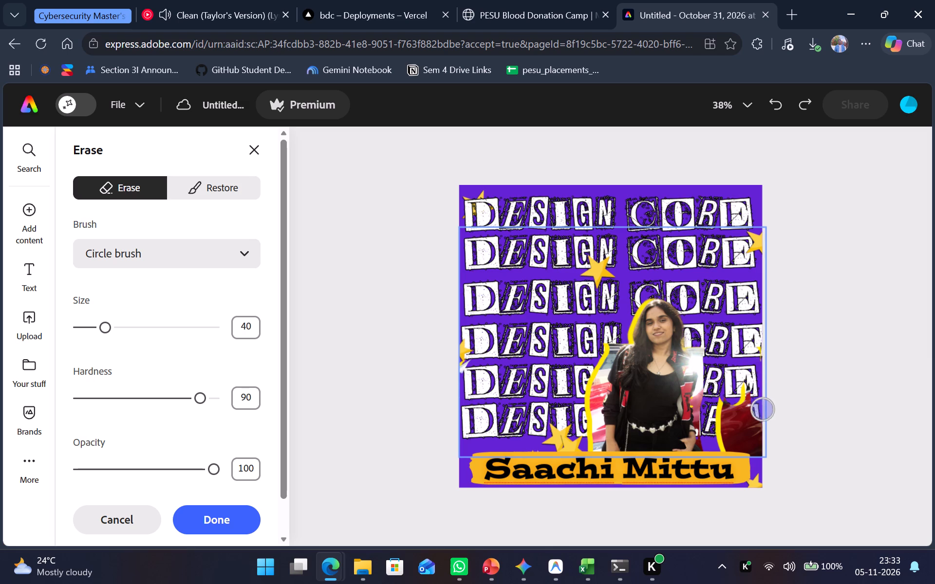
pyautogui.moveTo(763, 414); pyautogui.dragTo(730, 401)
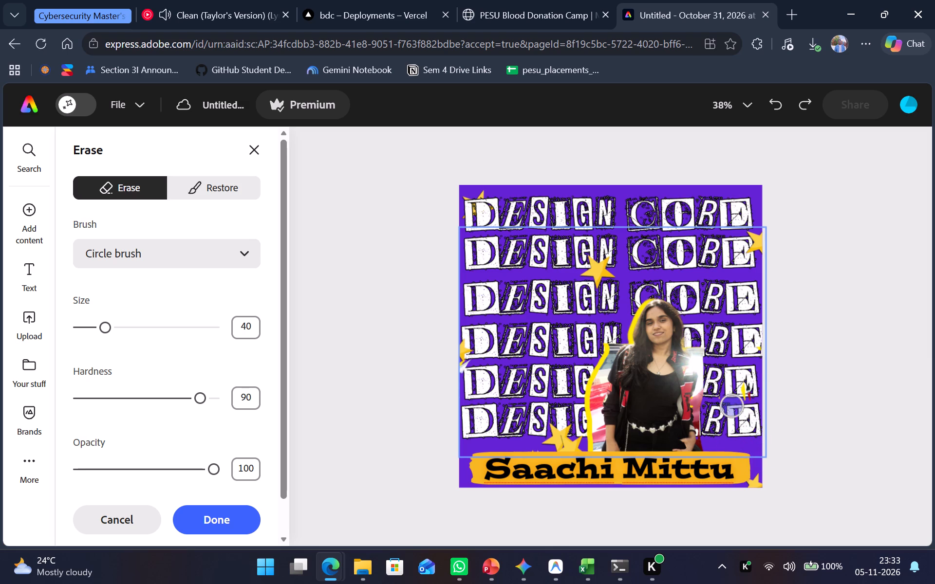
pyautogui.moveTo(730, 401); pyautogui.dragTo(760, 404)
# Reduce the eraser size to 23 and erase the outer strip of car left of the woman, from her shoulder down to the banner.
pyautogui.keyDown('ctrl'); pyautogui.scroll(4, 759, 403); pyautogui.keyUp('ctrl')
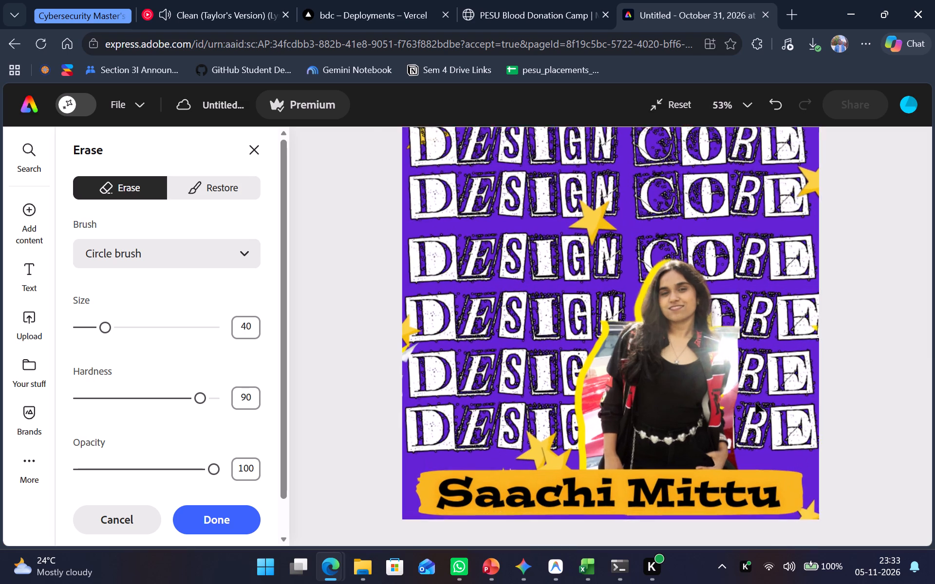
pyautogui.keyDown('ctrl'); pyautogui.scroll(4, 756, 403); pyautogui.keyUp('ctrl')
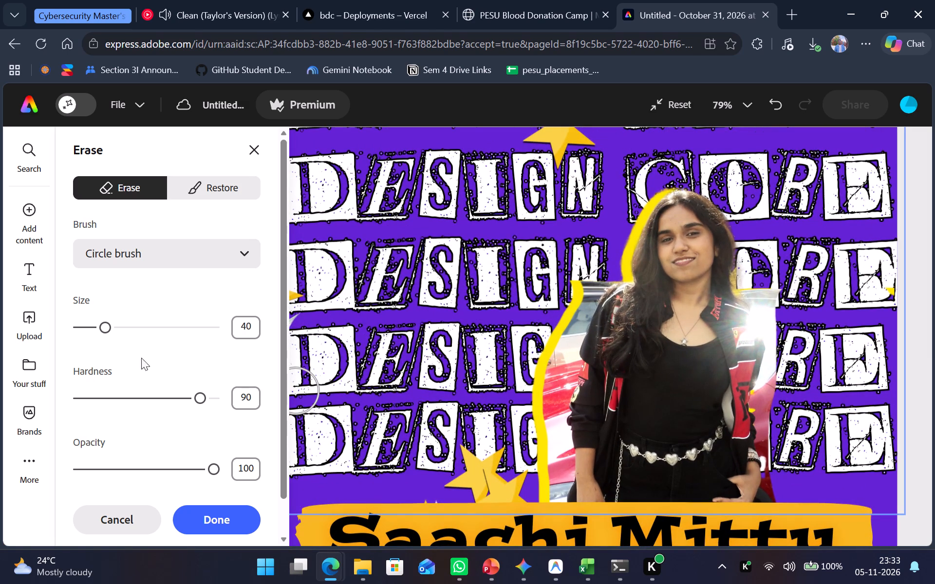
pyautogui.moveTo(108, 333); pyautogui.dragTo(90, 336)
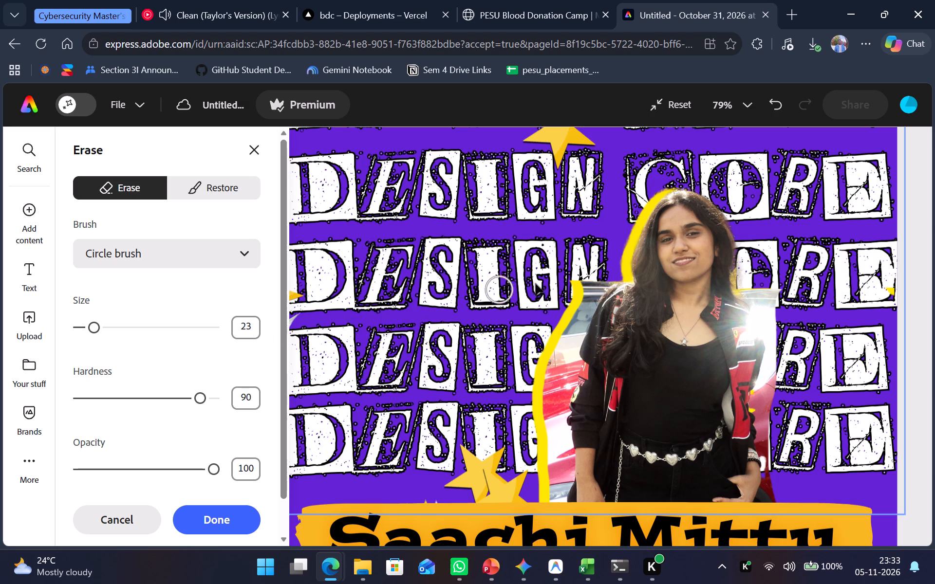
pyautogui.moveTo(584, 278); pyautogui.dragTo(549, 384)
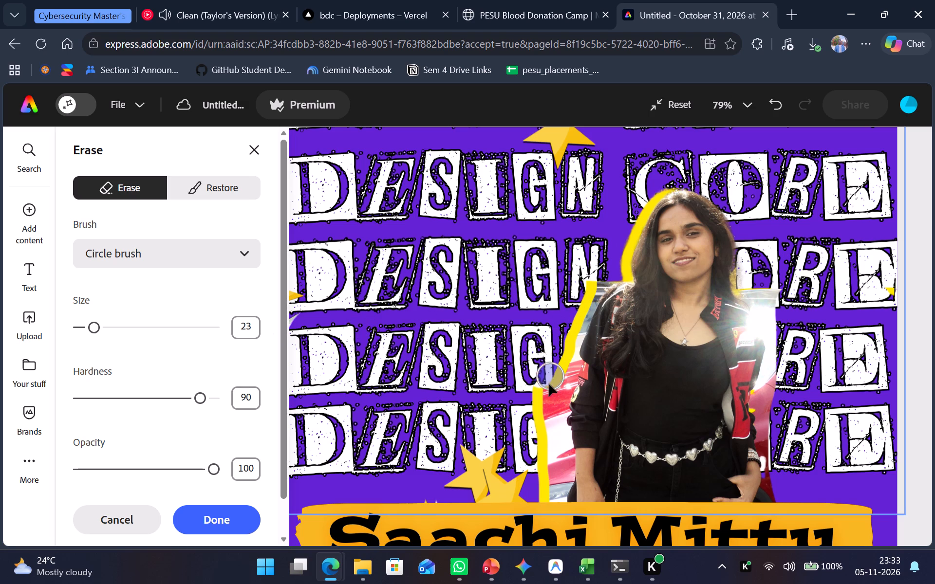
pyautogui.moveTo(549, 384); pyautogui.dragTo(549, 509)
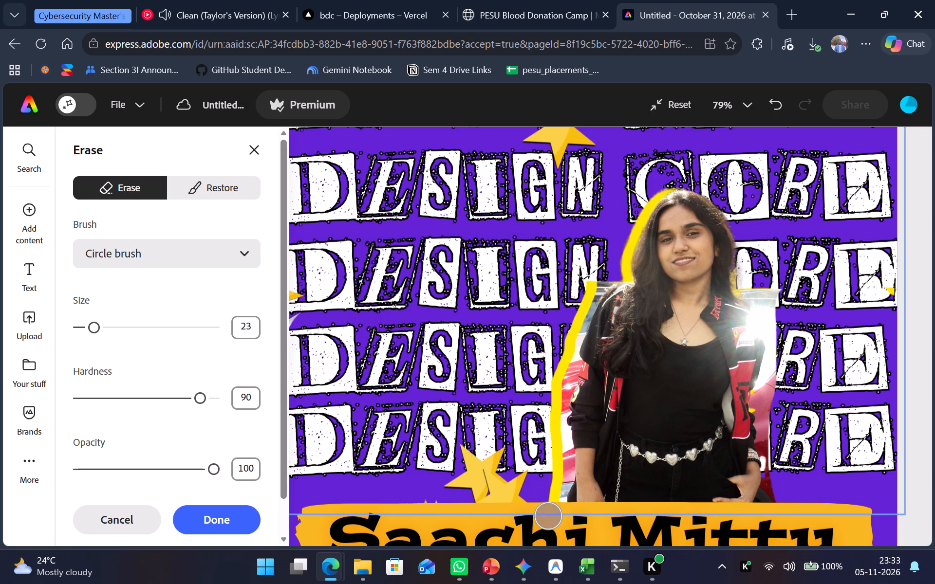
# Erase the remaining red car closer along the woman's left-hand outline, working up from the banner past her elbow to the upper arm.
pyautogui.moveTo(549, 509); pyautogui.dragTo(557, 482)
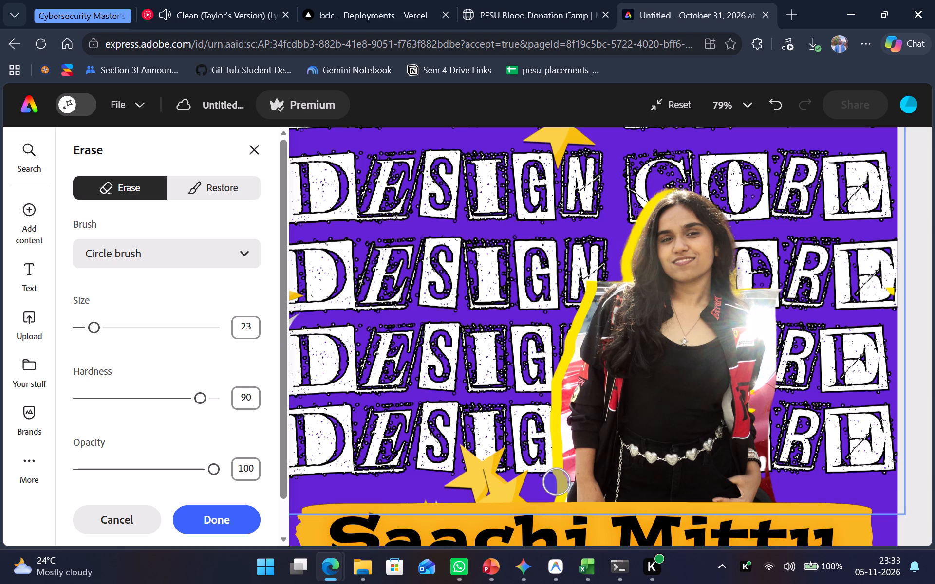
pyautogui.moveTo(557, 482); pyautogui.dragTo(560, 481)
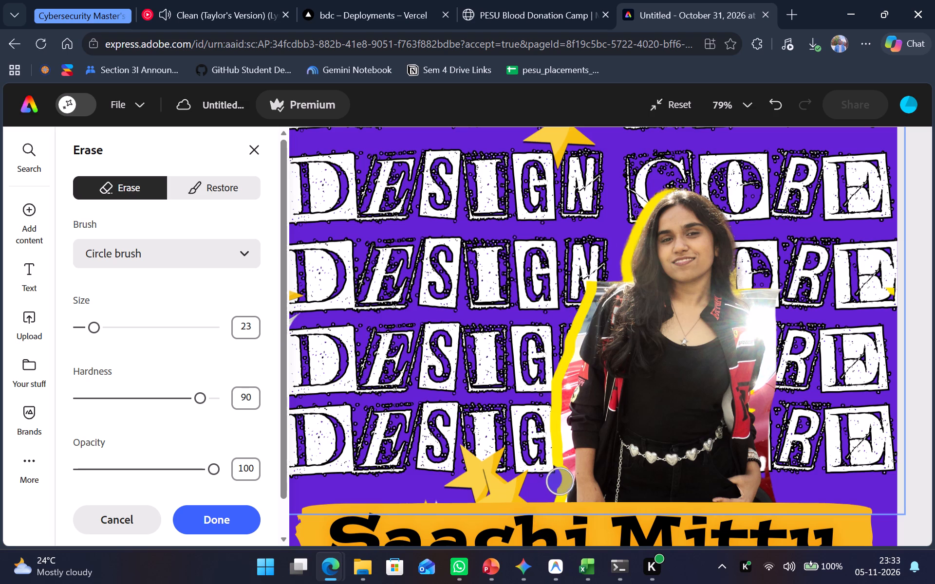
pyautogui.moveTo(560, 481); pyautogui.dragTo(561, 449)
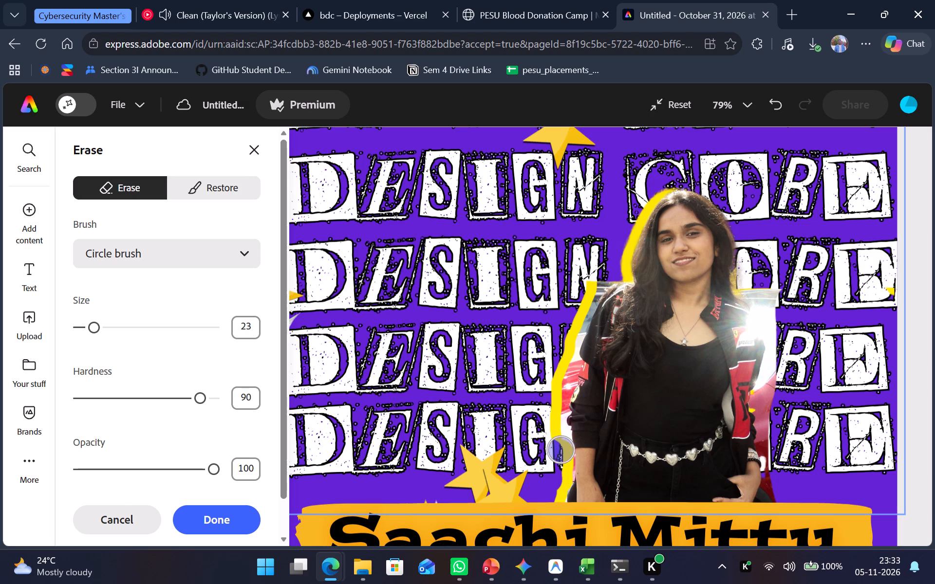
pyautogui.moveTo(561, 449); pyautogui.dragTo(559, 428)
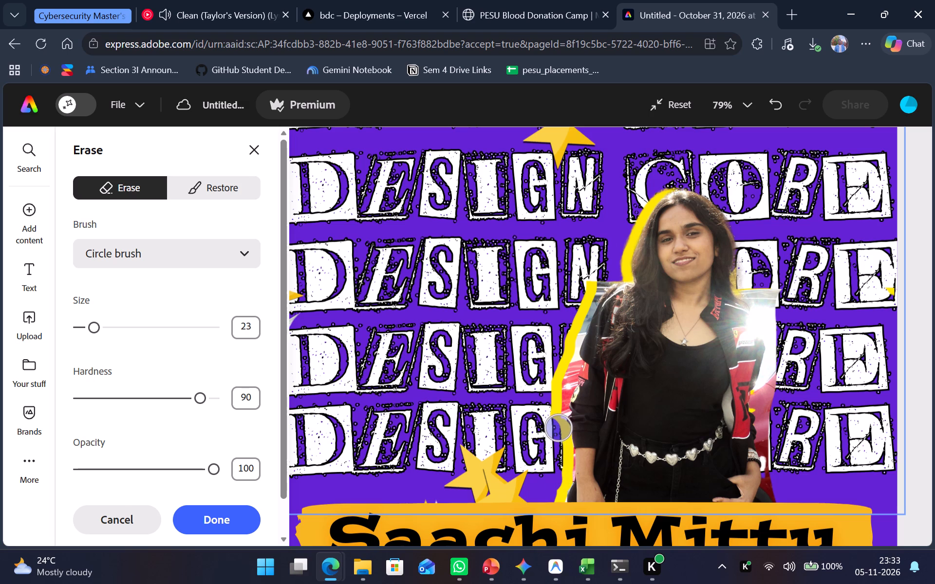
pyautogui.moveTo(559, 428); pyautogui.dragTo(558, 395)
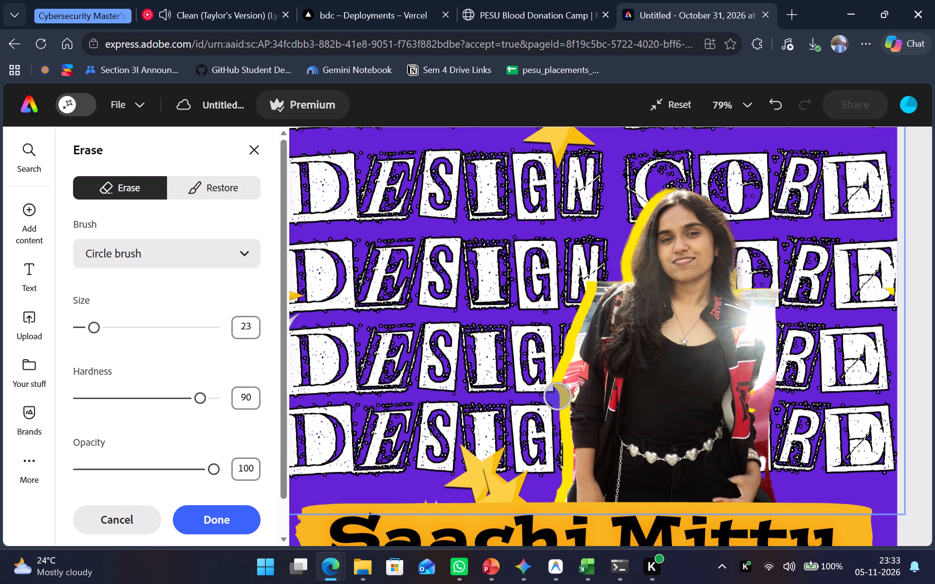
pyautogui.moveTo(558, 395); pyautogui.dragTo(569, 362)
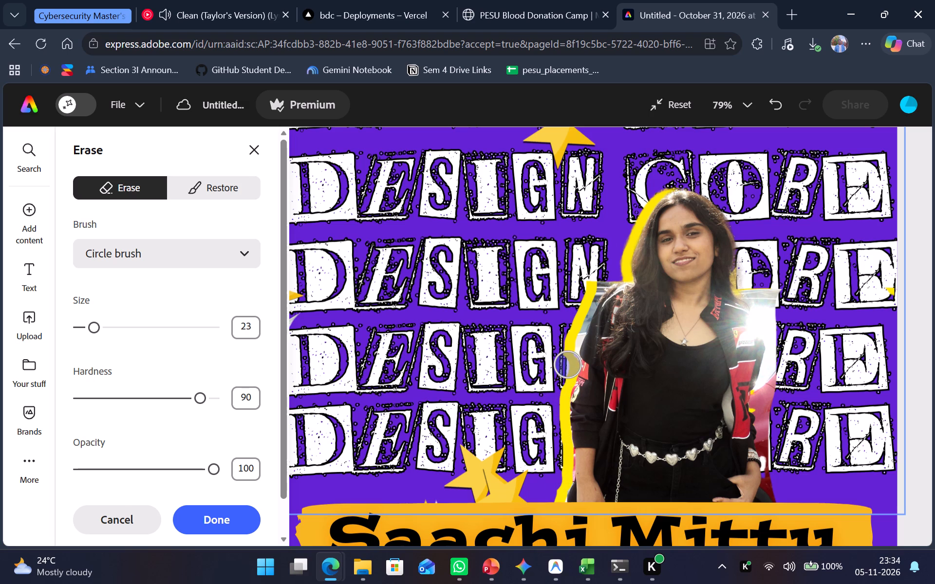
pyautogui.moveTo(569, 362); pyautogui.dragTo(573, 327)
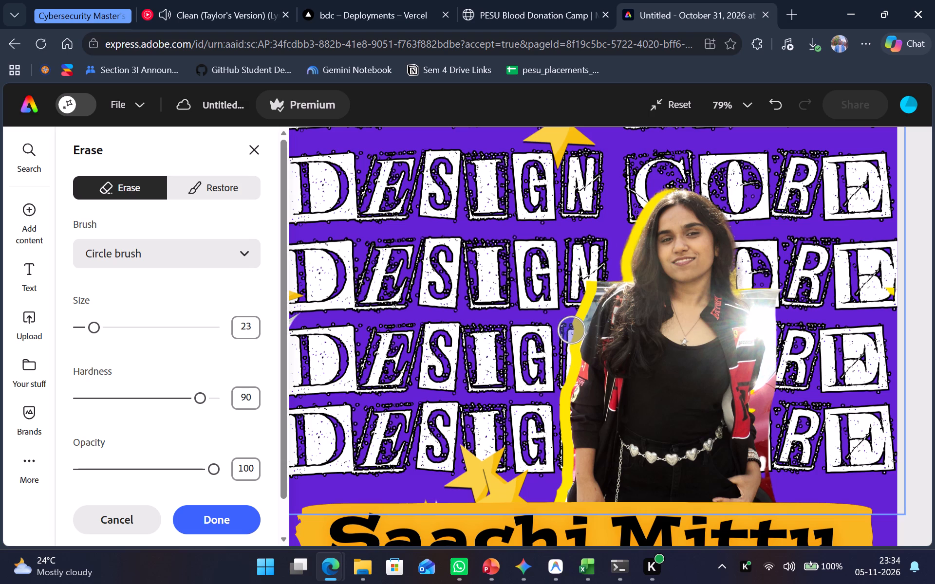
pyautogui.moveTo(573, 327); pyautogui.dragTo(584, 299)
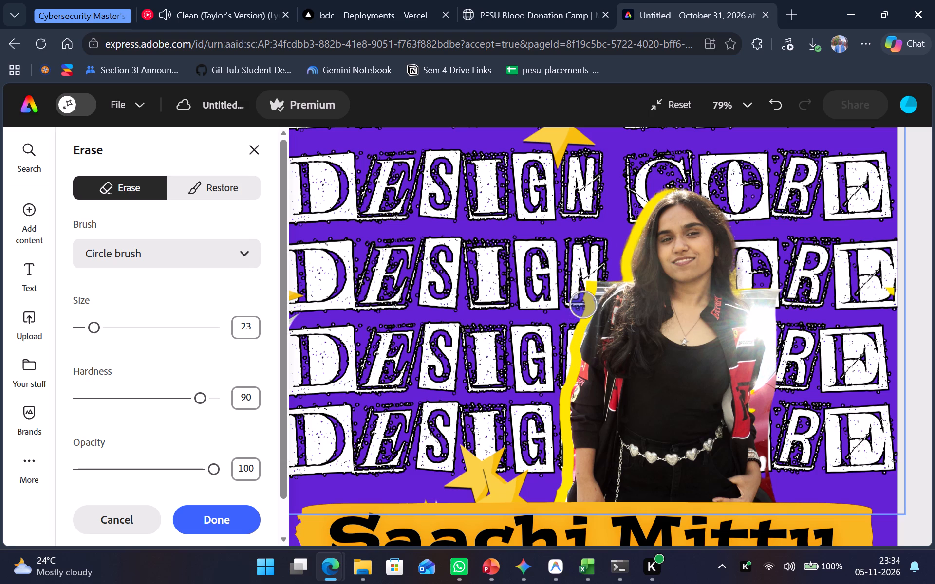
# Erase the grey car remnant above the woman's left-hand shoulder up to her hair, and touch up the upper-arm edge.
pyautogui.moveTo(584, 299); pyautogui.dragTo(591, 285)
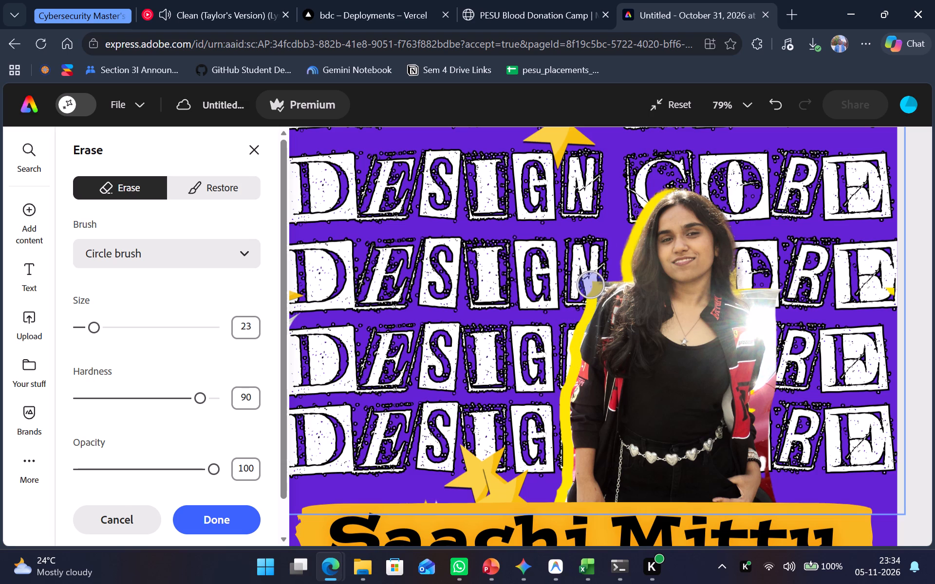
pyautogui.moveTo(591, 285); pyautogui.dragTo(599, 279)
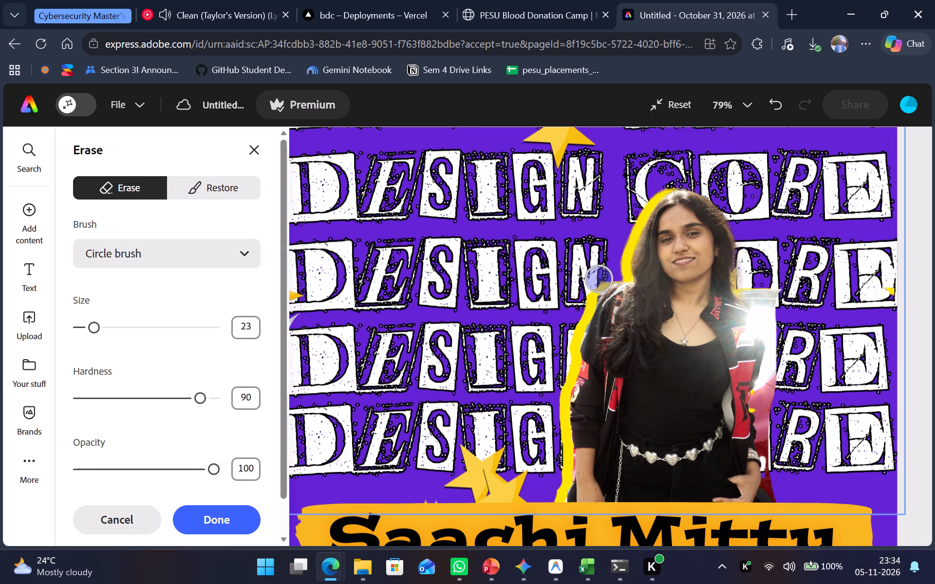
pyautogui.moveTo(599, 279); pyautogui.dragTo(604, 274)
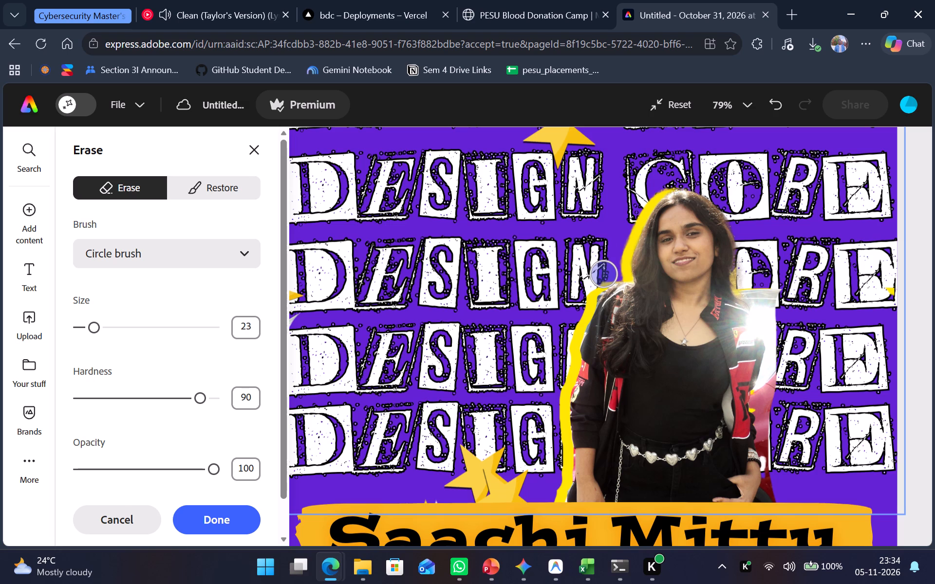
pyautogui.moveTo(604, 274); pyautogui.dragTo(616, 268)
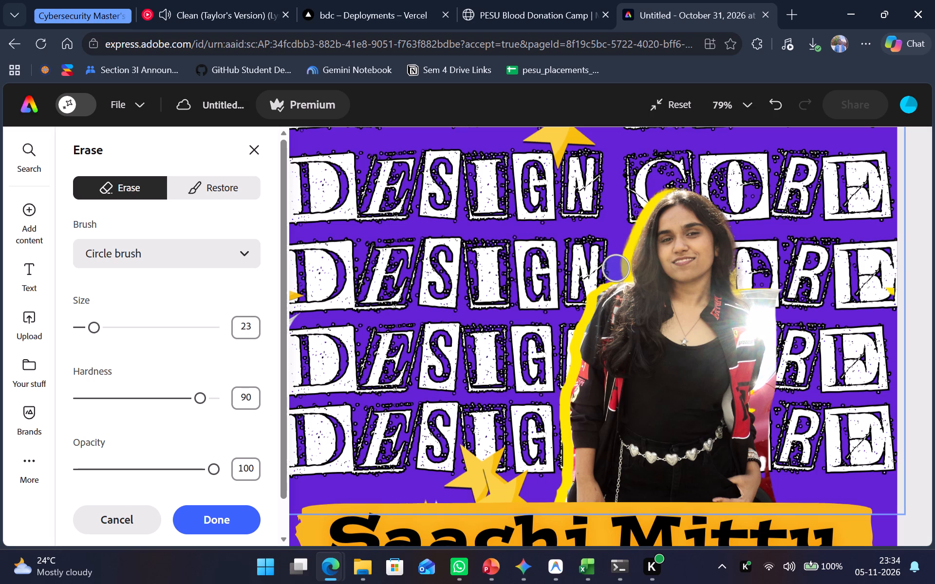
pyautogui.moveTo(616, 268); pyautogui.dragTo(607, 274)
pyautogui.click(593, 288)
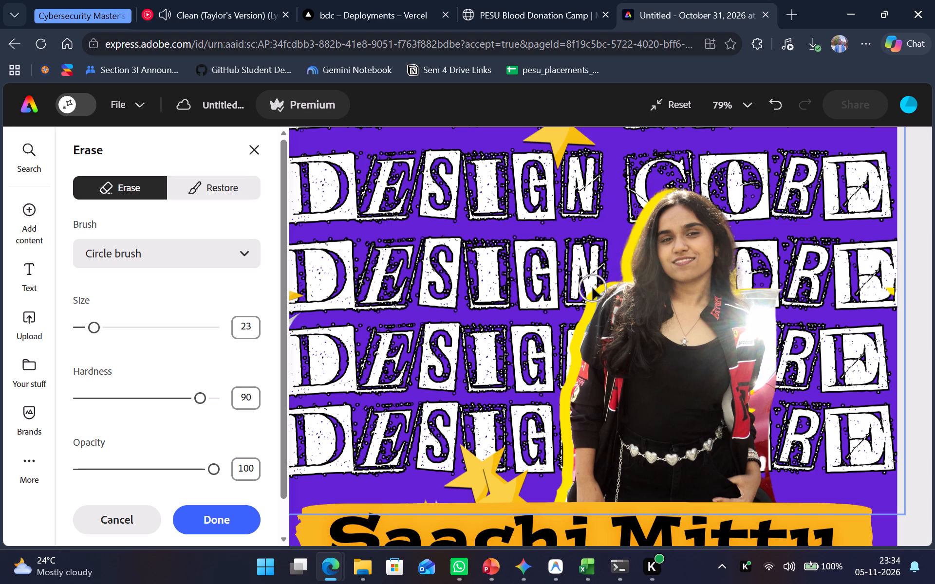
pyautogui.click(588, 295)
pyautogui.click(576, 324)
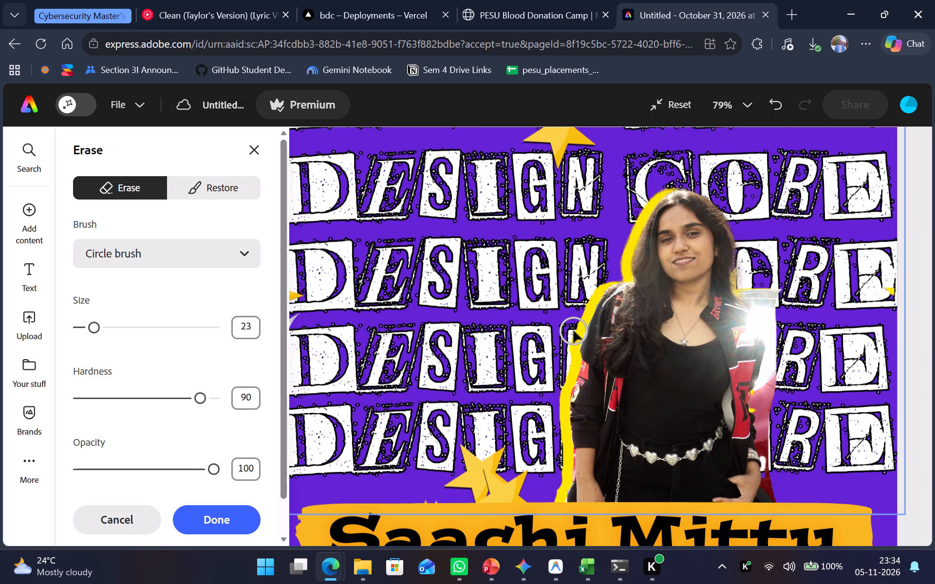
# Erase the leftover red car to the right of the woman, from beside her elbow down past her hand to the banner.
pyautogui.click(781, 292)
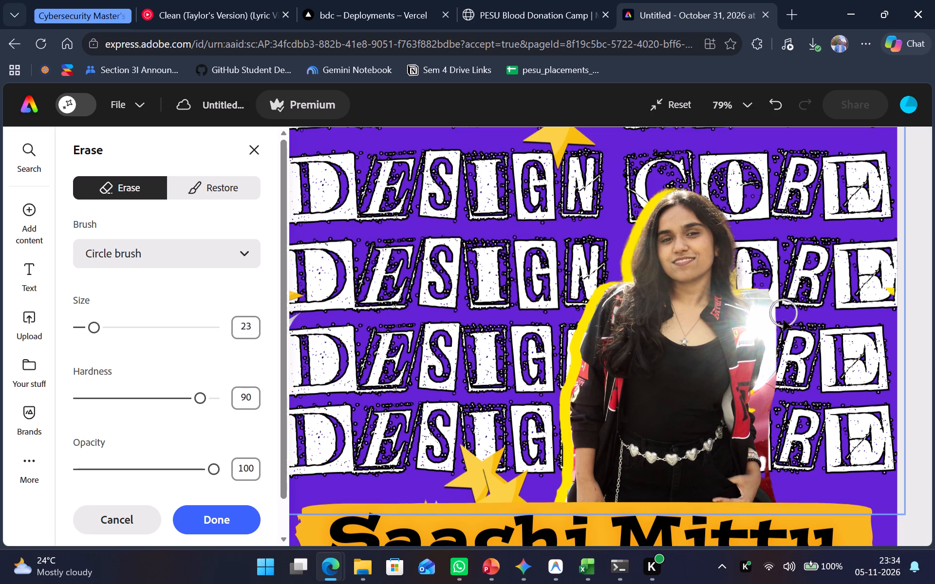
pyautogui.moveTo(778, 380); pyautogui.dragTo(769, 401)
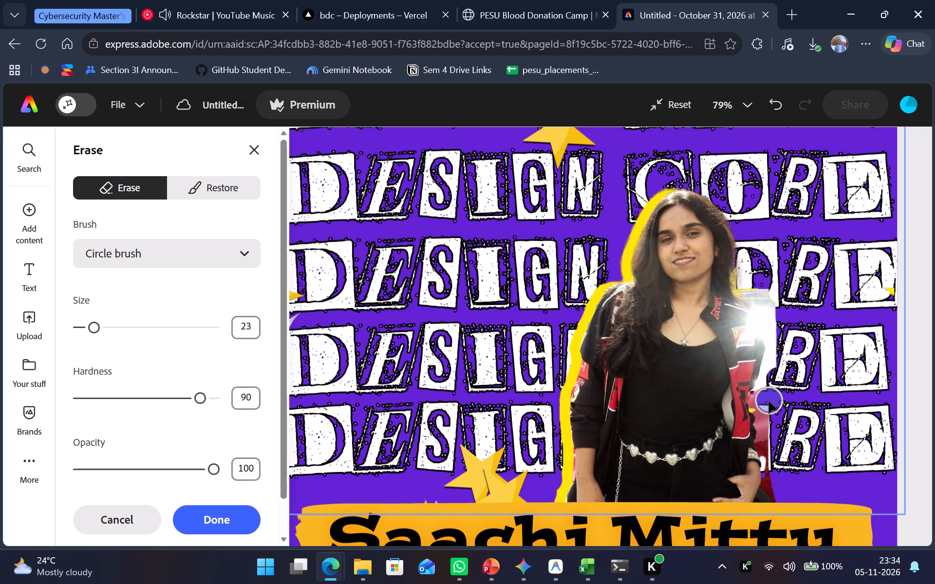
pyautogui.moveTo(769, 401); pyautogui.dragTo(766, 400)
pyautogui.moveTo(766, 400); pyautogui.dragTo(772, 429)
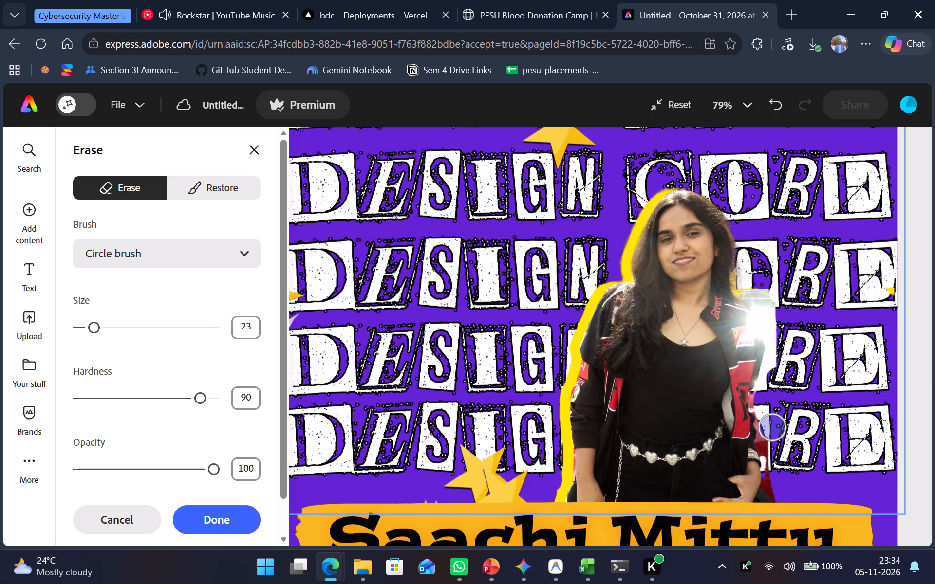
pyautogui.moveTo(772, 429); pyautogui.dragTo(777, 457)
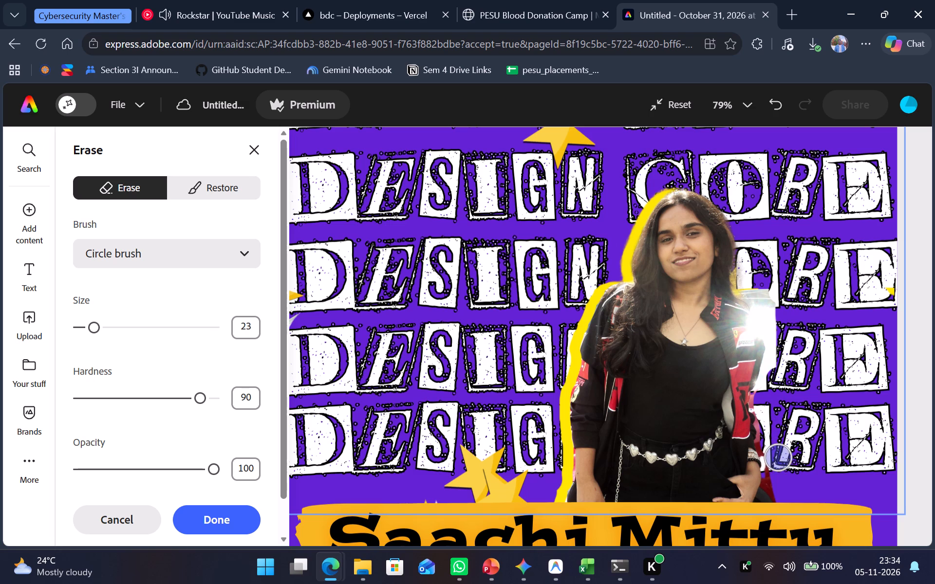
pyautogui.moveTo(777, 457); pyautogui.dragTo(780, 485)
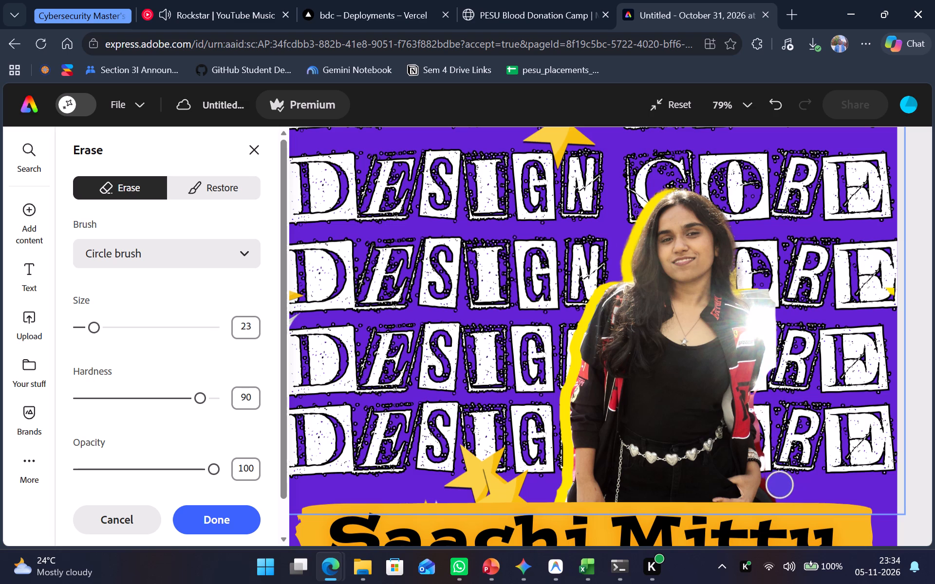
pyautogui.moveTo(780, 485); pyautogui.dragTo(778, 480)
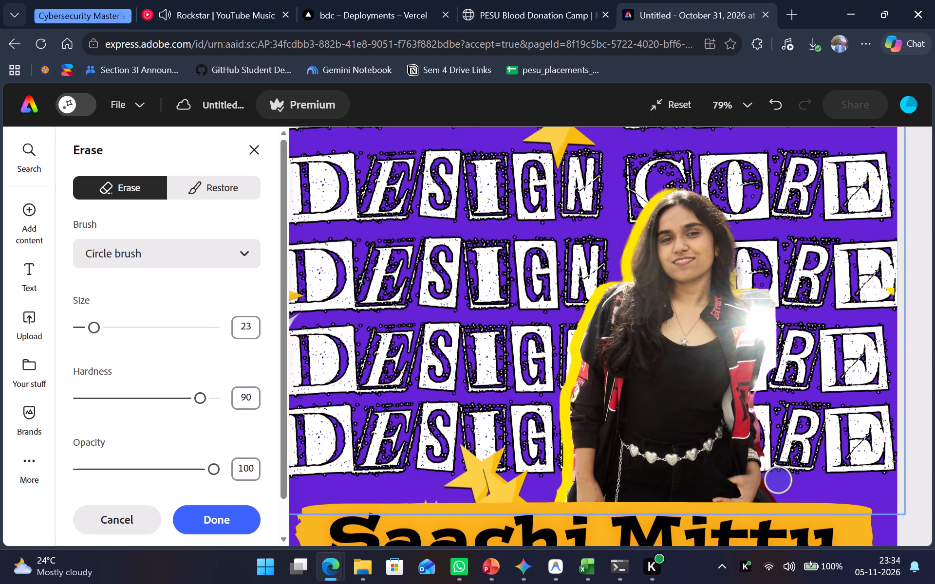
pyautogui.moveTo(778, 480); pyautogui.dragTo(780, 481)
pyautogui.moveTo(780, 481); pyautogui.dragTo(781, 486)
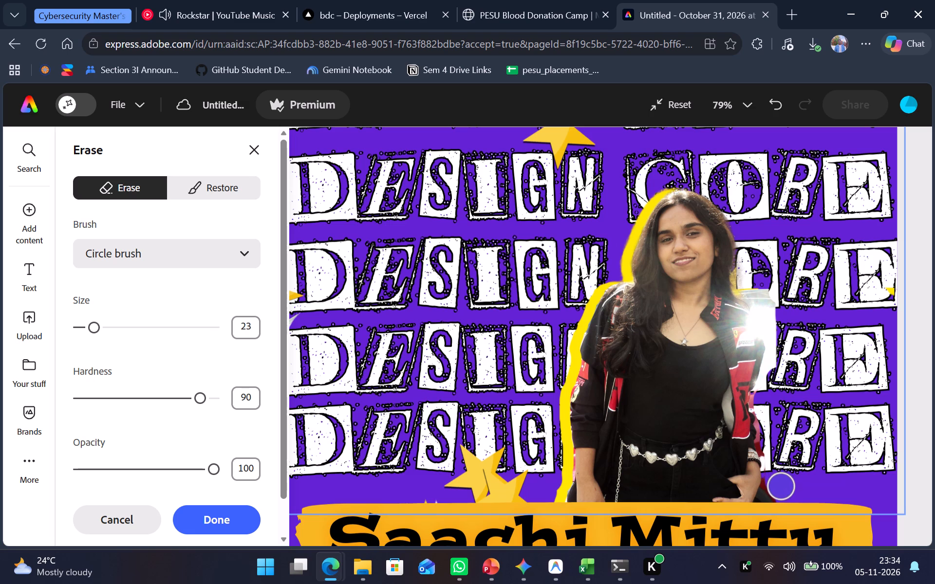
pyautogui.moveTo(781, 486); pyautogui.dragTo(777, 480)
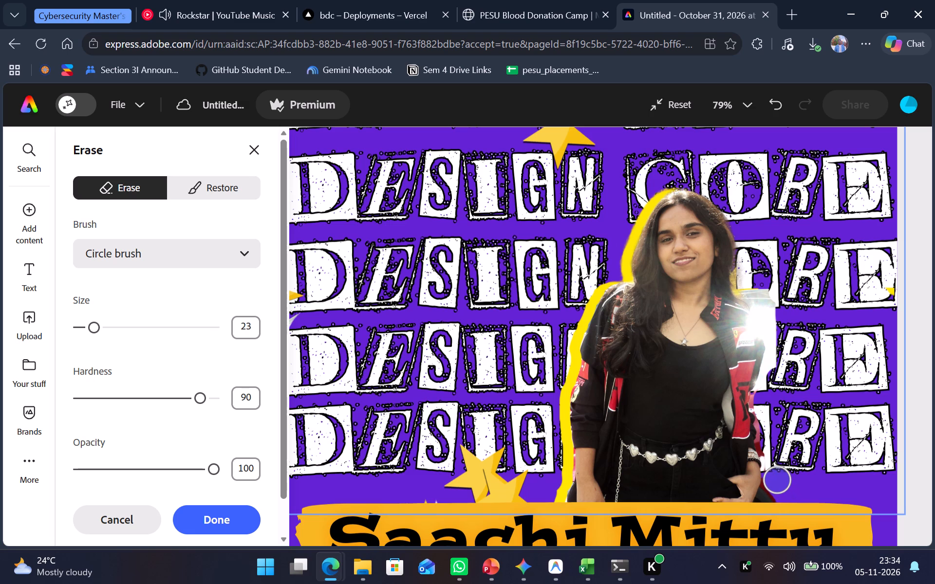
pyautogui.moveTo(777, 480); pyautogui.dragTo(784, 491)
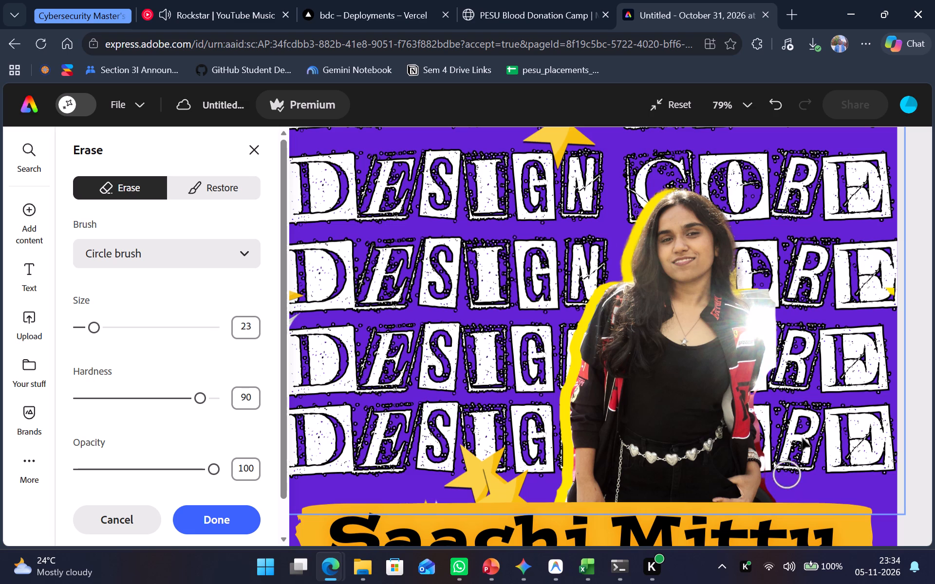
# Erase the bright car remnant to the right of the woman, from her shoulder down past her elbow.
pyautogui.moveTo(767, 291); pyautogui.dragTo(776, 344)
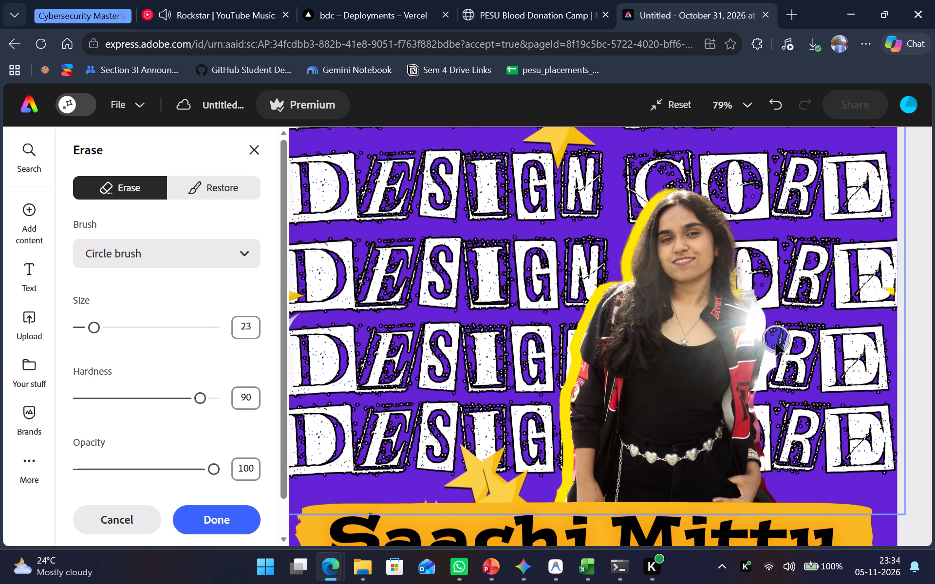
pyautogui.moveTo(776, 344); pyautogui.dragTo(777, 347)
pyautogui.moveTo(779, 360); pyautogui.dragTo(779, 367)
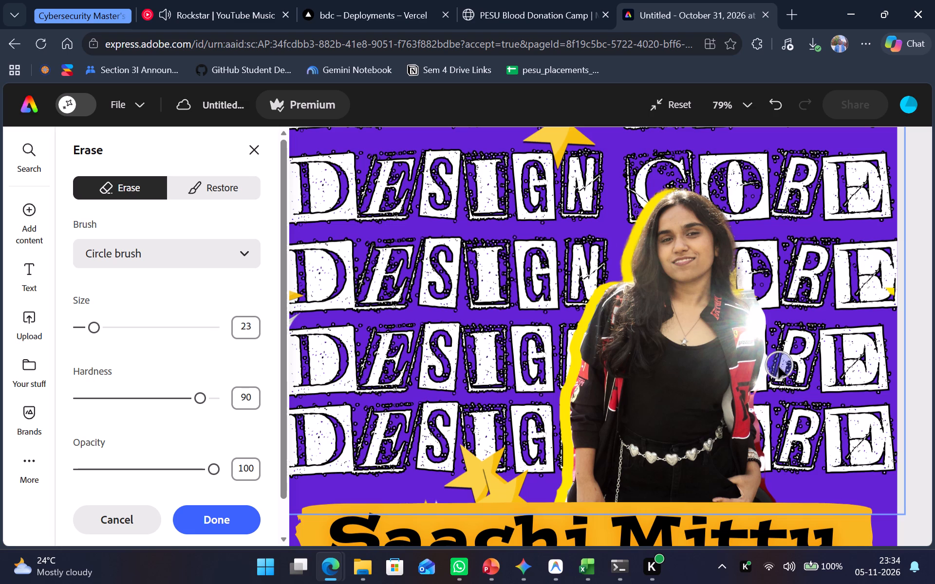
pyautogui.moveTo(779, 367); pyautogui.dragTo(765, 401)
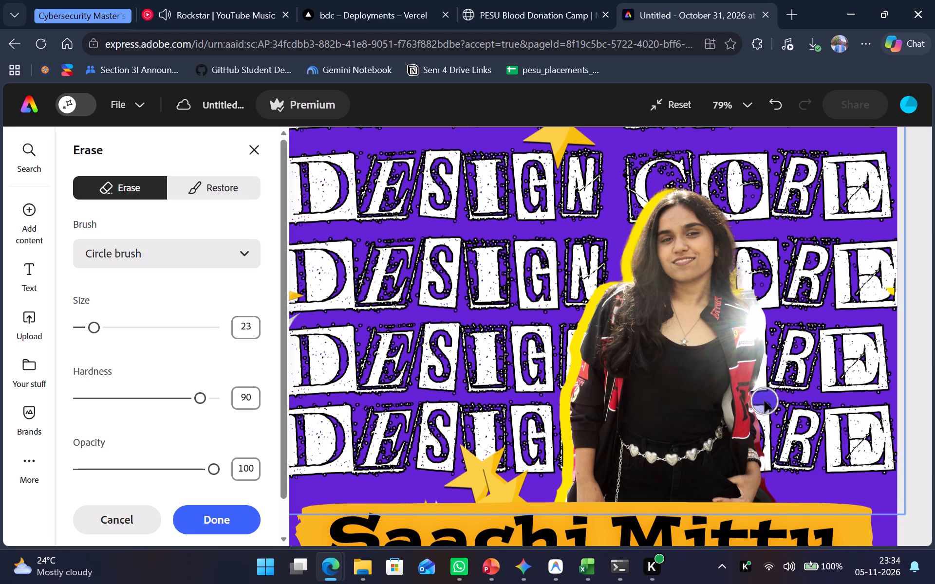
pyautogui.moveTo(765, 401); pyautogui.dragTo(772, 423)
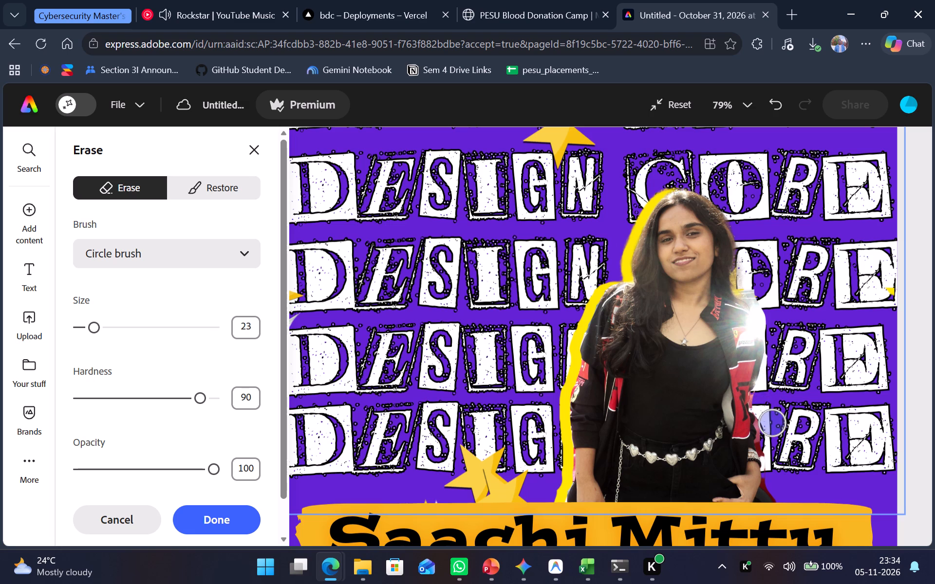
pyautogui.moveTo(772, 423); pyautogui.dragTo(772, 433)
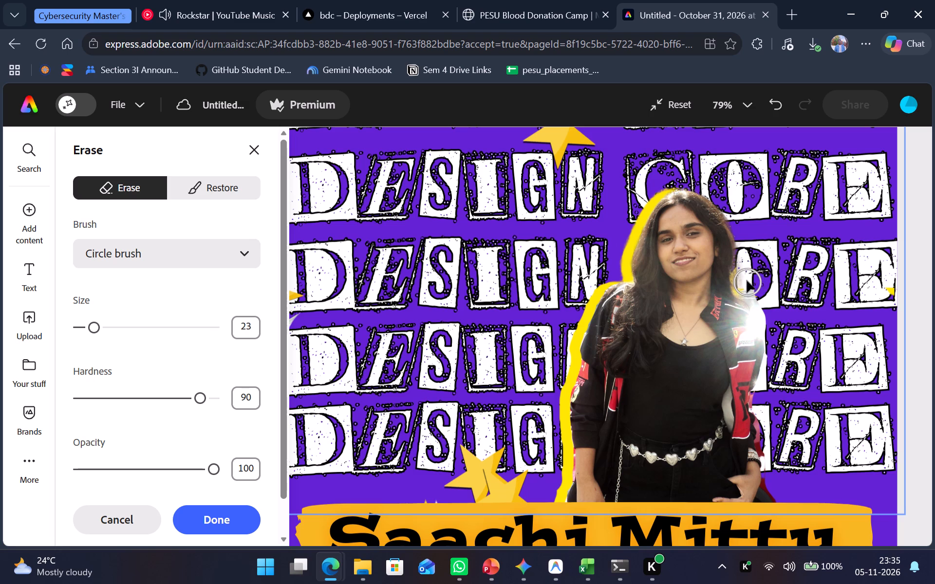
# Trim closer along the woman's right-hand outline, from her hair over the shoulder and arm down to the banner, and apply the erasing.
pyautogui.moveTo(747, 275); pyautogui.dragTo(748, 277)
pyautogui.moveTo(748, 277); pyautogui.dragTo(747, 286)
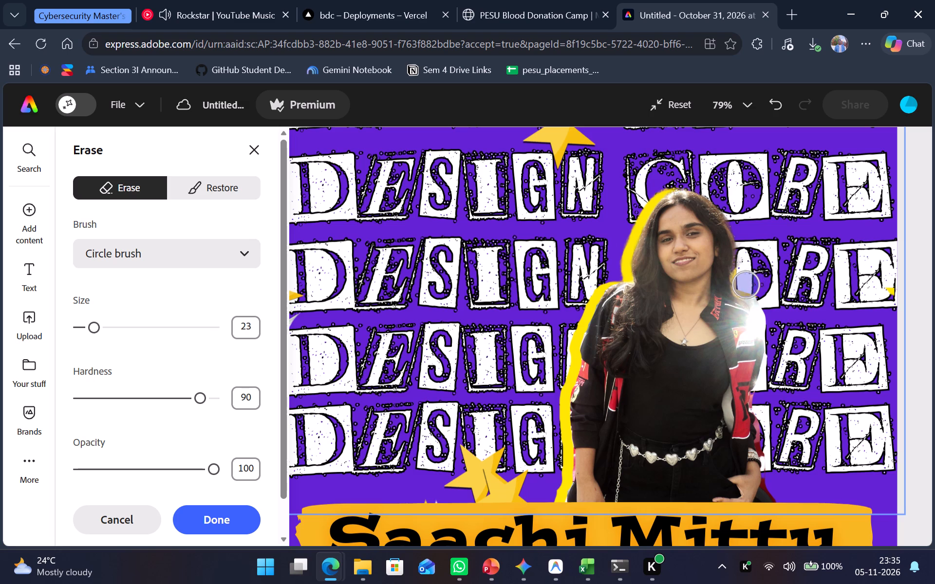
pyautogui.moveTo(747, 286); pyautogui.dragTo(762, 302)
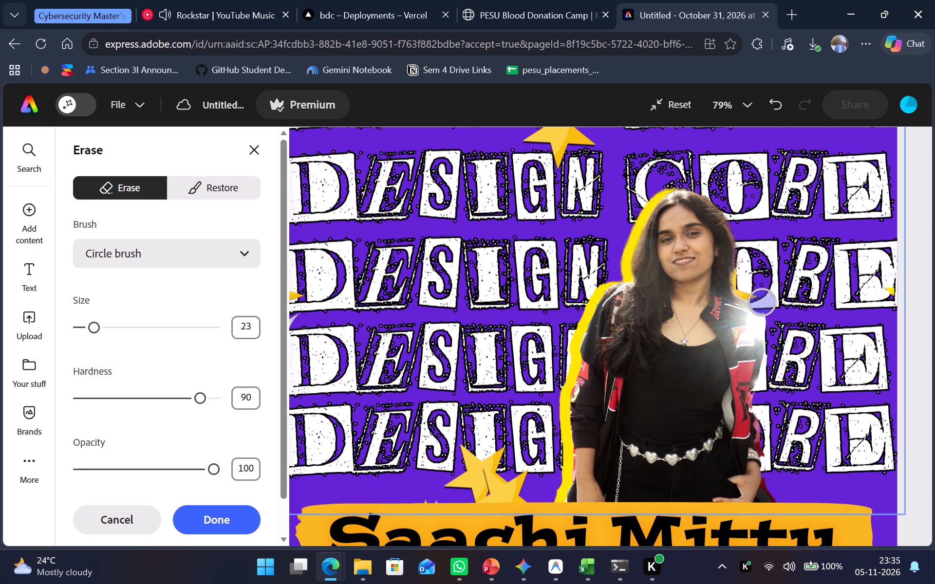
pyautogui.moveTo(762, 302); pyautogui.dragTo(771, 318)
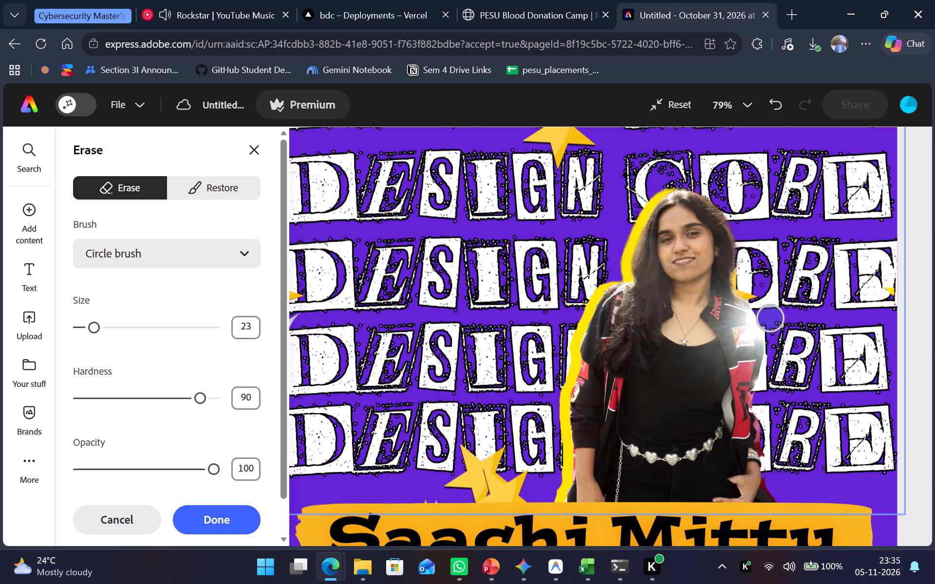
pyautogui.moveTo(771, 318); pyautogui.dragTo(780, 347)
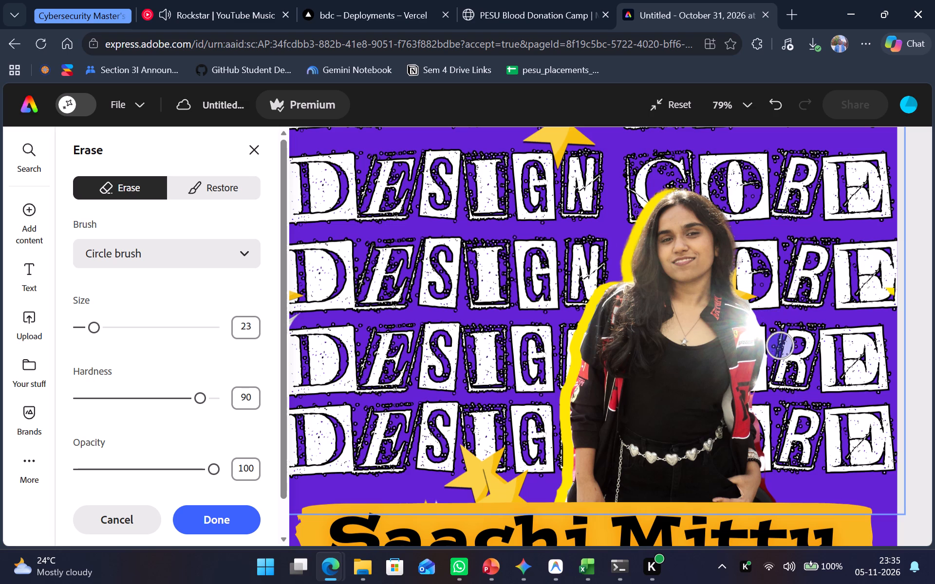
pyautogui.moveTo(780, 347); pyautogui.dragTo(777, 377)
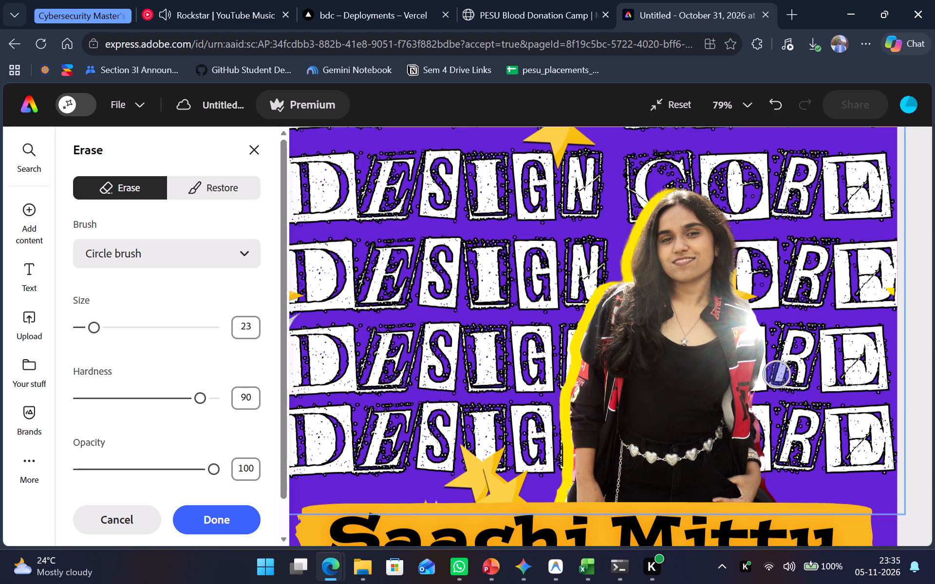
pyautogui.moveTo(777, 377); pyautogui.dragTo(766, 400)
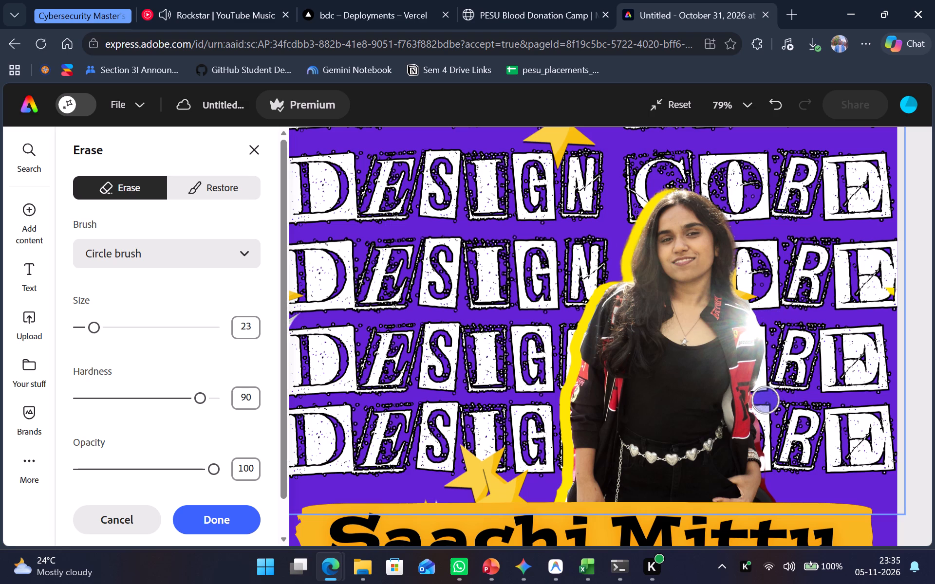
pyautogui.moveTo(766, 400); pyautogui.dragTo(767, 413)
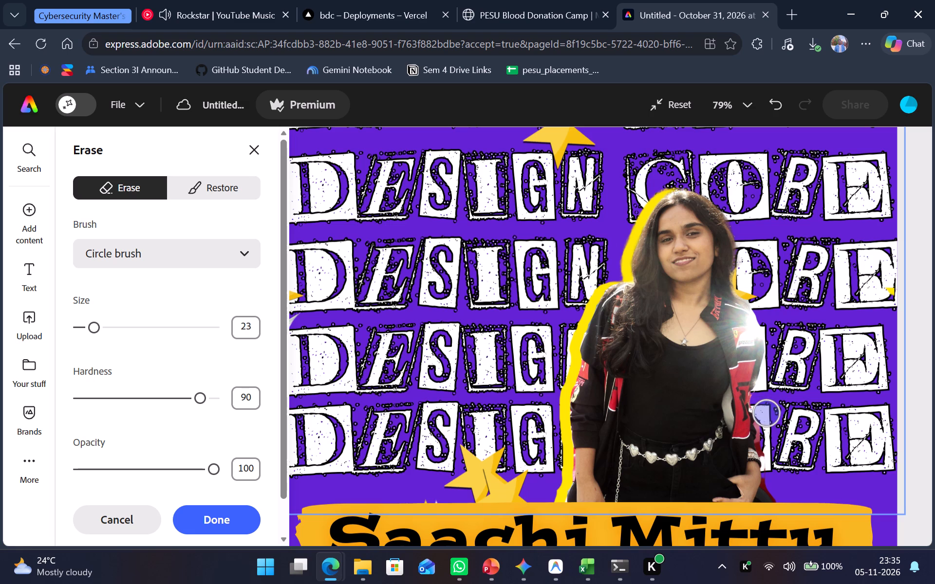
pyautogui.moveTo(767, 413); pyautogui.dragTo(770, 438)
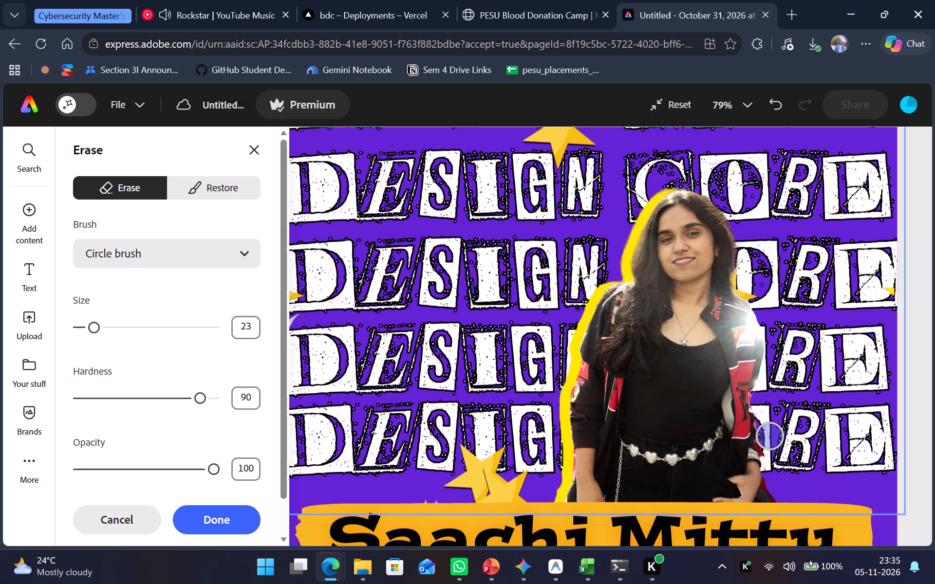
pyautogui.moveTo(770, 438); pyautogui.dragTo(774, 462)
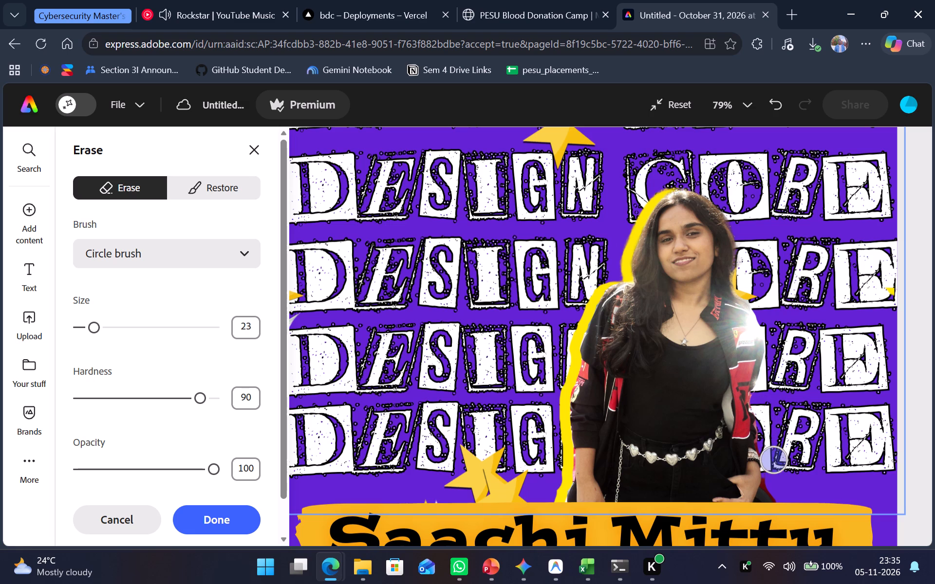
pyautogui.moveTo(774, 462); pyautogui.dragTo(779, 486)
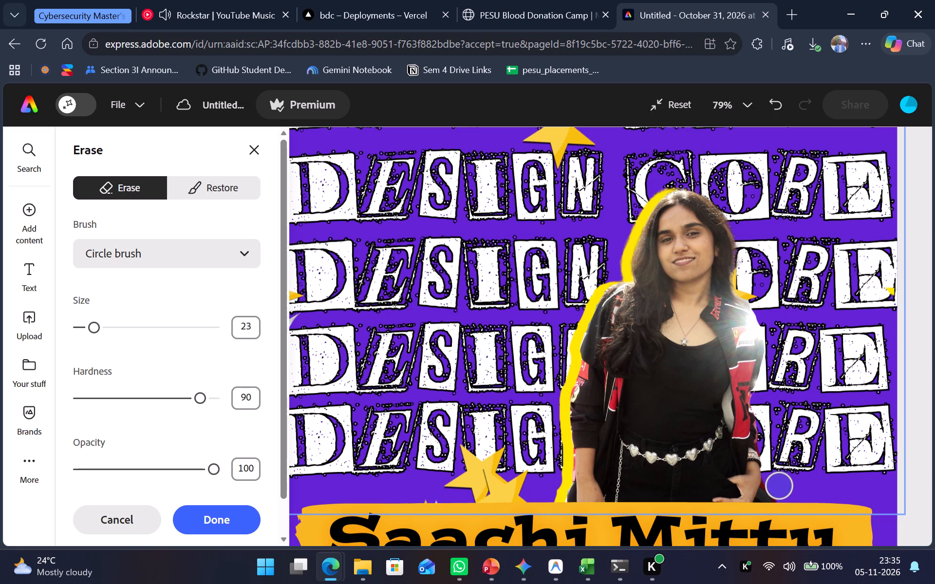
pyautogui.moveTo(779, 486); pyautogui.dragTo(785, 491)
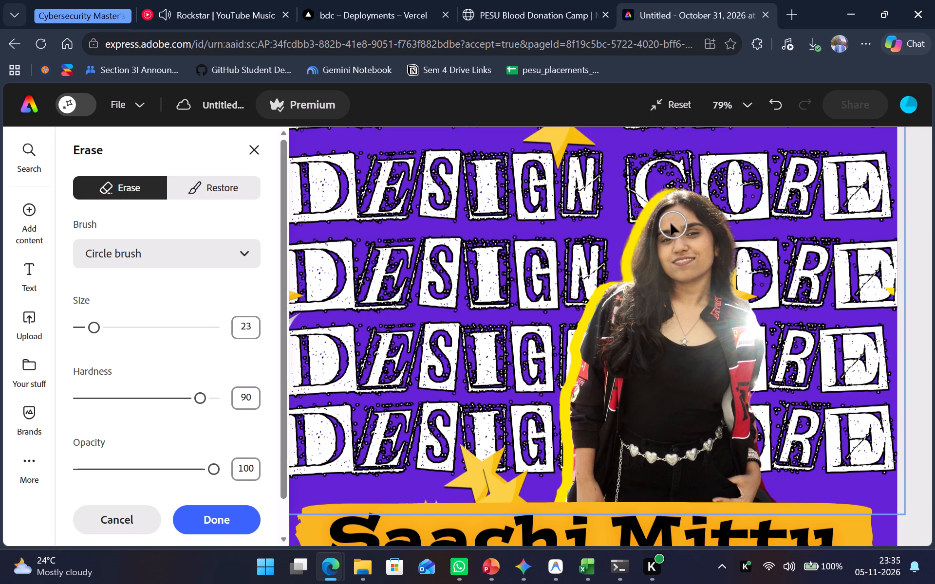
pyautogui.press('Escape')
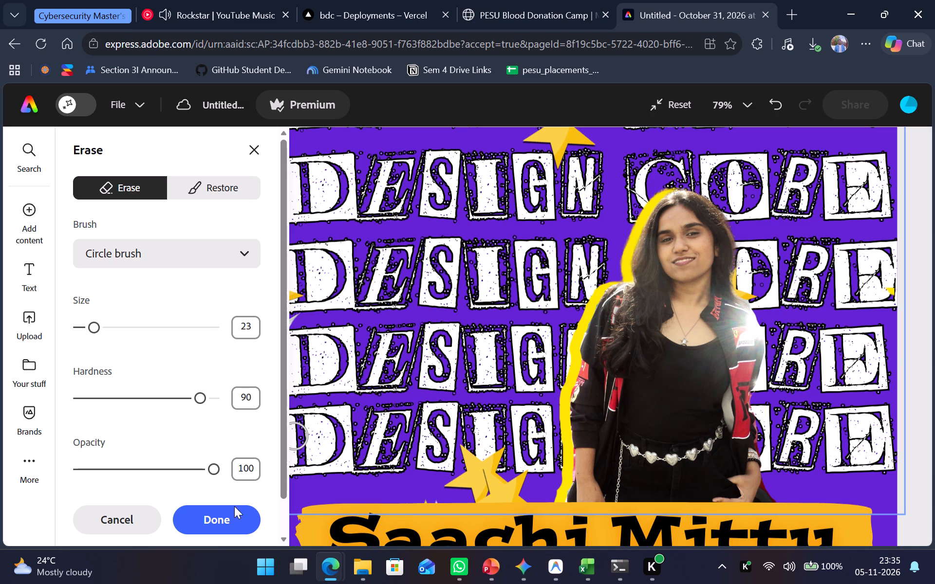
pyautogui.click(234, 509)
# Enlarge the page 16 portrait to about one and a half times its size and move it up clear of the name banner.
pyautogui.moveTo(647, 332); pyautogui.dragTo(613, 354)
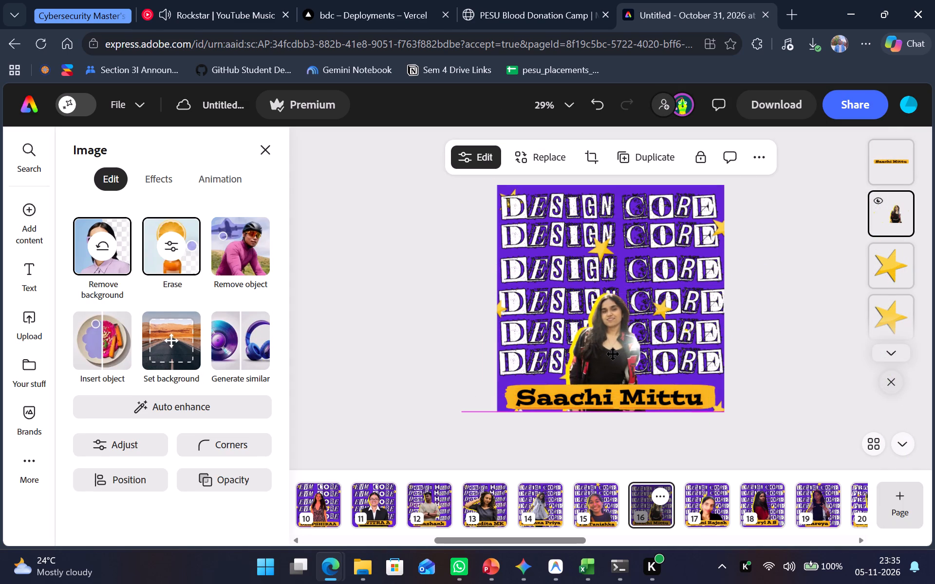
pyautogui.moveTo(613, 354); pyautogui.dragTo(614, 354)
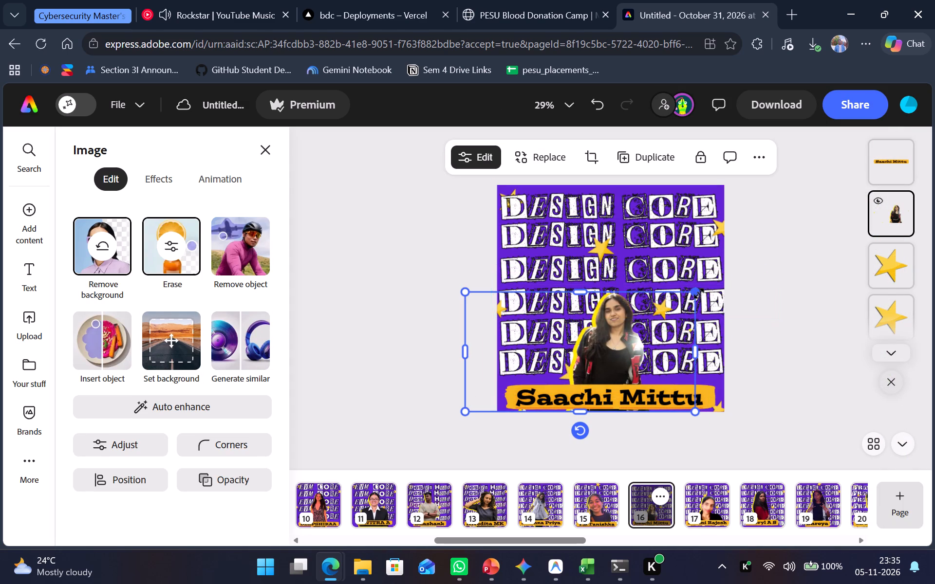
pyautogui.moveTo(699, 293); pyautogui.dragTo(778, 182)
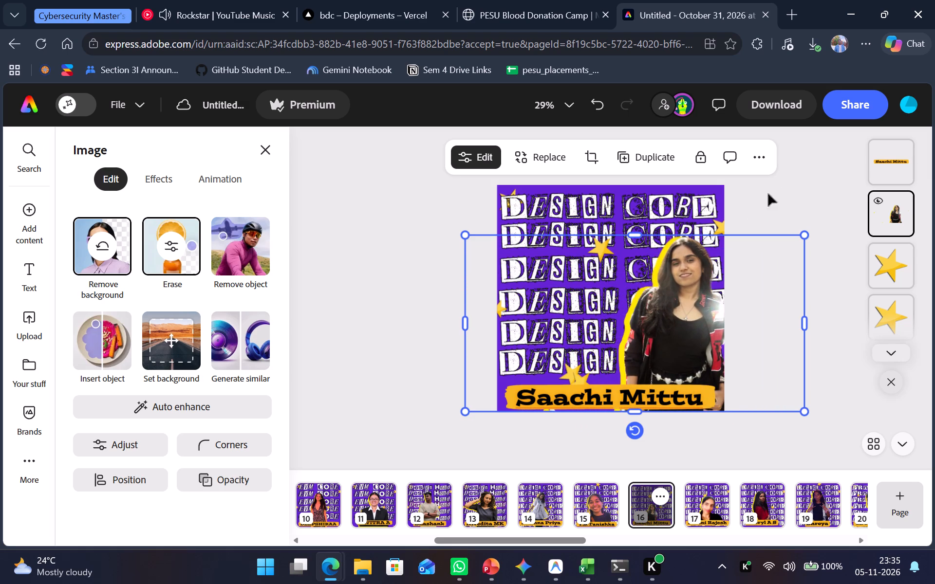
pyautogui.moveTo(689, 311); pyautogui.dragTo(665, 255)
# Erase any leftover background along the bottom edge of the page 16 portrait image, left of the woman, and apply it.
pyautogui.click(167, 246)
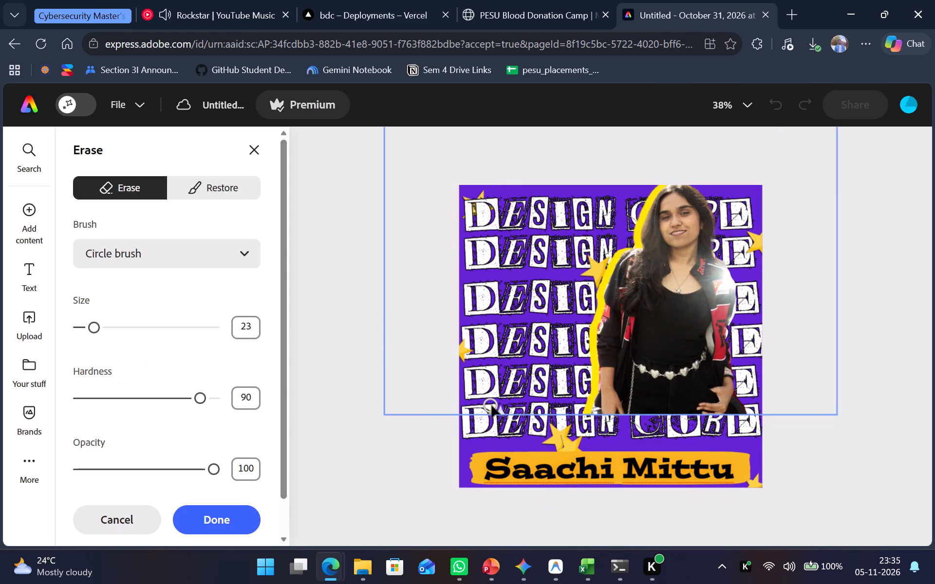
pyautogui.moveTo(481, 406); pyautogui.dragTo(517, 411)
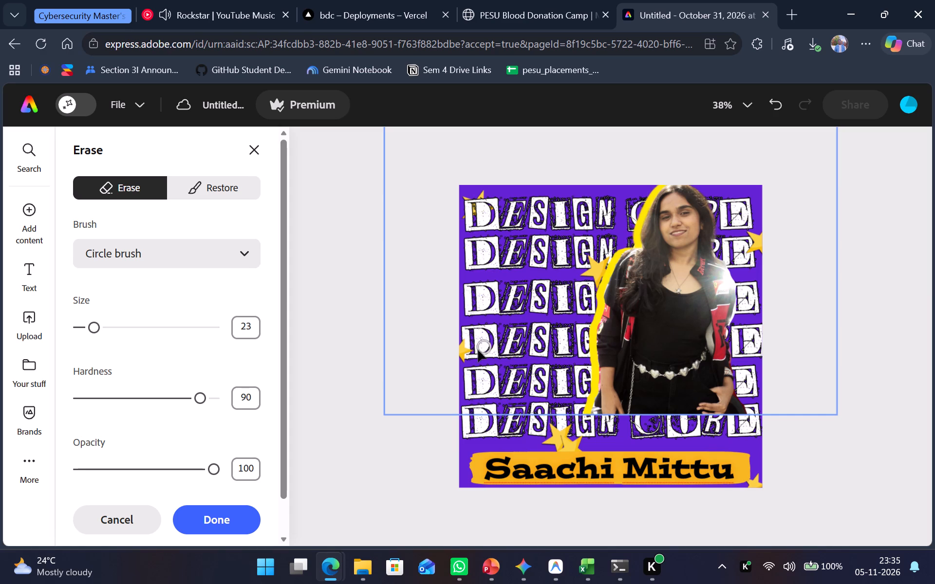
pyautogui.scroll(1, 526, 342)
pyautogui.click(200, 518)
# Move the enlarged page 16 portrait down to the poster's centre, with its lower edge tucked behind the name banner.
pyautogui.moveTo(629, 278); pyautogui.dragTo(620, 288)
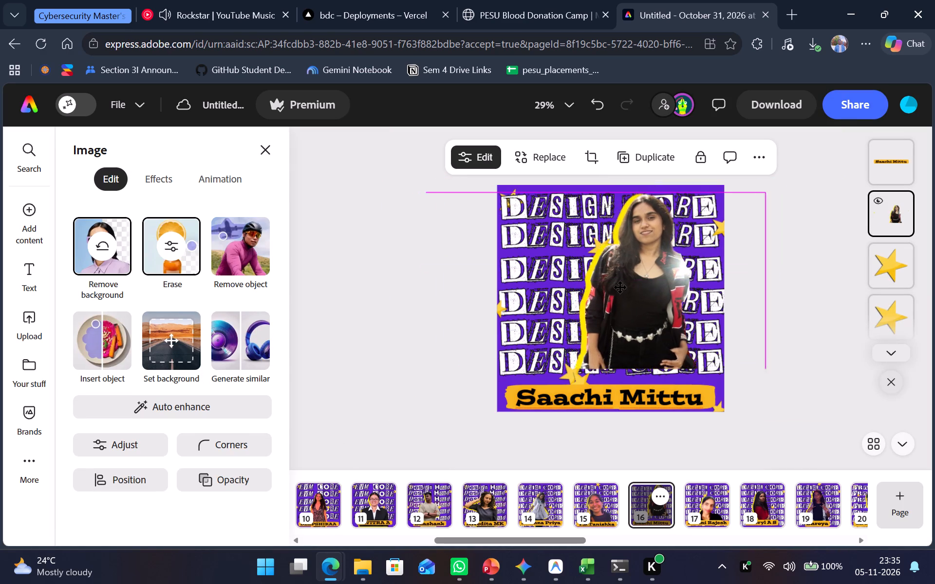
pyautogui.moveTo(620, 288); pyautogui.dragTo(585, 335)
pyautogui.click(767, 254)
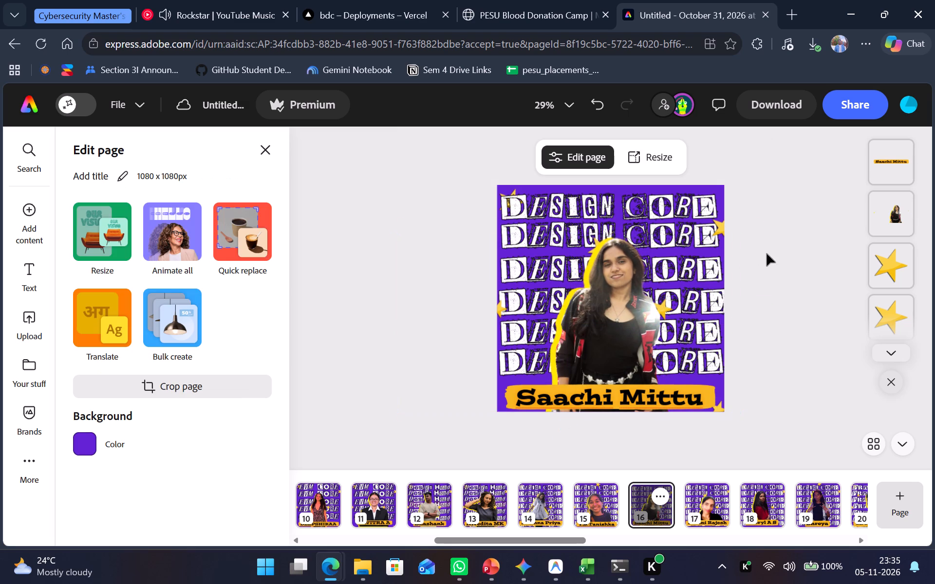
# On page 17, enlarge the portrait, centre it over the poster's lower edge, and bring the name banner in front of it.
pyautogui.click(714, 512)
pyautogui.click(615, 332)
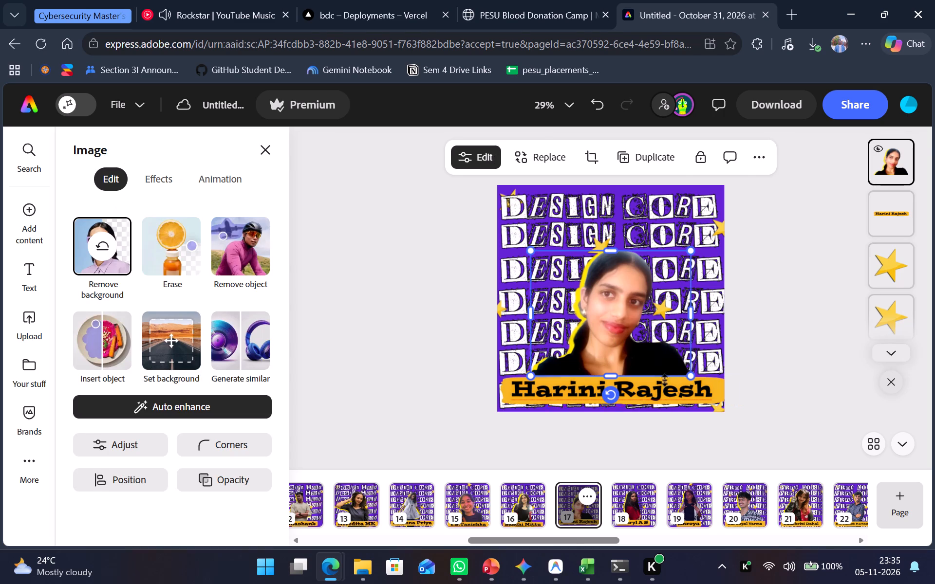
pyautogui.moveTo(695, 377); pyautogui.dragTo(703, 390)
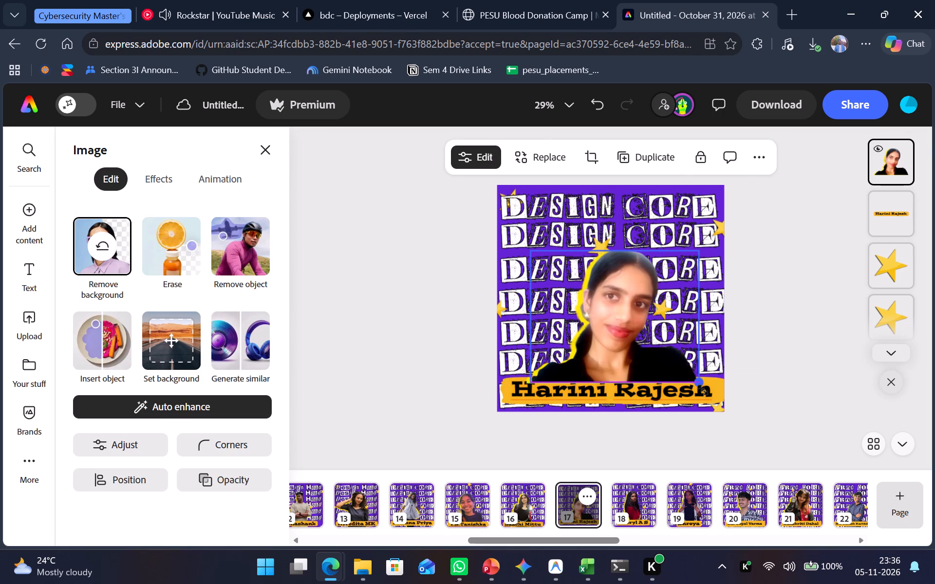
pyautogui.moveTo(703, 390); pyautogui.dragTo(723, 427)
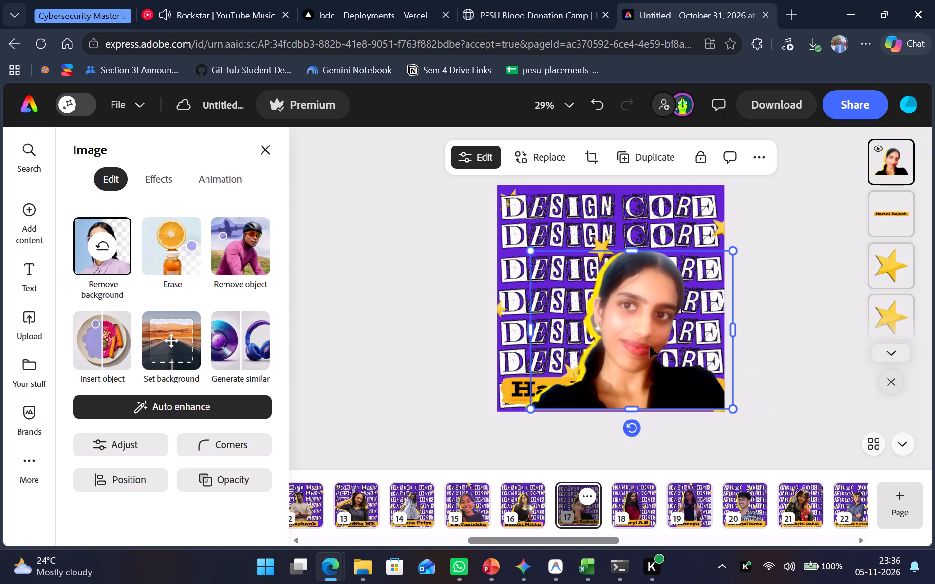
pyautogui.moveTo(643, 336); pyautogui.dragTo(620, 339)
pyautogui.moveTo(882, 217); pyautogui.dragTo(887, 160)
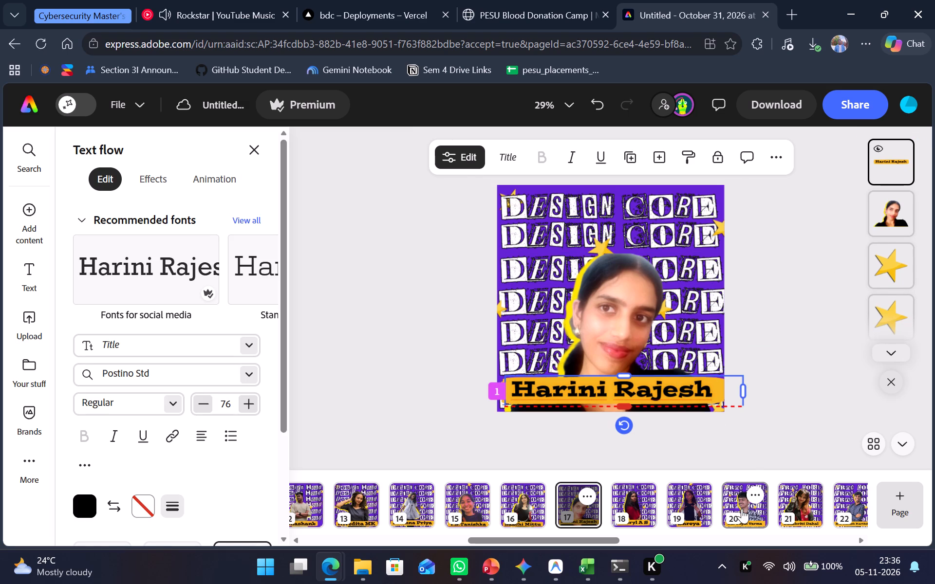
# Look through the posters from page 21 to page 30 to check each portrait's size, position and yellow shadow.
pyautogui.scroll(-1, 767, 507)
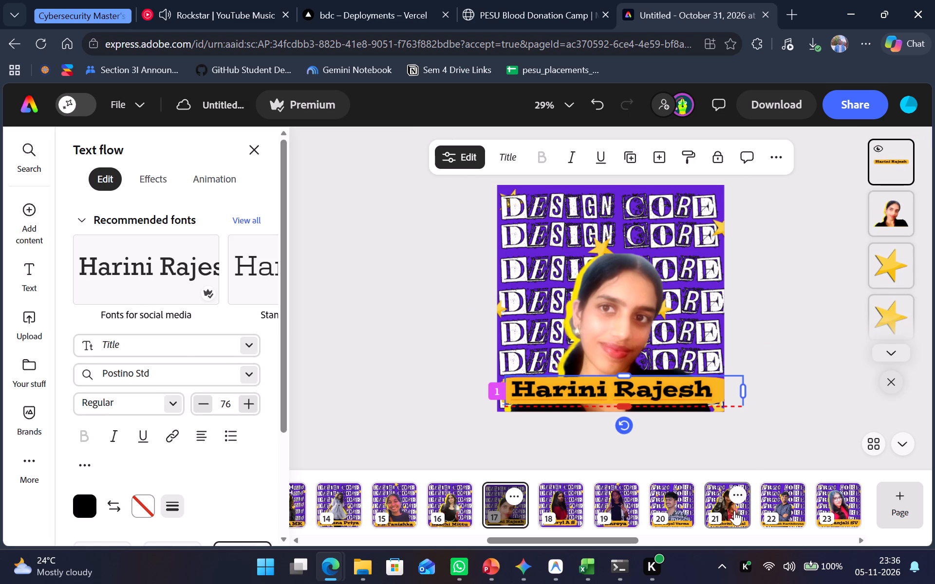
pyautogui.click(734, 515)
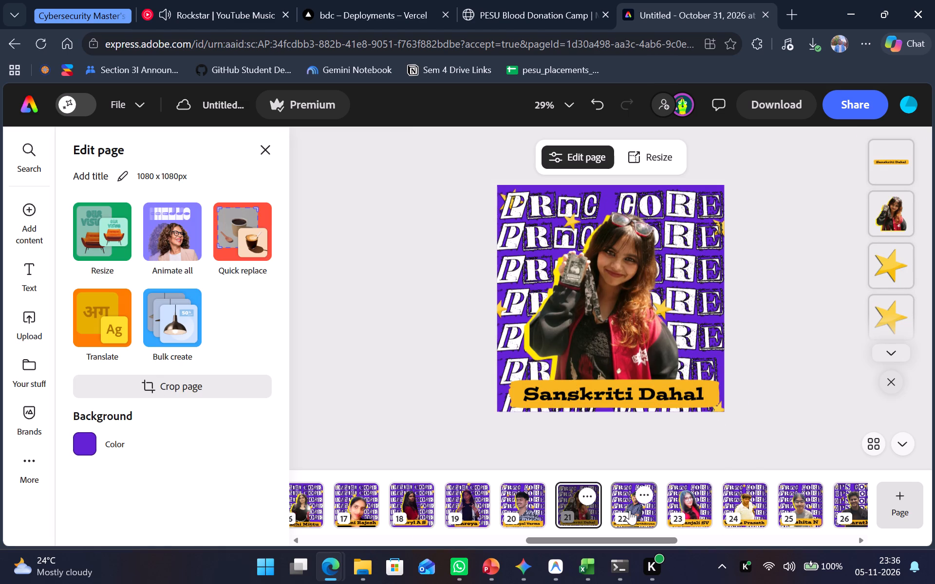
pyautogui.click(634, 511)
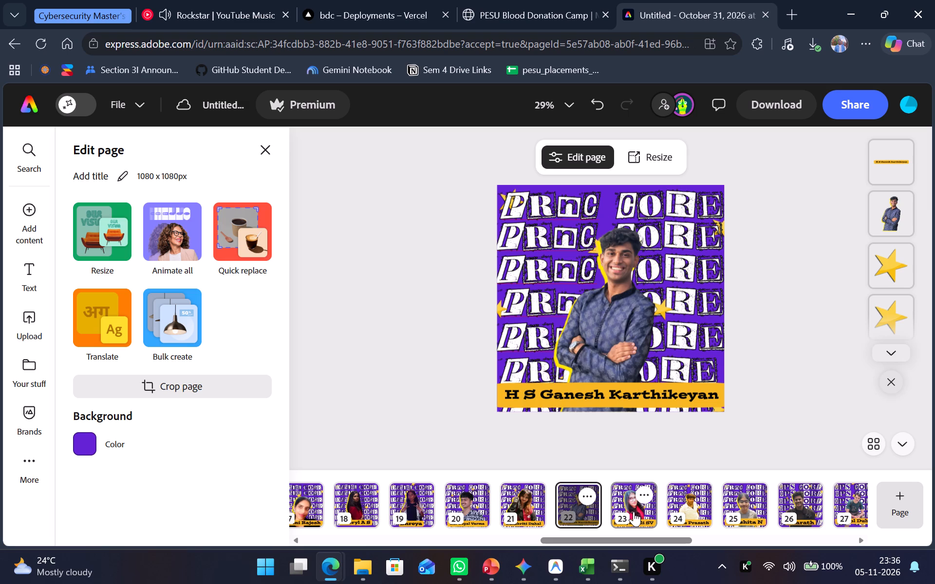
pyautogui.click(634, 511)
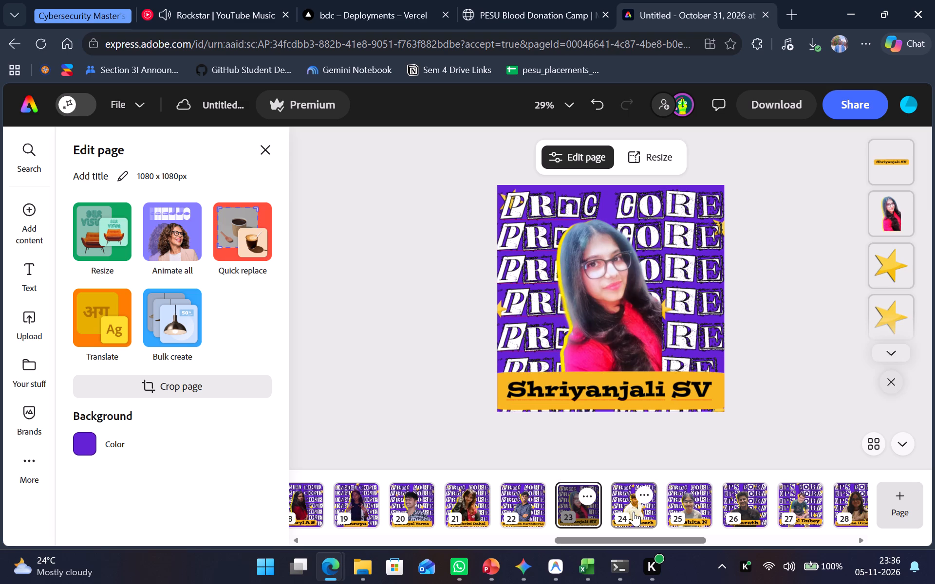
pyautogui.scroll(-3, 745, 510)
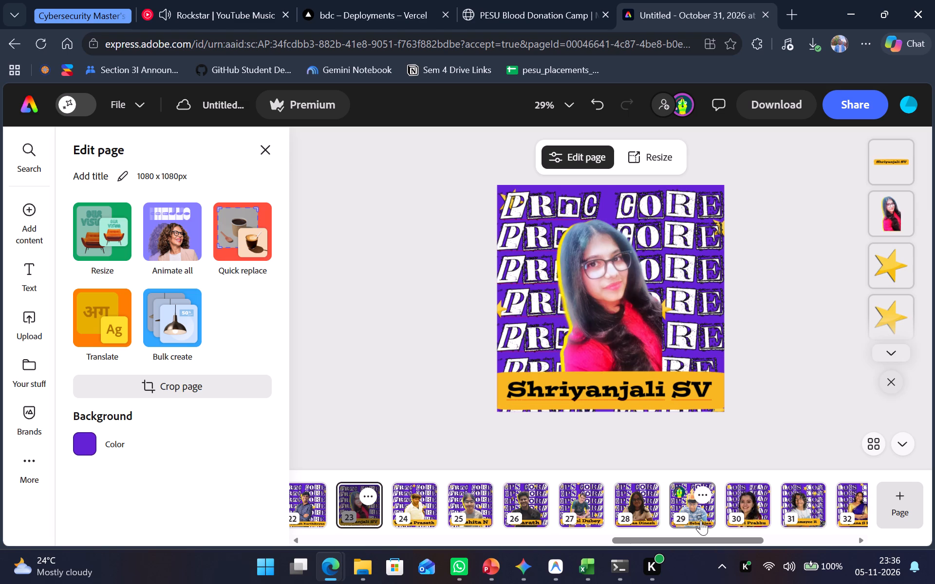
pyautogui.scroll(-1, 701, 520)
pyautogui.click(684, 516)
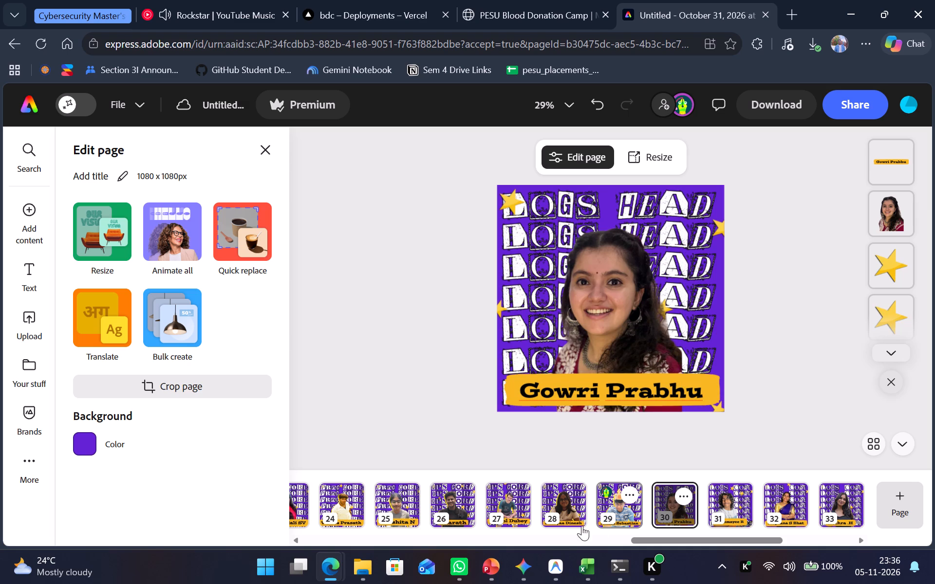
# On page 31, give the portrait a custom yellow shadow with the blur set to 0.
pyautogui.click(737, 509)
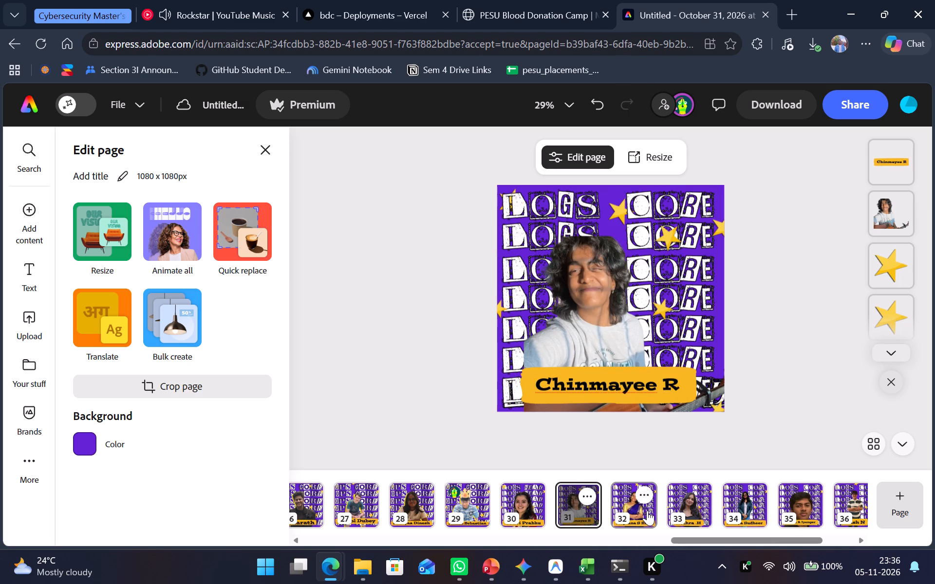
pyautogui.click(573, 316)
pyautogui.click(144, 180)
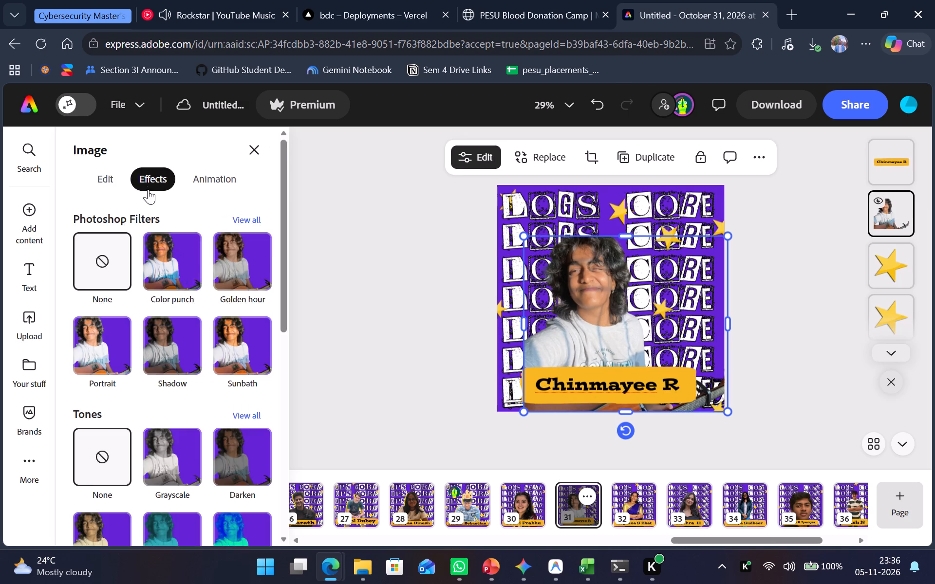
pyautogui.scroll(-5, 203, 347)
pyautogui.click(156, 275)
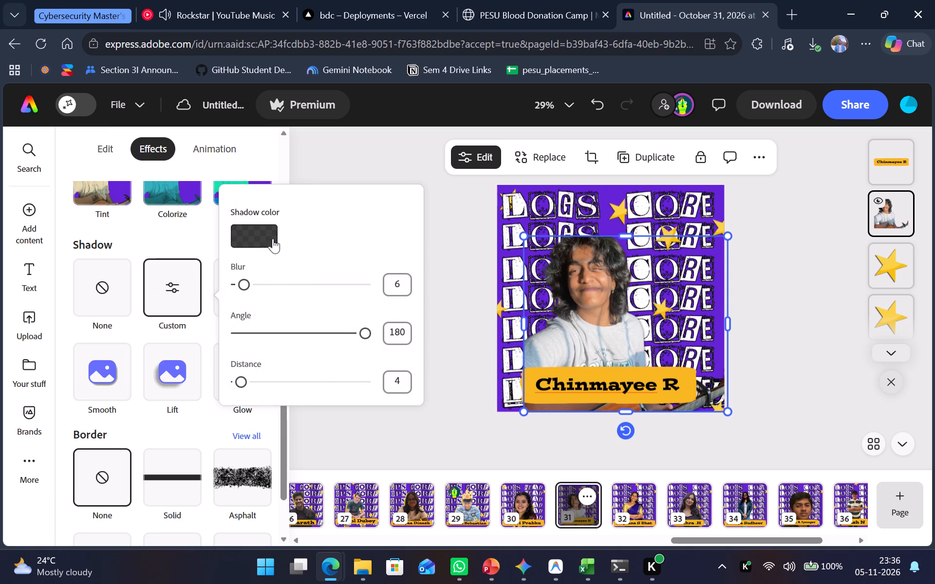
pyautogui.click(269, 236)
pyautogui.click(315, 423)
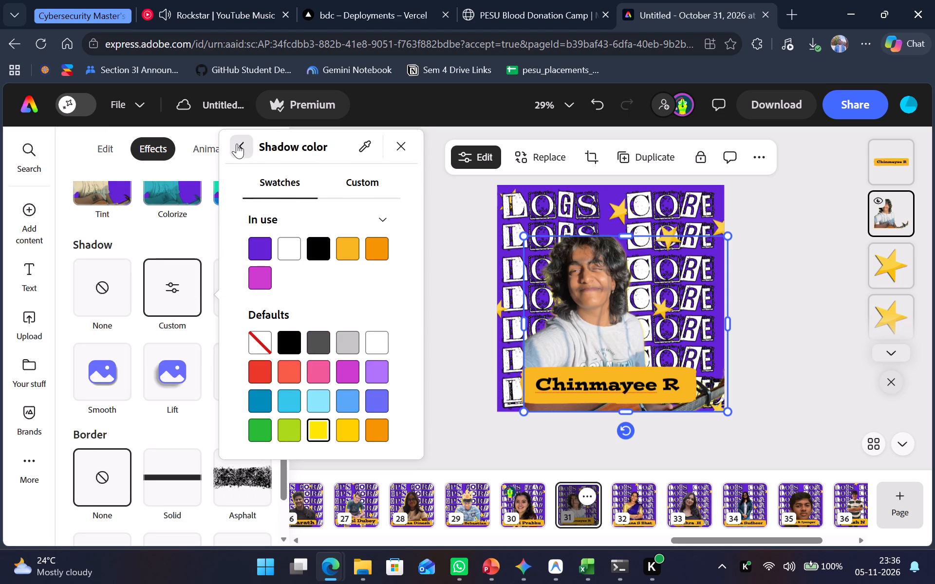
pyautogui.click(237, 144)
pyautogui.moveTo(240, 280); pyautogui.dragTo(164, 289)
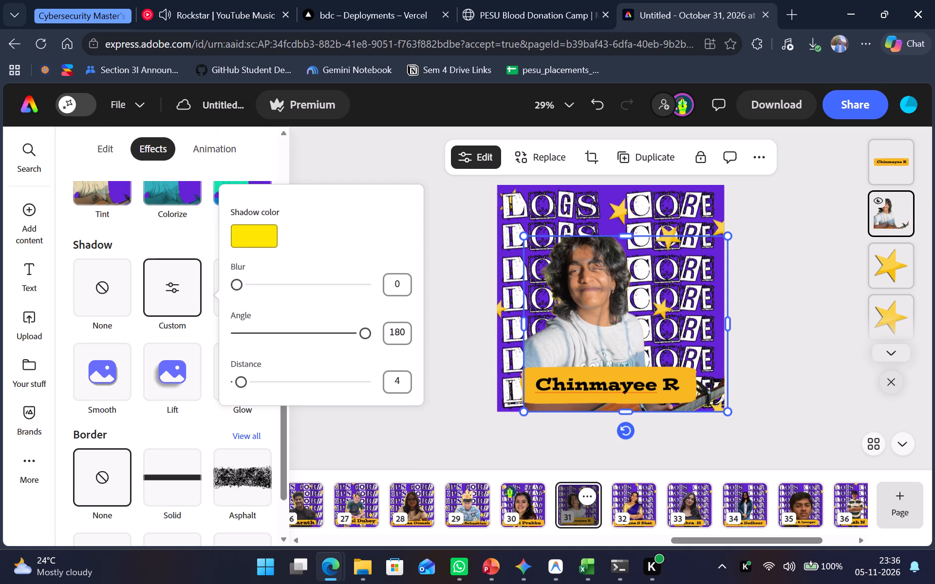
# Set the page 31 portrait shadow's angle to -135 and its distance to 40.
pyautogui.click(398, 329)
pyautogui.hotkey('ctrl', 'a')
pyautogui.write('-135')
pyautogui.press('Tab')
pyautogui.write('40')
pyautogui.press('Return')
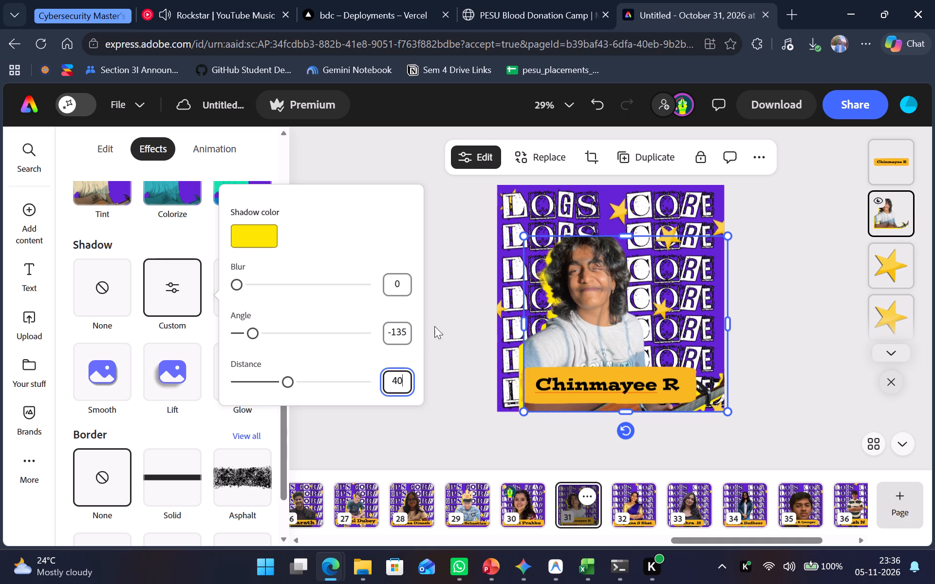
pyautogui.click(449, 307)
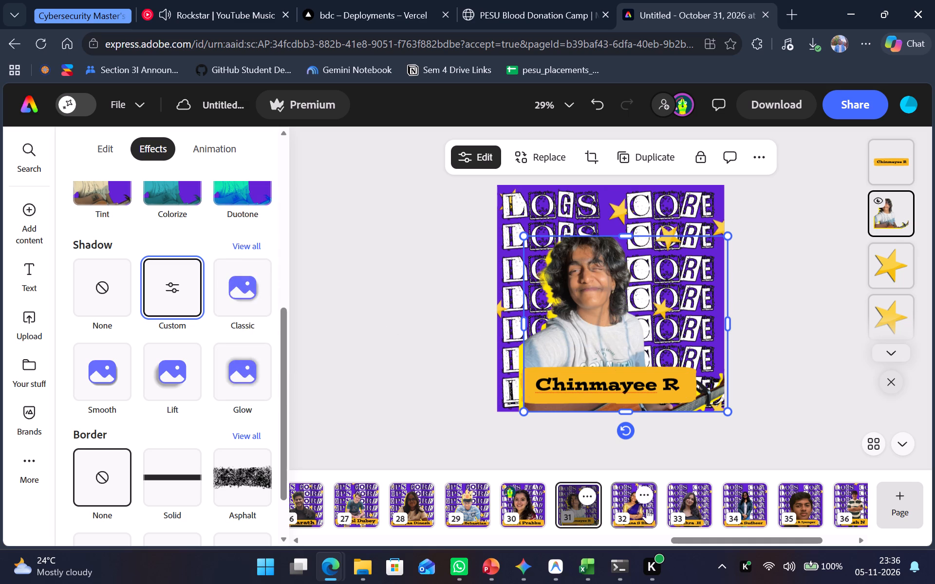
# On page 32, give the portrait a custom yellow shadow with the blur set to 0.
pyautogui.click(647, 509)
pyautogui.click(586, 319)
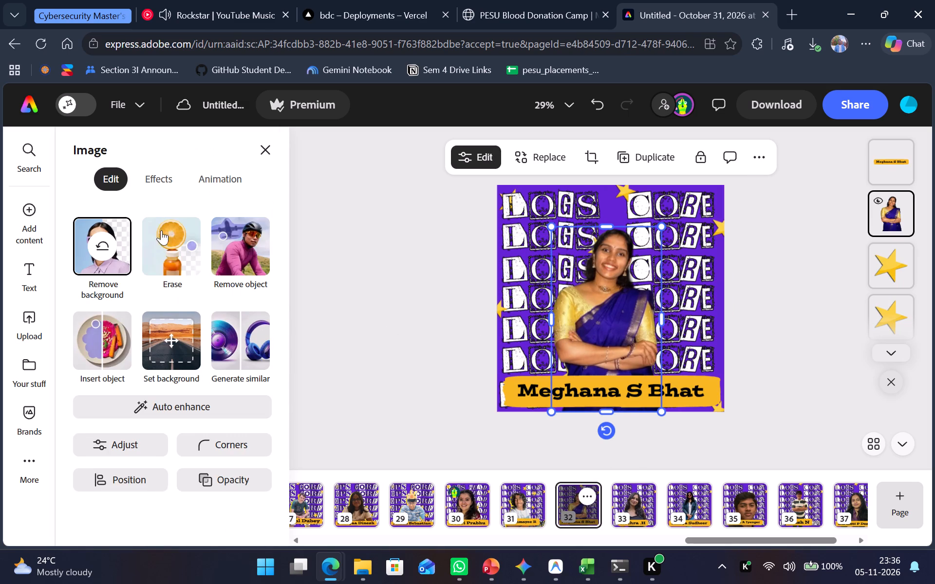
pyautogui.click(152, 184)
pyautogui.scroll(-7, 181, 316)
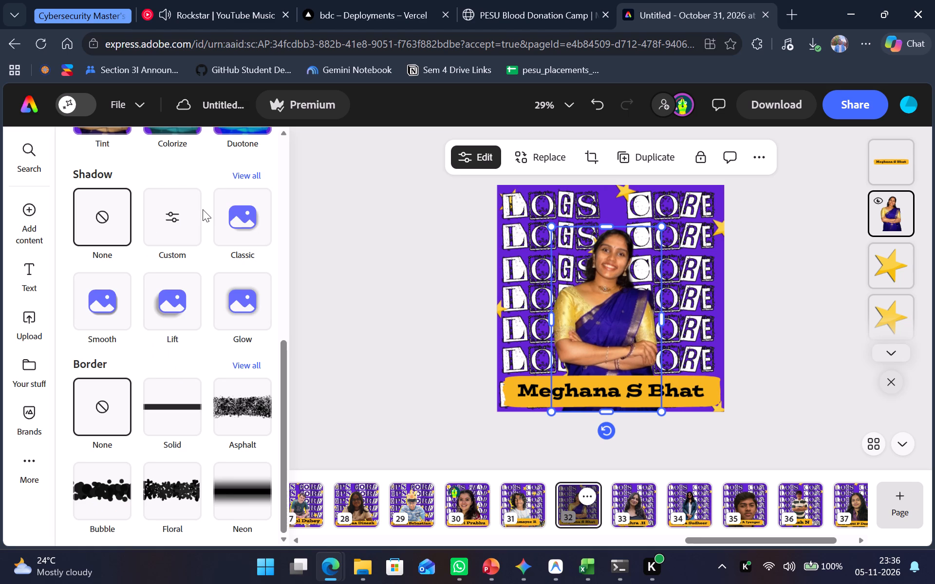
pyautogui.click(203, 209)
pyautogui.click(187, 216)
pyautogui.click(243, 177)
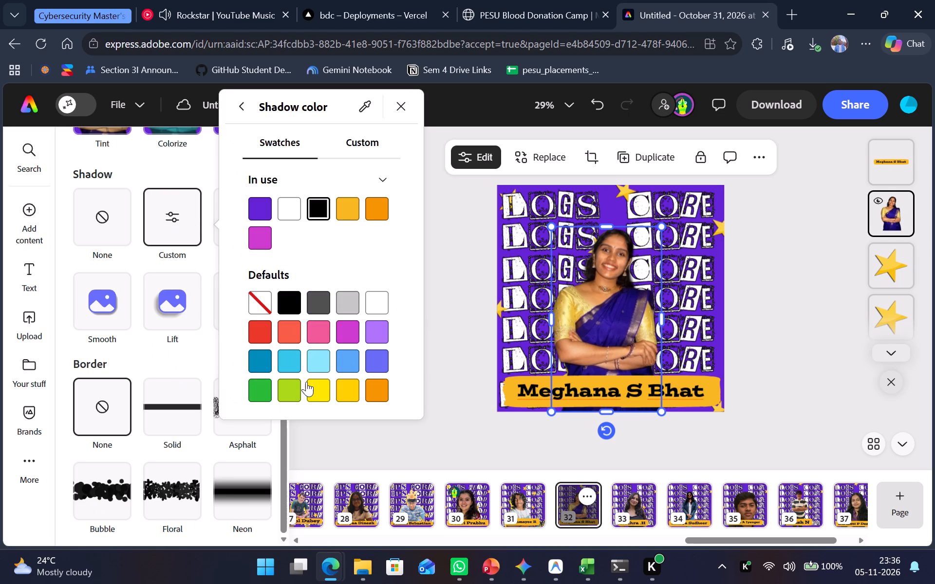
pyautogui.click(312, 384)
pyautogui.click(240, 109)
pyautogui.moveTo(241, 207); pyautogui.dragTo(234, 208)
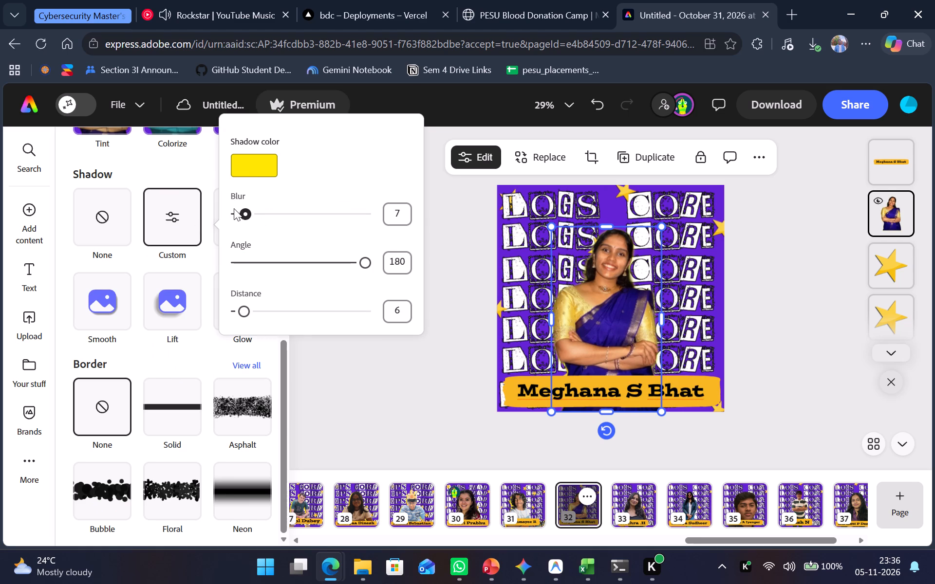
pyautogui.moveTo(234, 208); pyautogui.dragTo(218, 209)
# Set the page 32 portrait shadow's angle to -135 and its distance to 40.
pyautogui.doubleClick(406, 263)
pyautogui.write('-135')
pyautogui.press('Tab')
pyautogui.write('40')
pyautogui.press('Return')
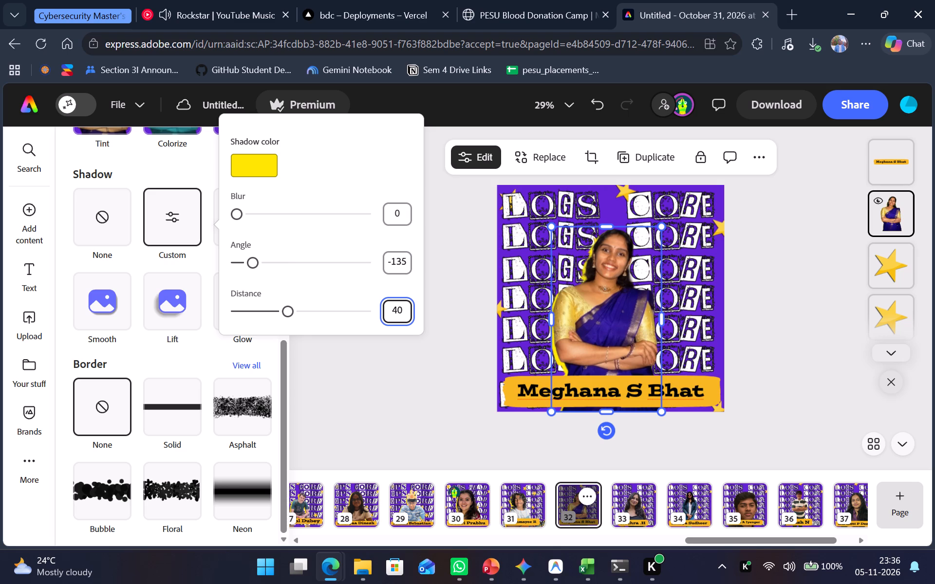
pyautogui.click(646, 508)
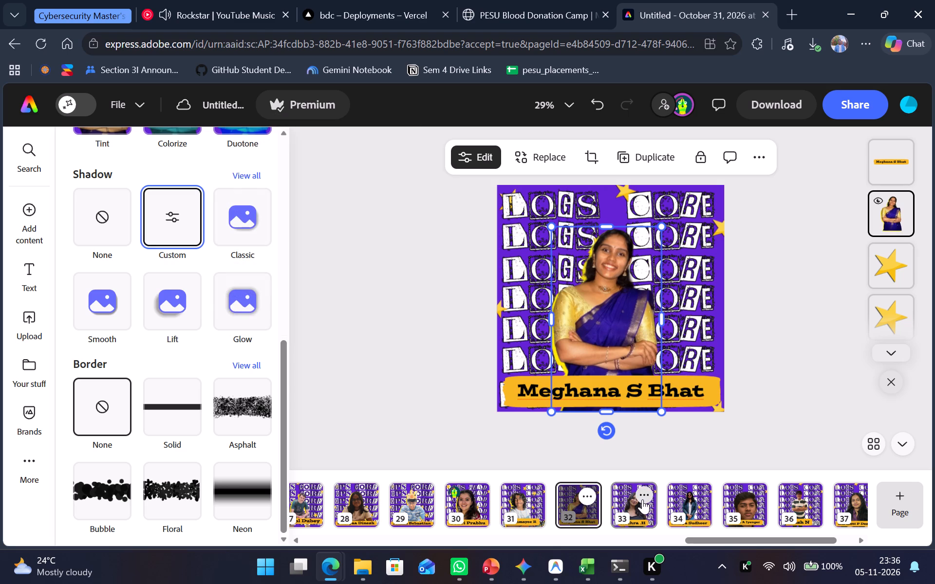
# On page 33, remove the stray full stop before the initial H in the name banner.
pyautogui.click(640, 510)
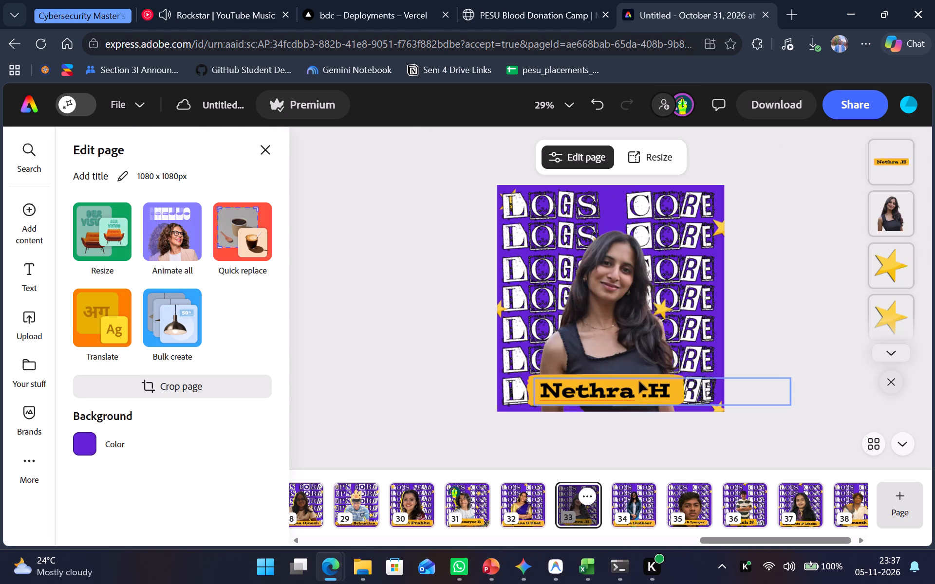
pyautogui.doubleClick(646, 392)
pyautogui.press('BackSpace')
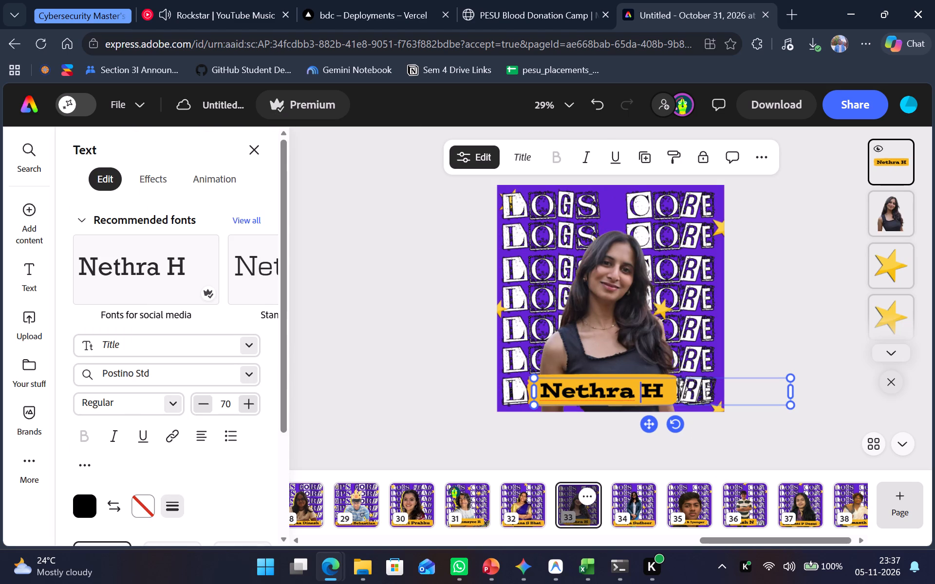
pyautogui.click(411, 380)
pyautogui.click(437, 322)
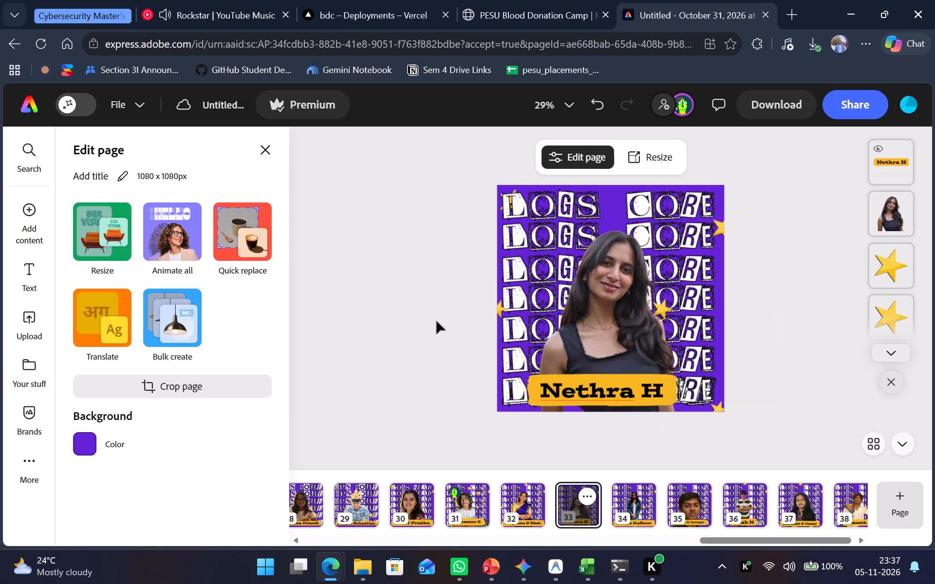
# Add a custom shadow to the page 33 portrait with angle -135 and distance 40.
pyautogui.doubleClick(598, 309)
pyautogui.click(382, 273)
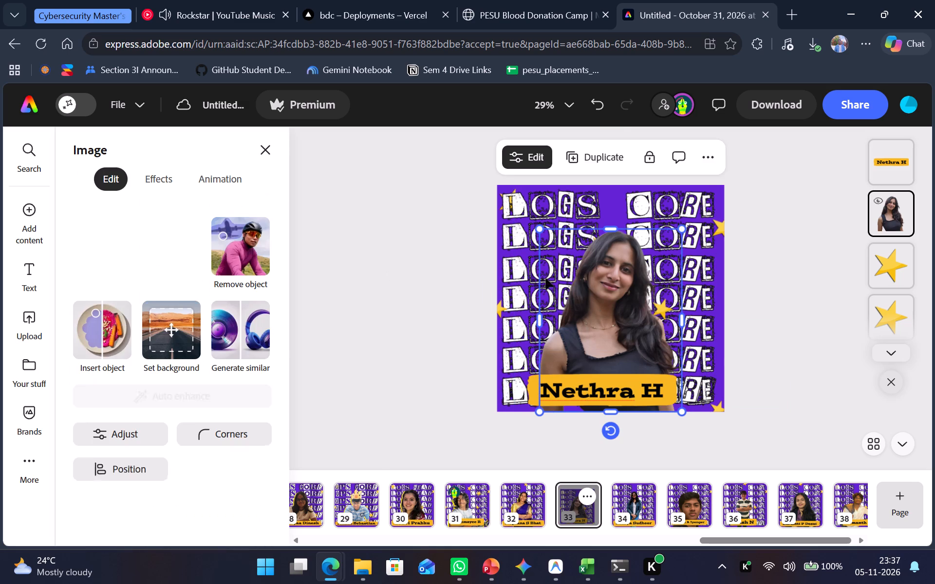
pyautogui.click(592, 280)
pyautogui.click(163, 185)
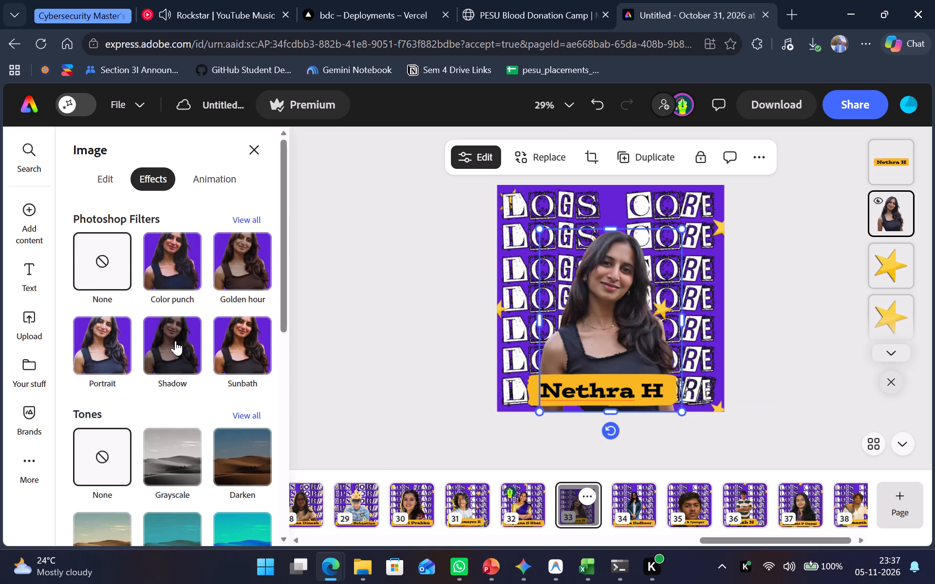
pyautogui.scroll(-5, 175, 344)
pyautogui.click(182, 286)
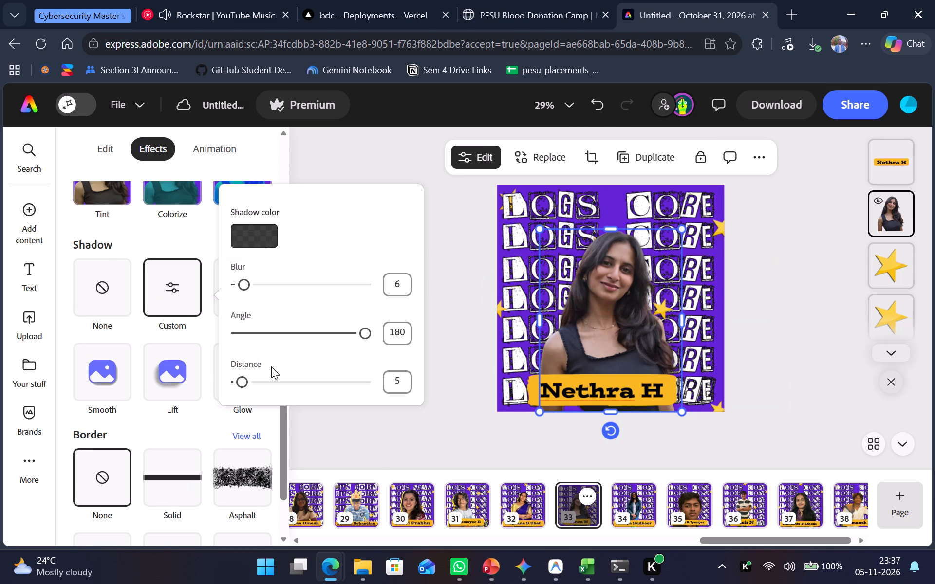
pyautogui.moveTo(275, 334); pyautogui.dragTo(208, 336)
pyautogui.doubleClick(387, 331)
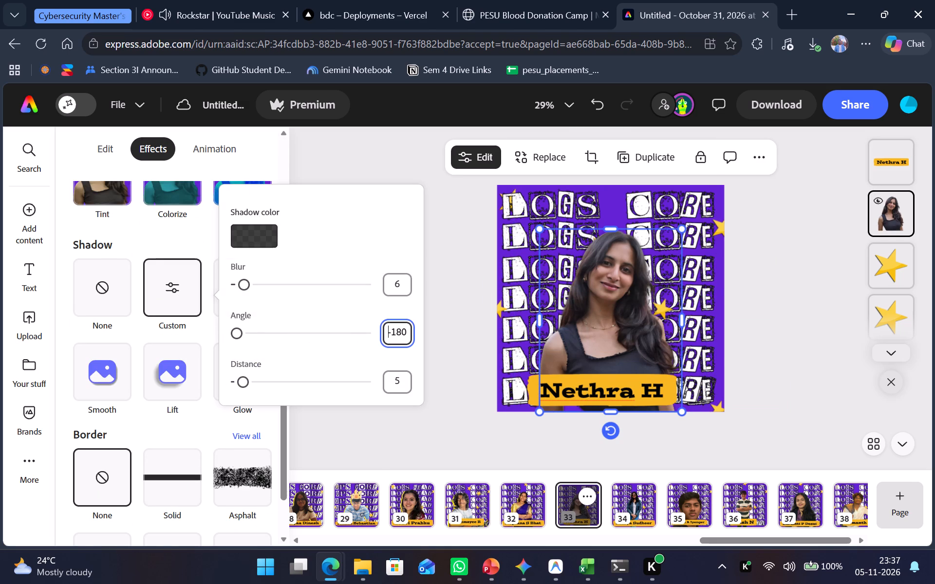
pyautogui.hotkey('ctrl', 'a')
pyautogui.write('-135')
pyautogui.press('Return')
pyautogui.doubleClick(402, 385)
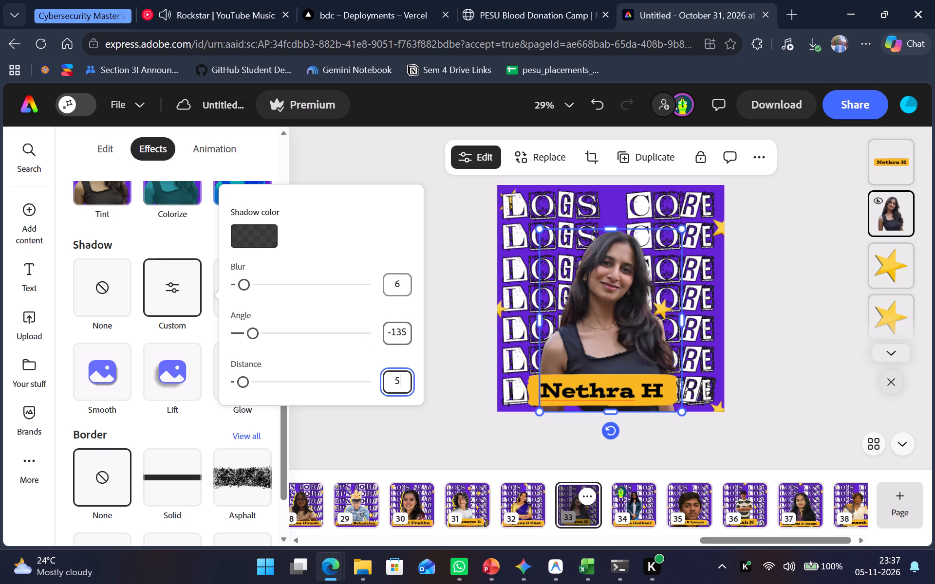
pyautogui.write('40')
pyautogui.press('Return')
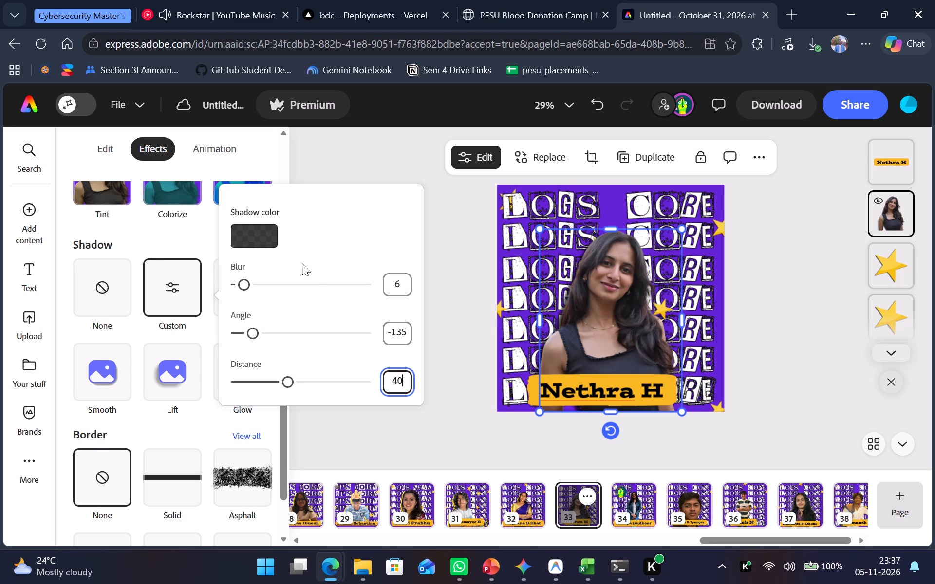
# Colour the page 33 portrait's shadow yellow and set its blur to 0.
pyautogui.click(263, 238)
pyautogui.click(320, 429)
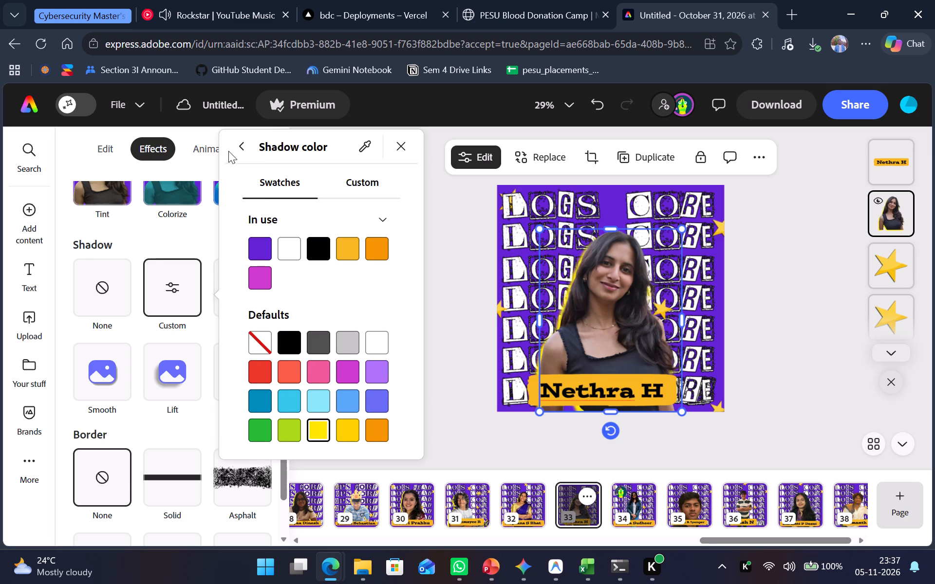
pyautogui.click(241, 149)
pyautogui.click(265, 238)
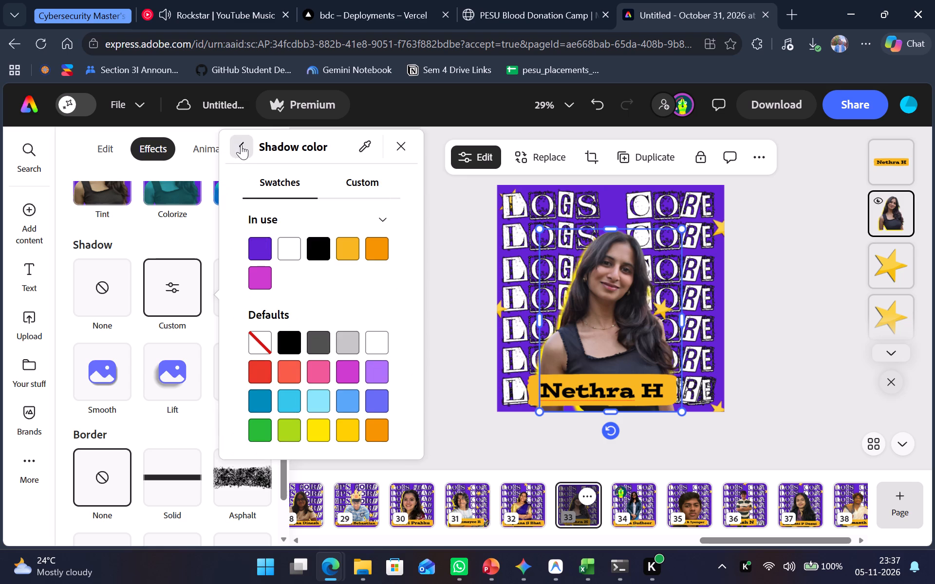
pyautogui.click(242, 146)
pyautogui.moveTo(246, 284); pyautogui.dragTo(216, 285)
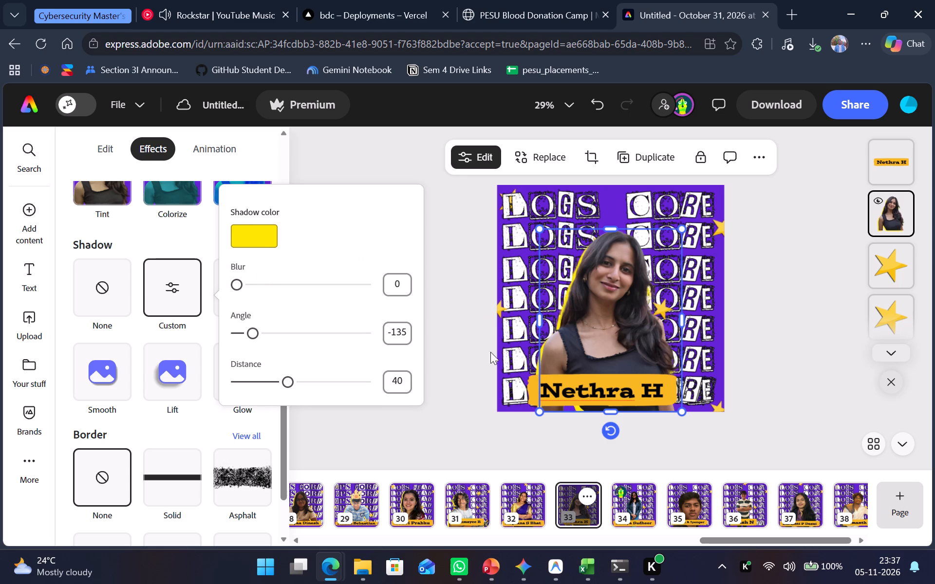
pyautogui.click(687, 506)
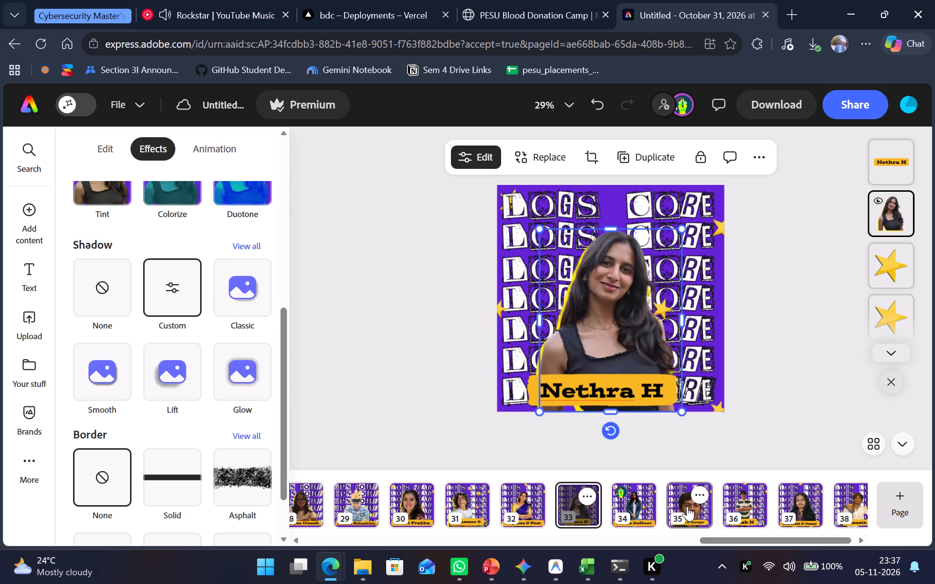
# Add a custom shadow to the page 35 portrait and colour it yellow.
pyautogui.click(689, 508)
pyautogui.click(605, 345)
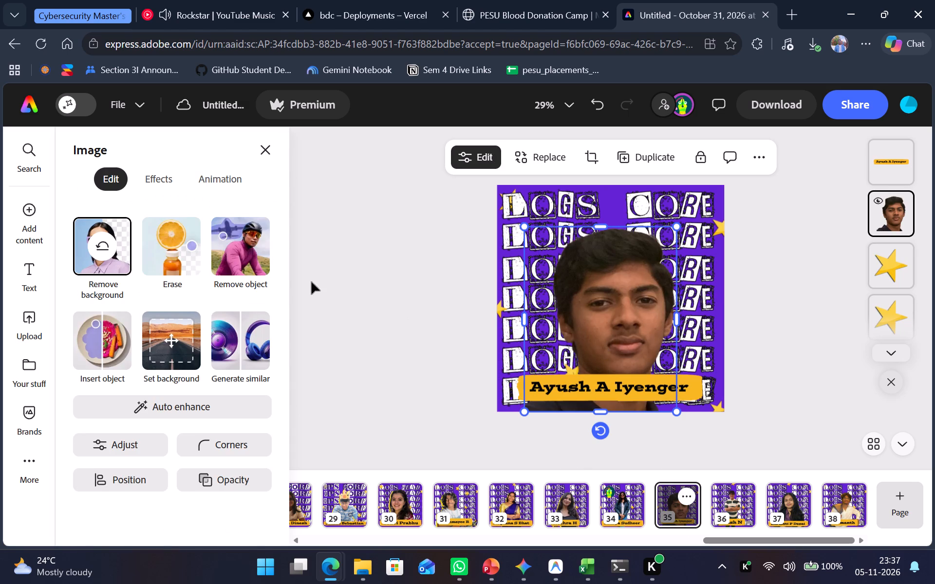
pyautogui.click(150, 181)
pyautogui.scroll(-2, 190, 441)
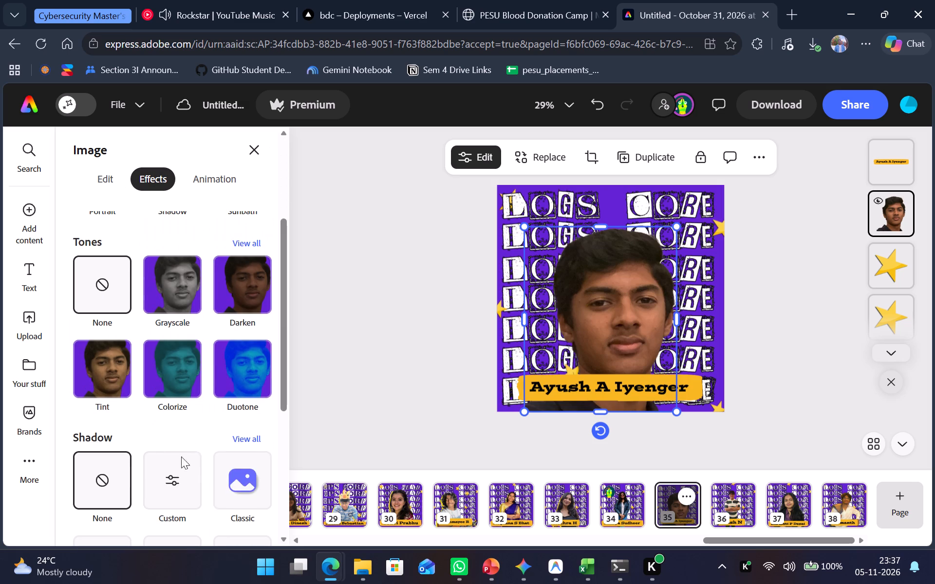
pyautogui.click(178, 461)
pyautogui.click(240, 372)
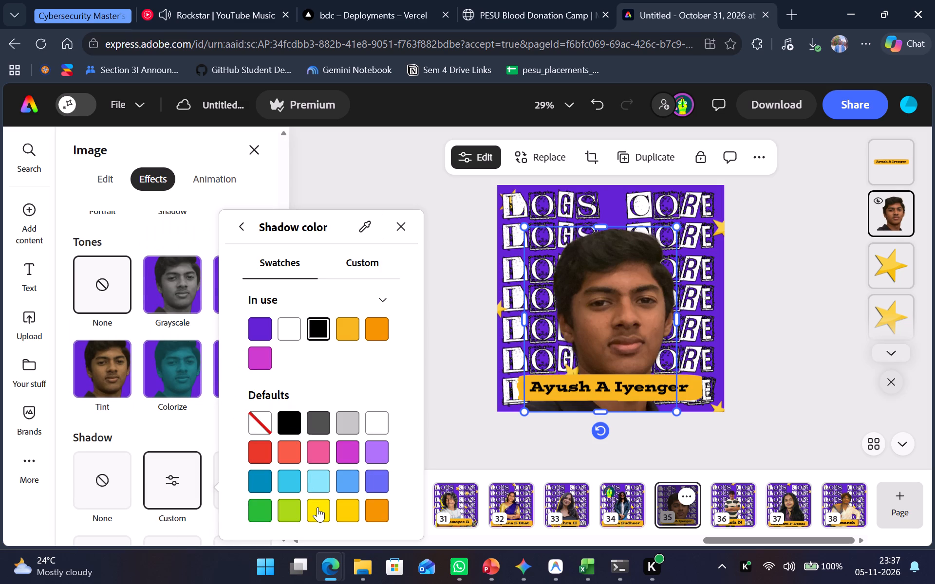
pyautogui.click(318, 508)
pyautogui.click(239, 223)
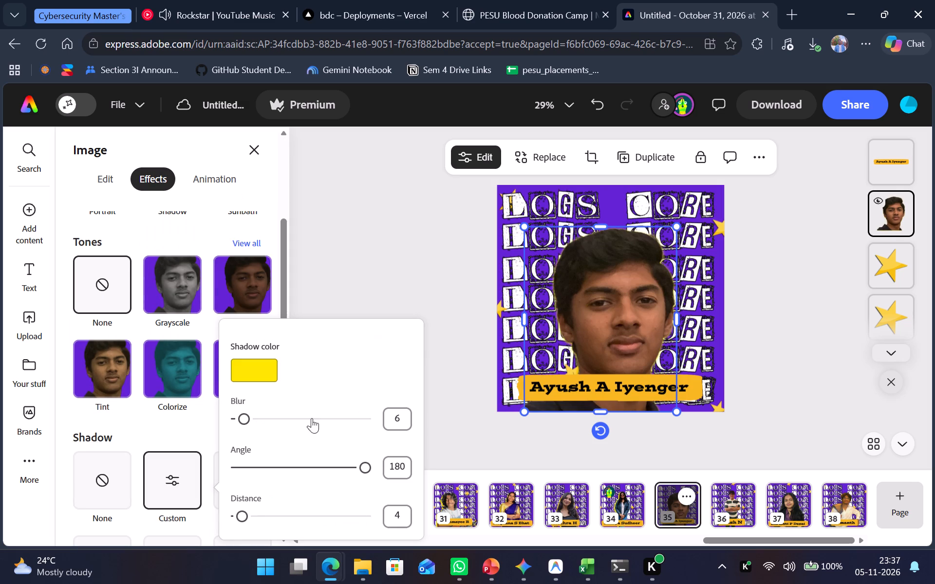
# Set the page 35 portrait shadow's blur to 0, angle to -135 and distance to 40.
pyautogui.press('Tab')
pyautogui.press('Tab')
pyautogui.press('0')
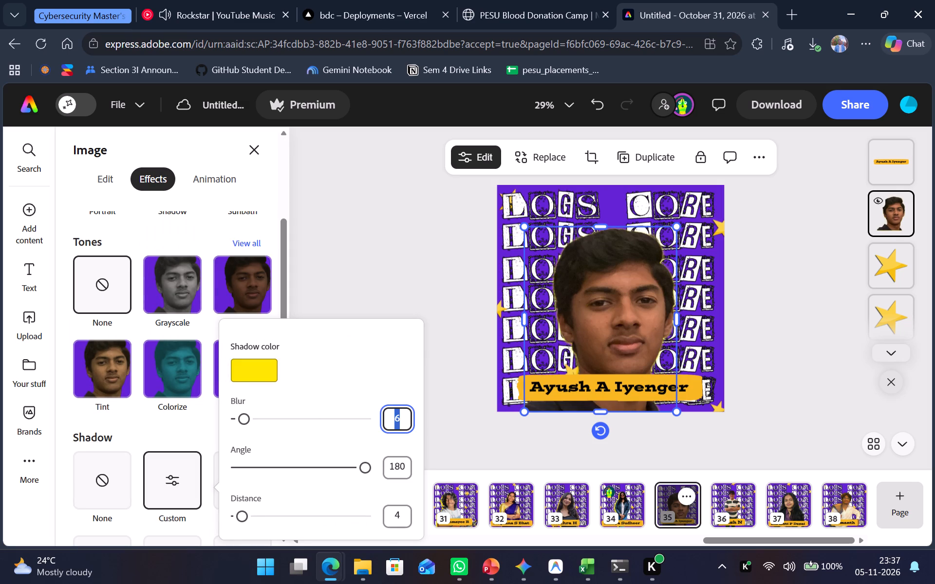
pyautogui.press('Tab')
pyautogui.write('-135')
pyautogui.press('Tab')
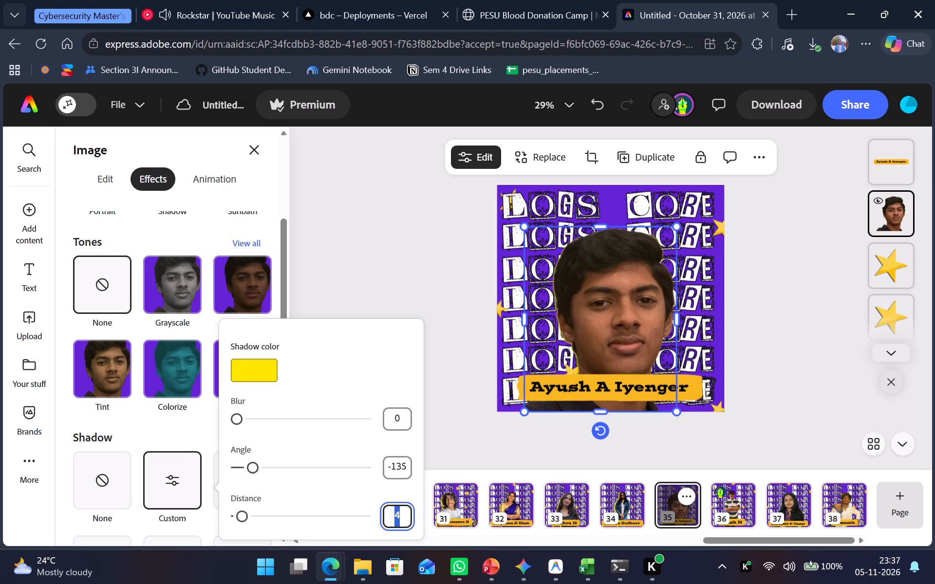
pyautogui.write('40')
pyautogui.press('Return')
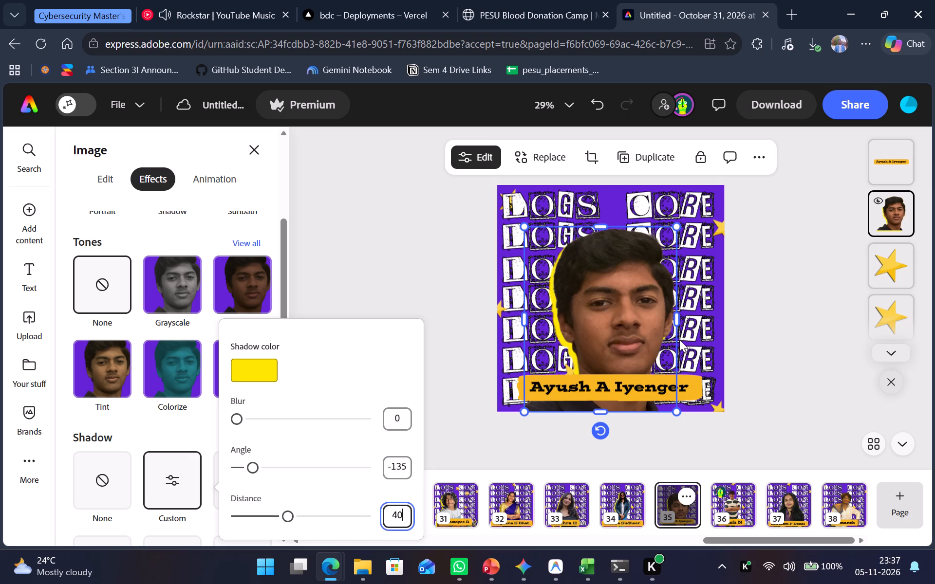
# Add a custom shadow to the page 37 portrait and colour it yellow.
pyautogui.click(788, 509)
pyautogui.click(790, 509)
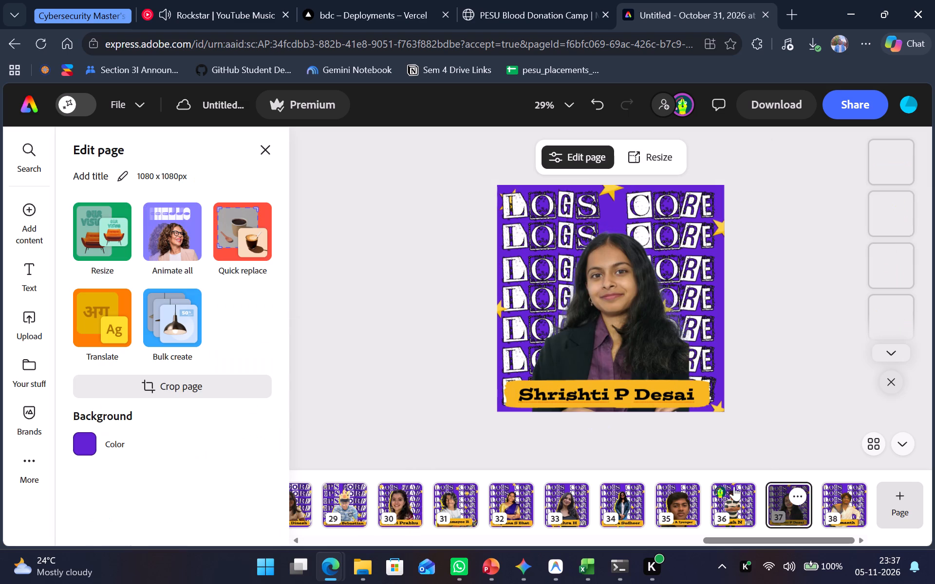
pyautogui.click(565, 301)
pyautogui.click(164, 179)
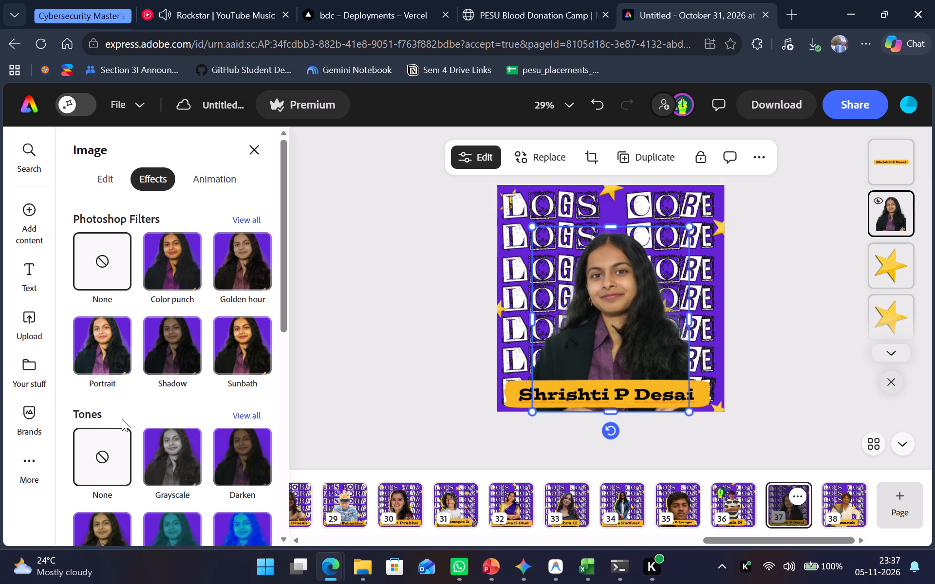
pyautogui.scroll(-4, 122, 419)
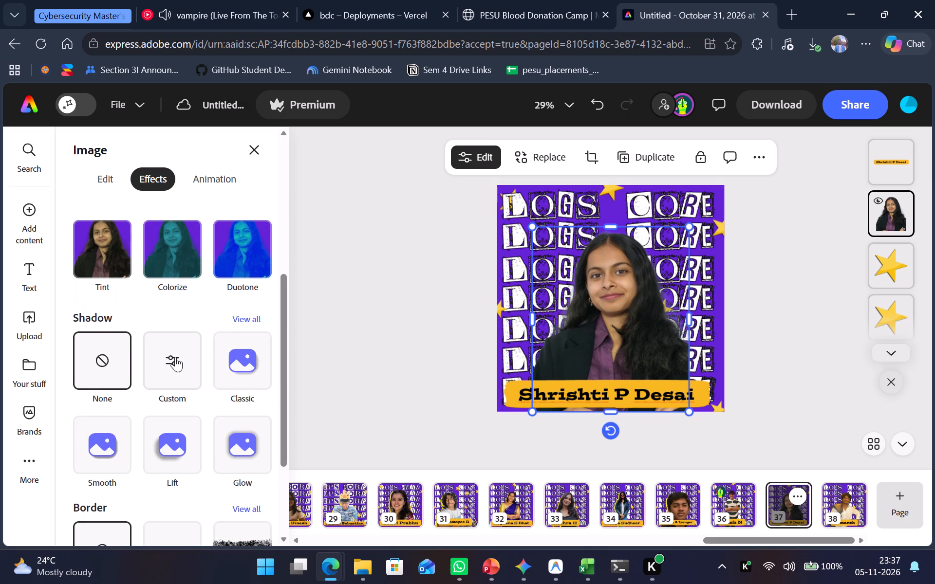
pyautogui.click(175, 357)
pyautogui.click(237, 311)
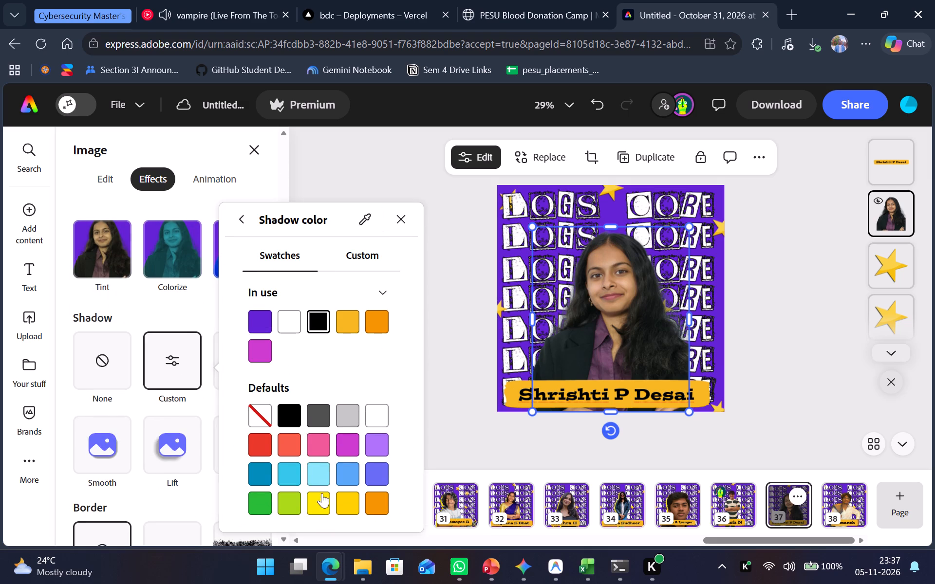
pyautogui.click(322, 496)
pyautogui.click(243, 228)
# Set the page 37 portrait shadow's blur to 0, angle to -135 and distance to 40.
pyautogui.click(405, 356)
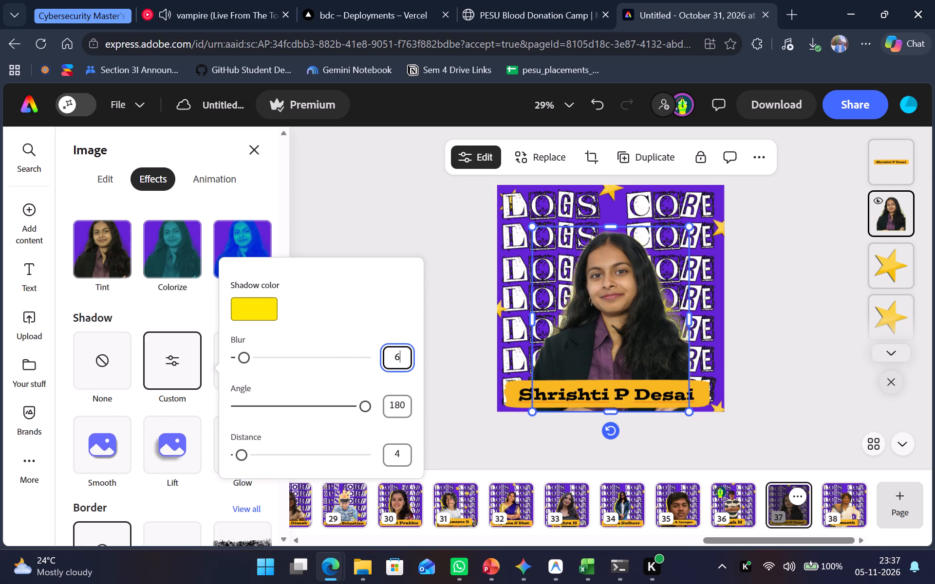
pyautogui.press('BackSpace')
pyautogui.press('0')
pyautogui.press('Tab')
pyautogui.write('-135')
pyautogui.press('Tab')
pyautogui.write('40')
pyautogui.press('Return')
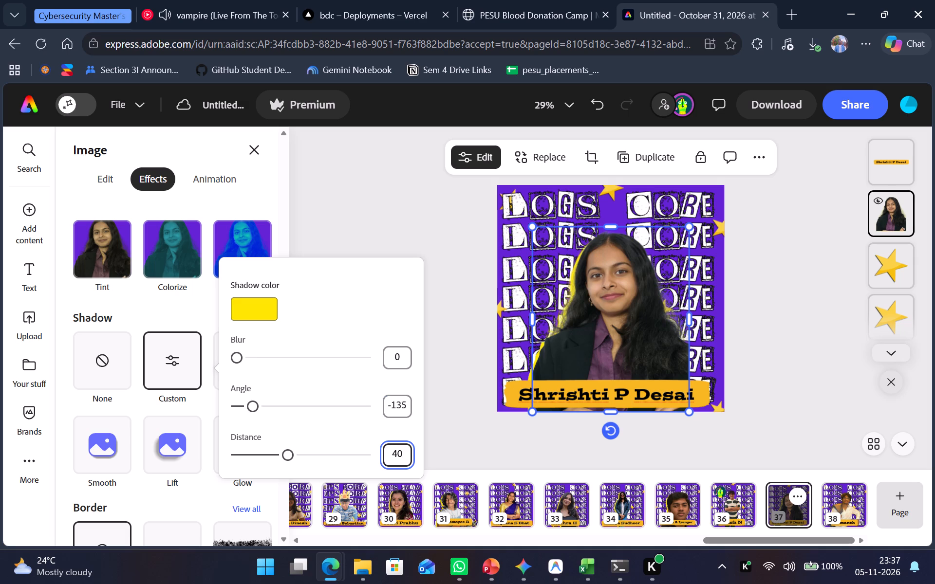
# Add a custom shadow to the page 38 portrait and colour it yellow.
pyautogui.click(842, 503)
pyautogui.click(843, 503)
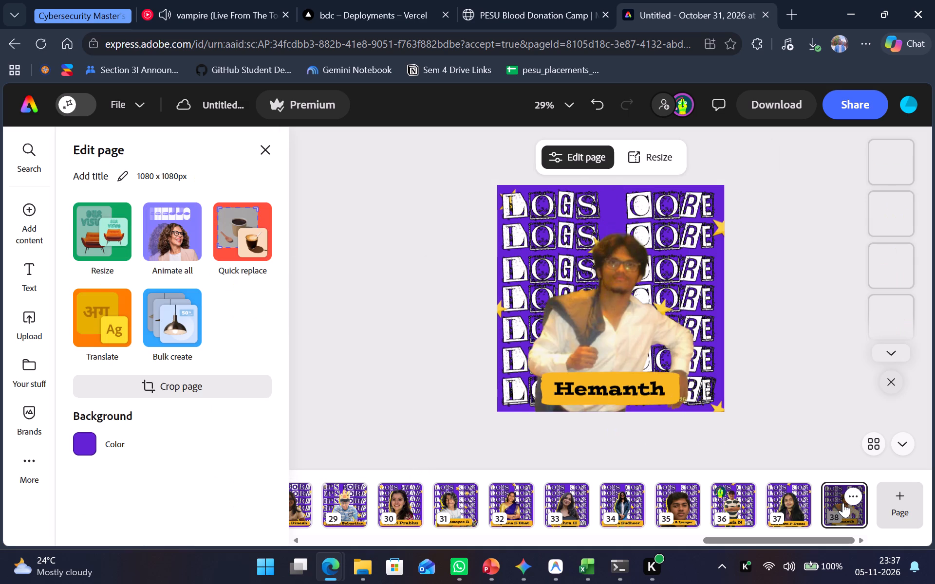
pyautogui.click(633, 334)
pyautogui.click(173, 187)
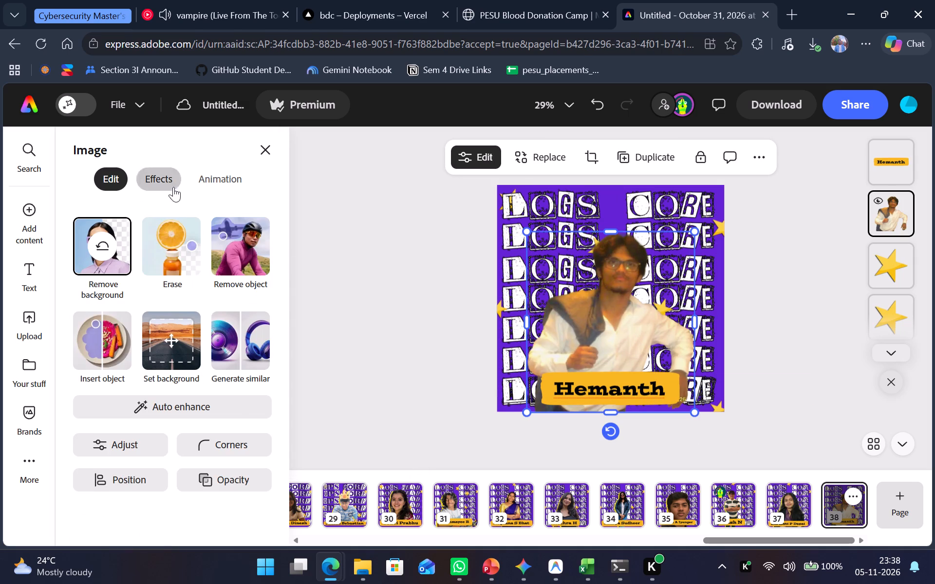
pyautogui.scroll(-4, 123, 407)
pyautogui.click(165, 358)
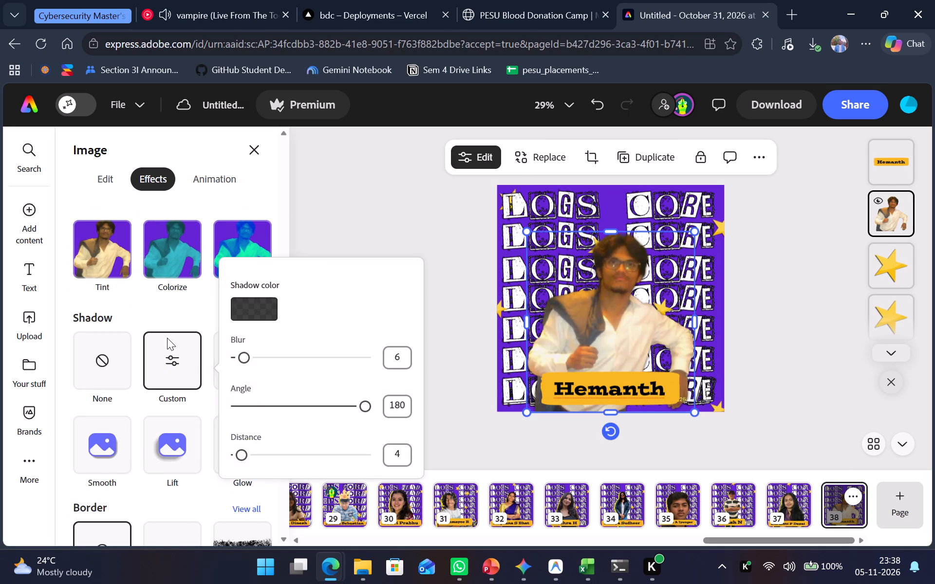
pyautogui.click(241, 312)
pyautogui.click(310, 505)
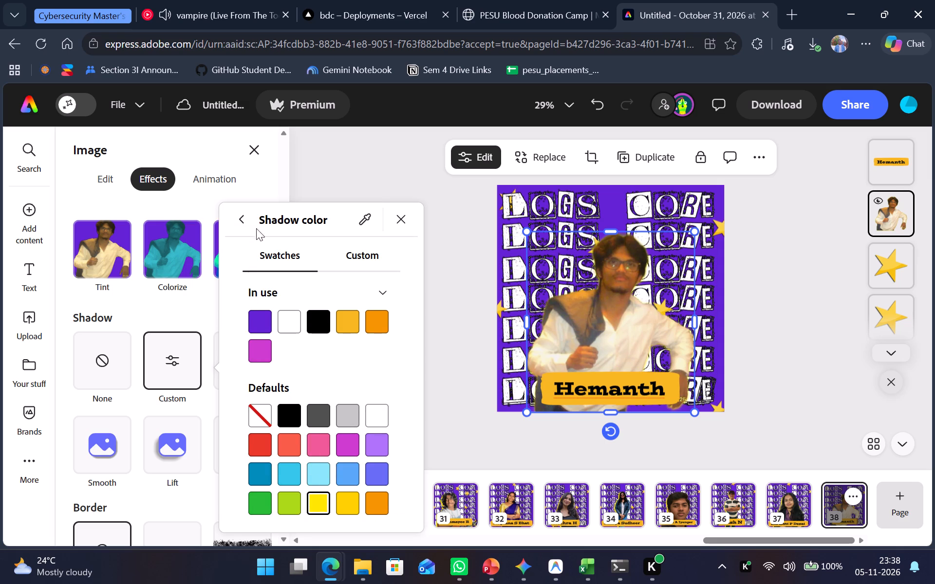
pyautogui.click(247, 223)
# Set the page 38 portrait shadow's blur to 0, angle to -135 and distance to 40.
pyautogui.click(395, 365)
pyautogui.press('Delete')
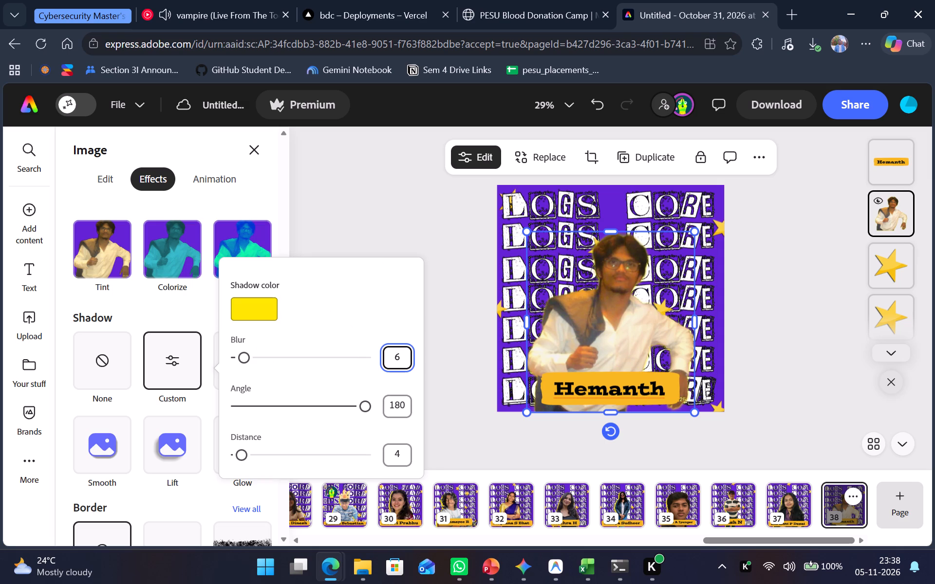
pyautogui.press('0')
pyautogui.press('Tab')
pyautogui.write('-135')
pyautogui.press('Tab')
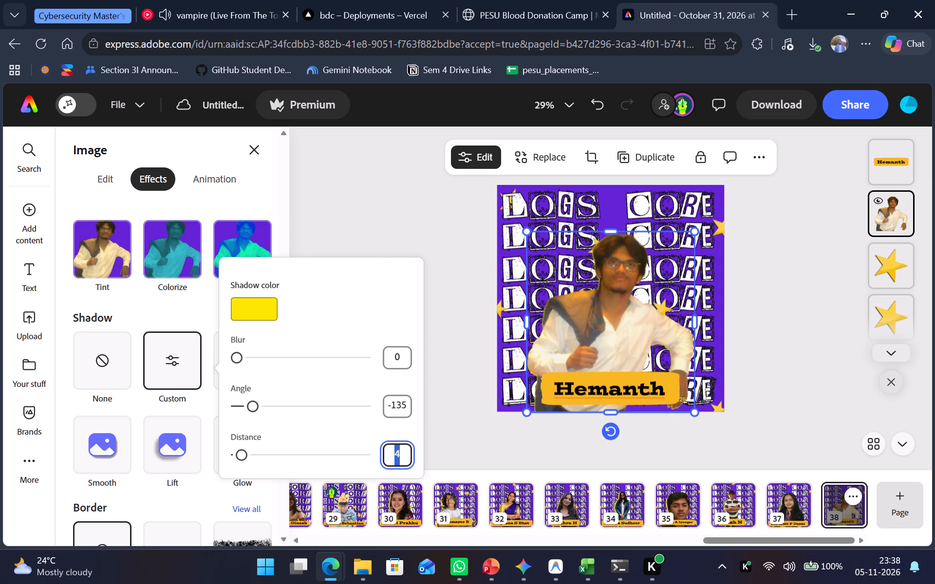
pyautogui.write('40')
pyautogui.press('Return')
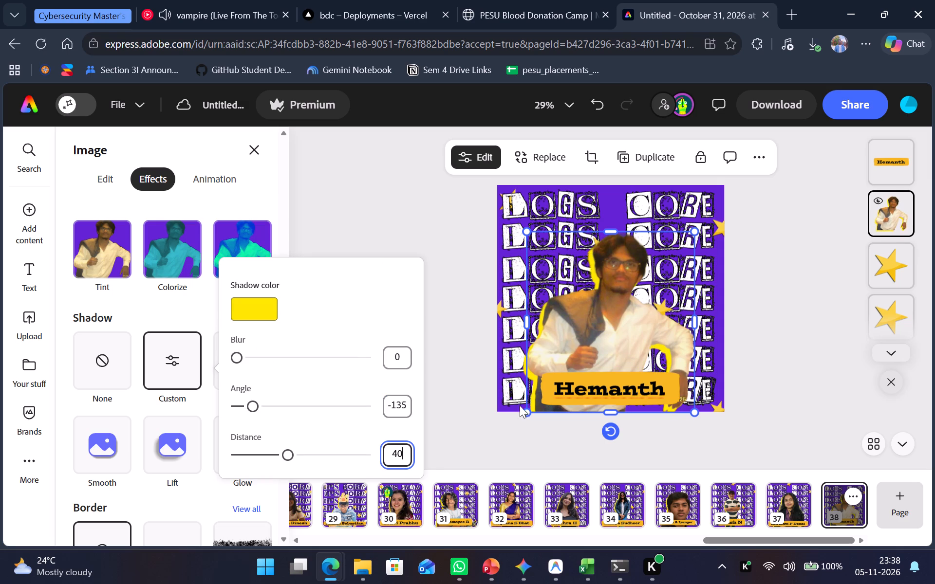
pyautogui.click(823, 419)
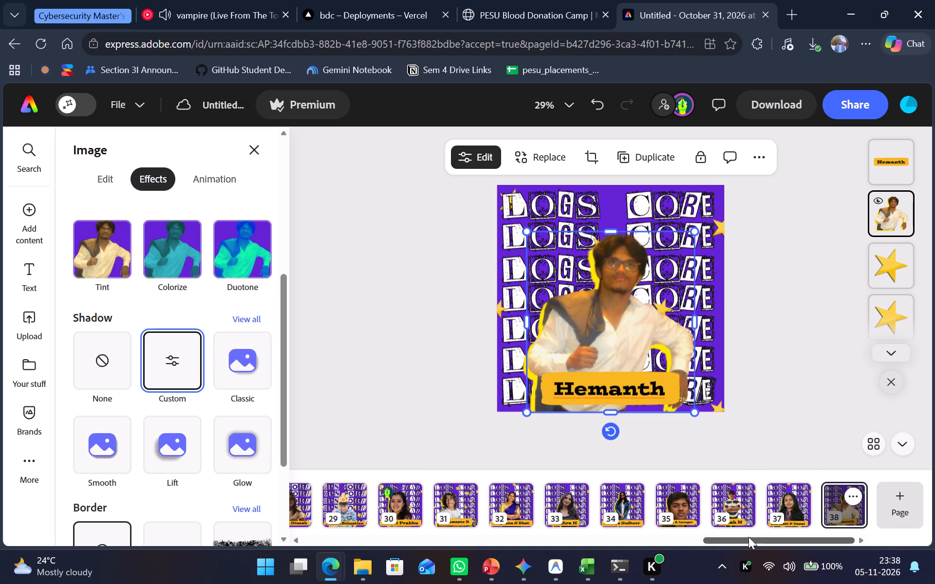
pyautogui.click(791, 352)
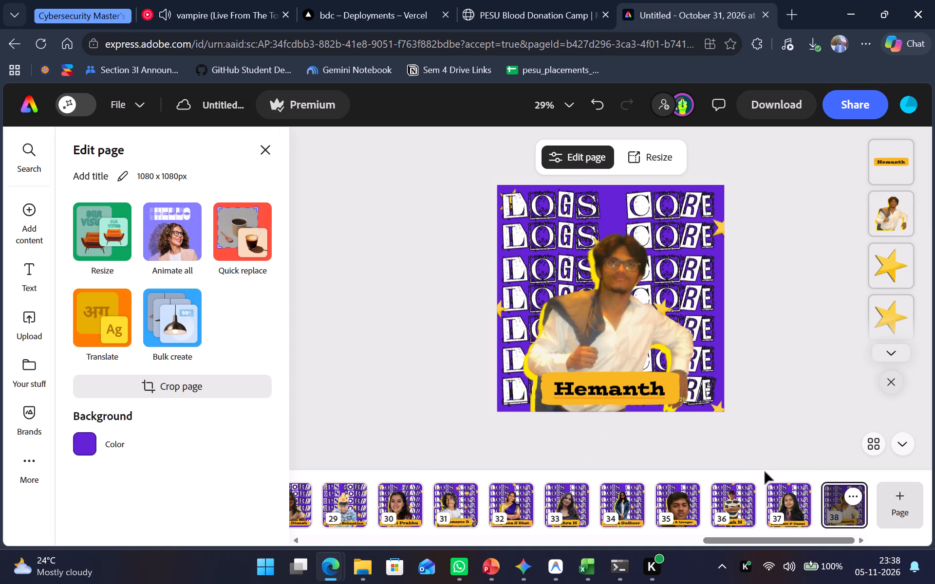
# Remove the italic style from the name banner text on page 3.
pyautogui.moveTo(772, 538); pyautogui.dragTo(417, 583)
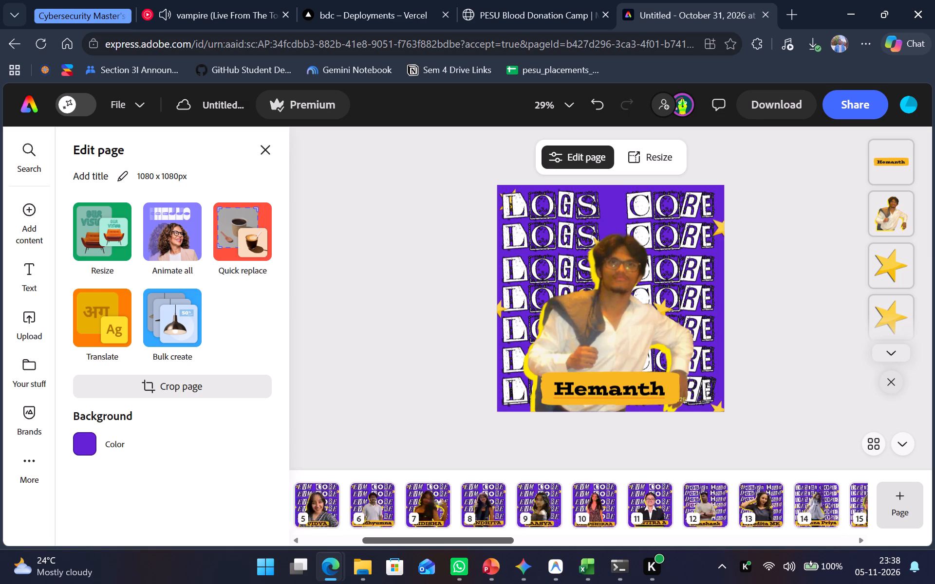
pyautogui.moveTo(417, 583); pyautogui.dragTo(354, 583)
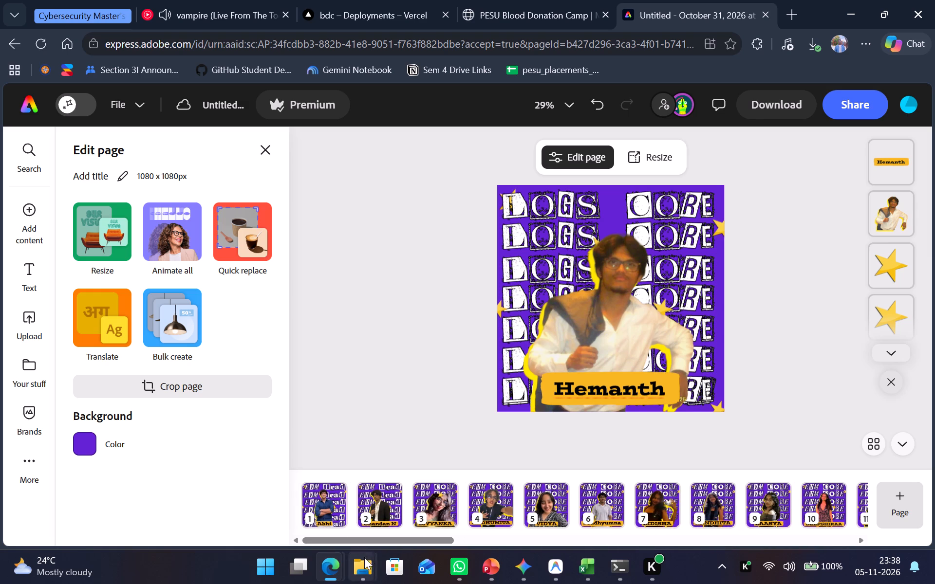
pyautogui.click(452, 509)
pyautogui.click(627, 394)
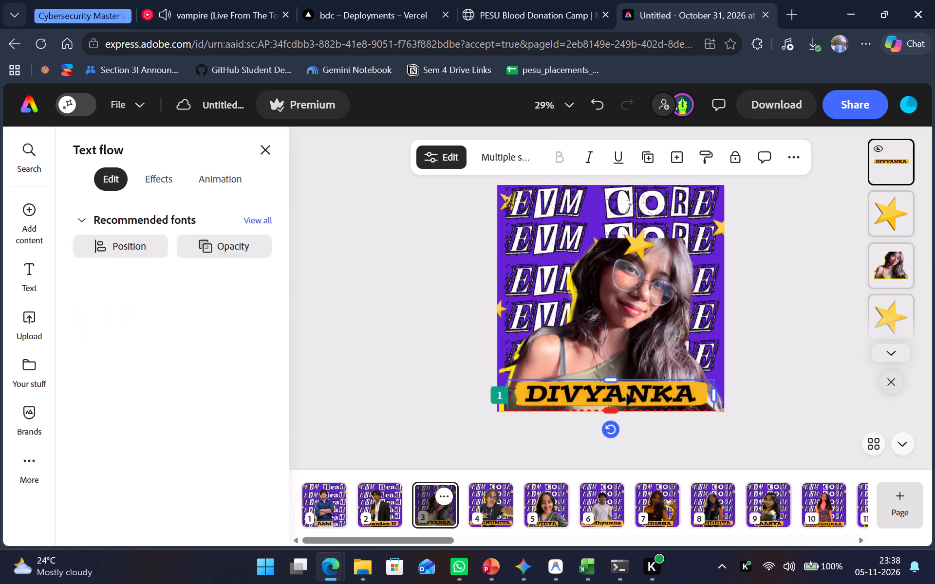
pyautogui.click(594, 154)
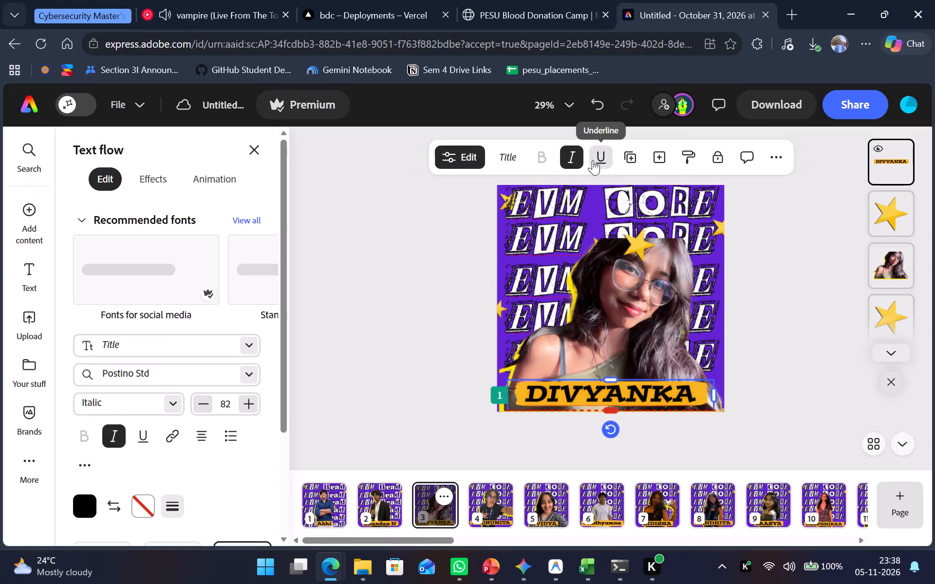
pyautogui.click(567, 161)
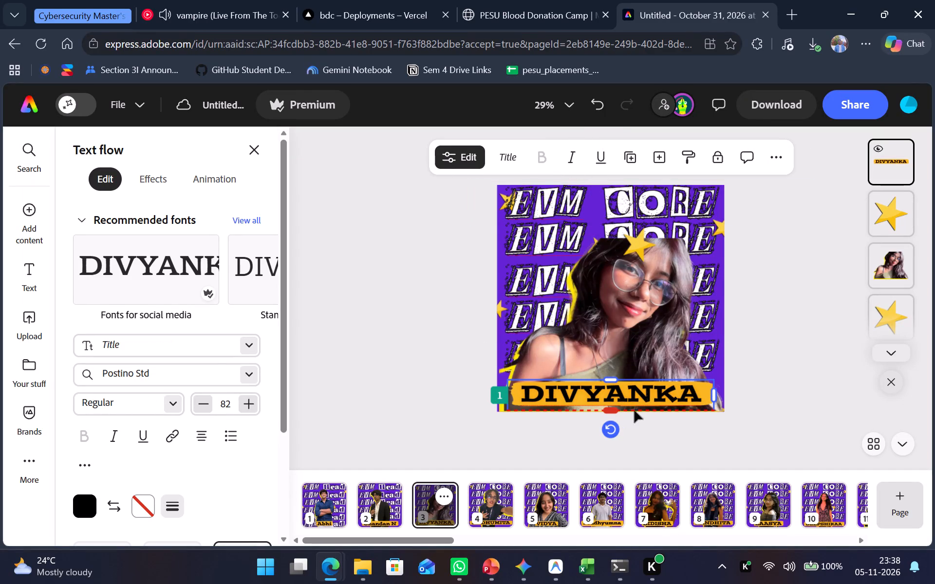
pyautogui.click(769, 365)
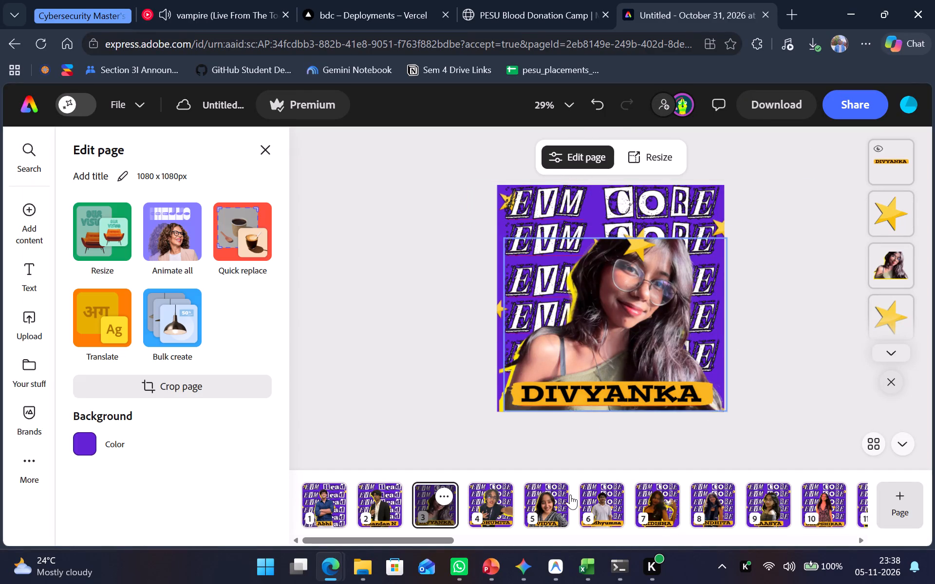
# Replace the all-capitals name in the page 3 banner with Divyanka in title case.
pyautogui.click(503, 520)
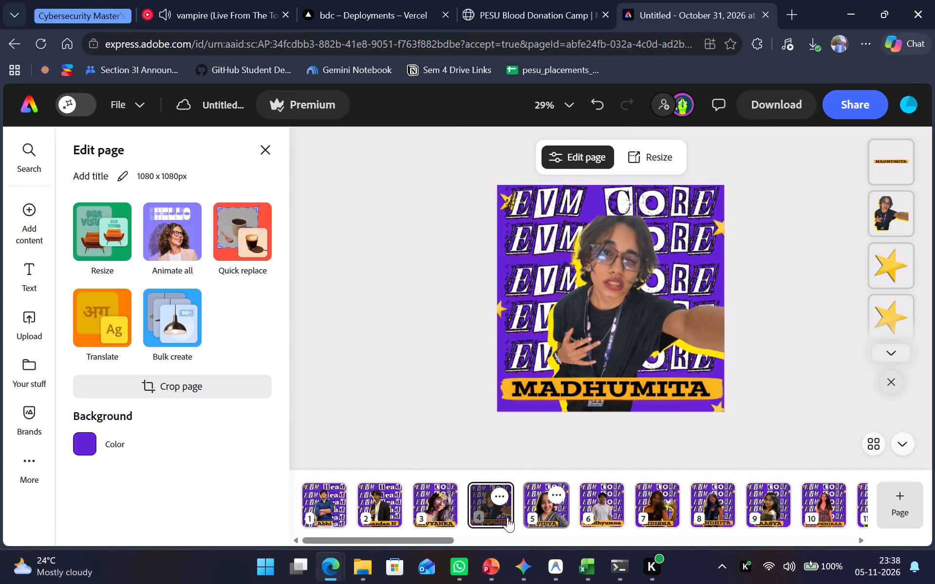
pyautogui.click(424, 519)
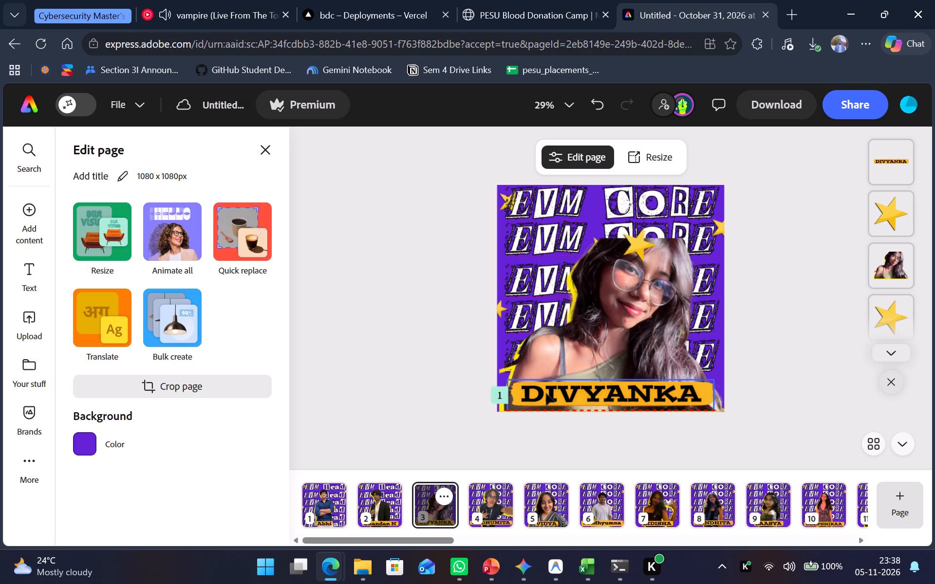
pyautogui.click(546, 394)
pyautogui.doubleClick(546, 394)
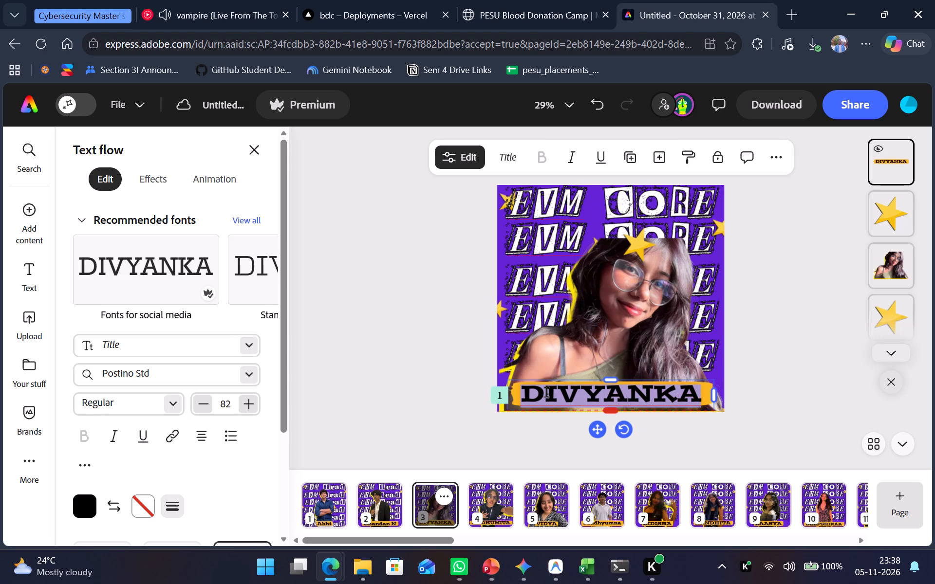
pyautogui.write('Divyana')
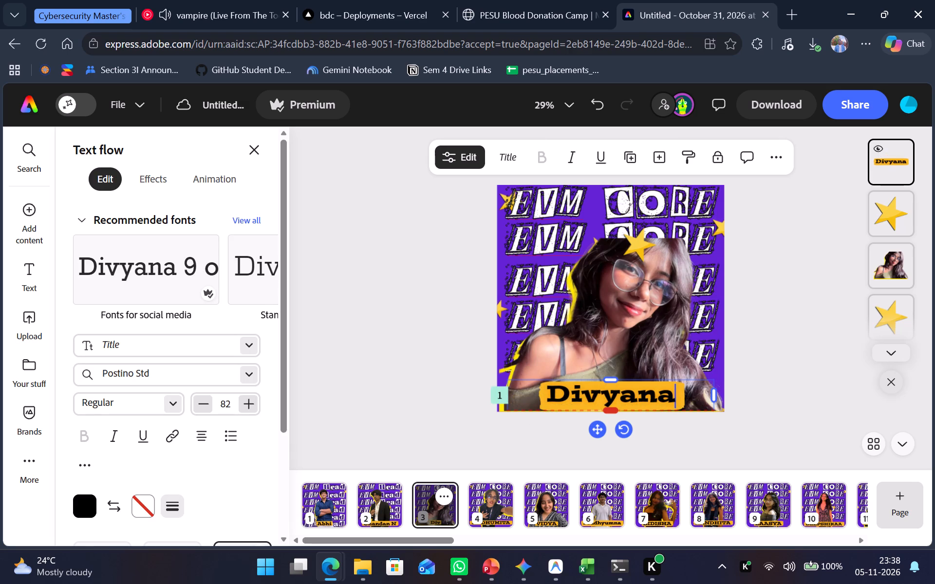
pyautogui.press('BackSpace')
pyautogui.write('ka')
# Replace the all-capitals name in the page 4 banner with Madhumita in title case.
pyautogui.doubleClick(505, 517)
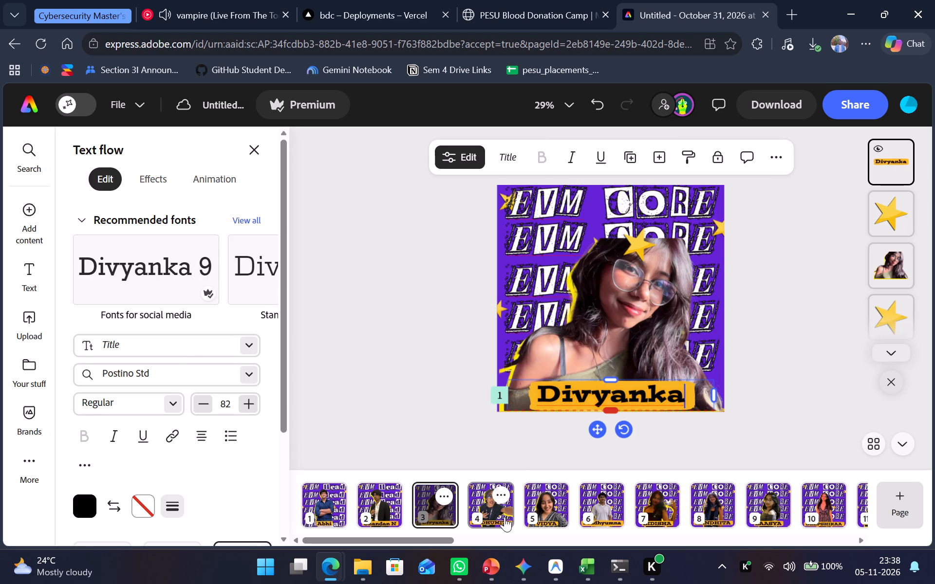
pyautogui.doubleClick(588, 394)
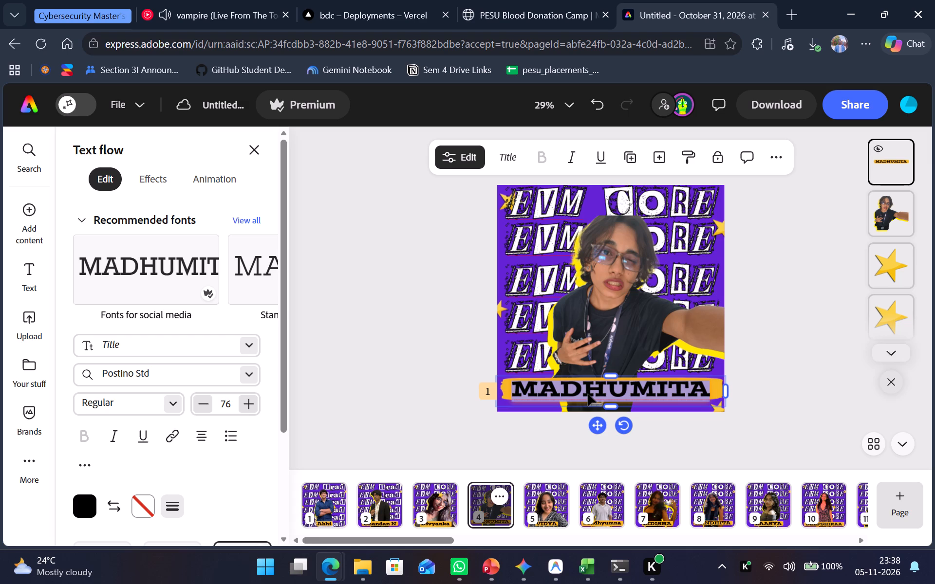
pyautogui.write('Madhumit')
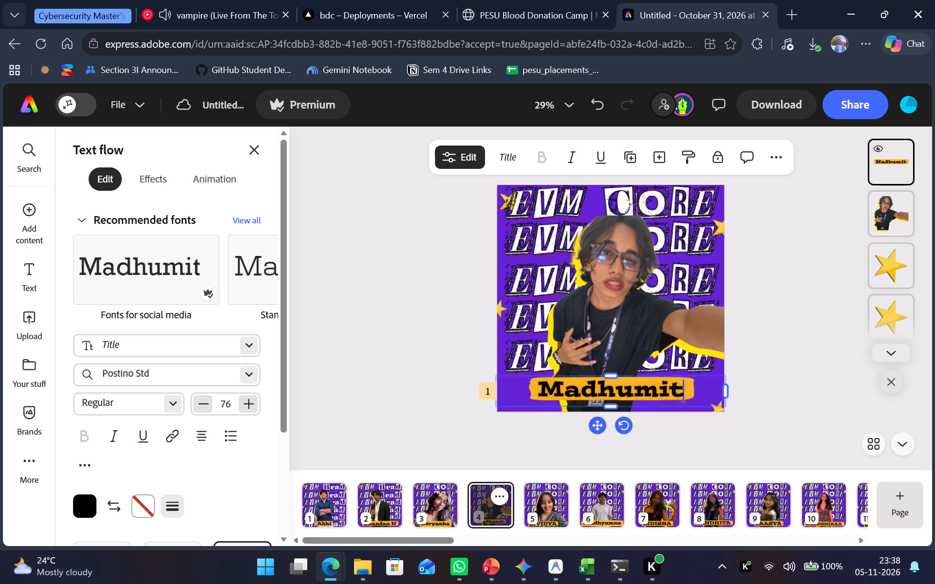
pyautogui.hotkey('ctrl', 'z')
pyautogui.hotkey('ctrl', 'z')
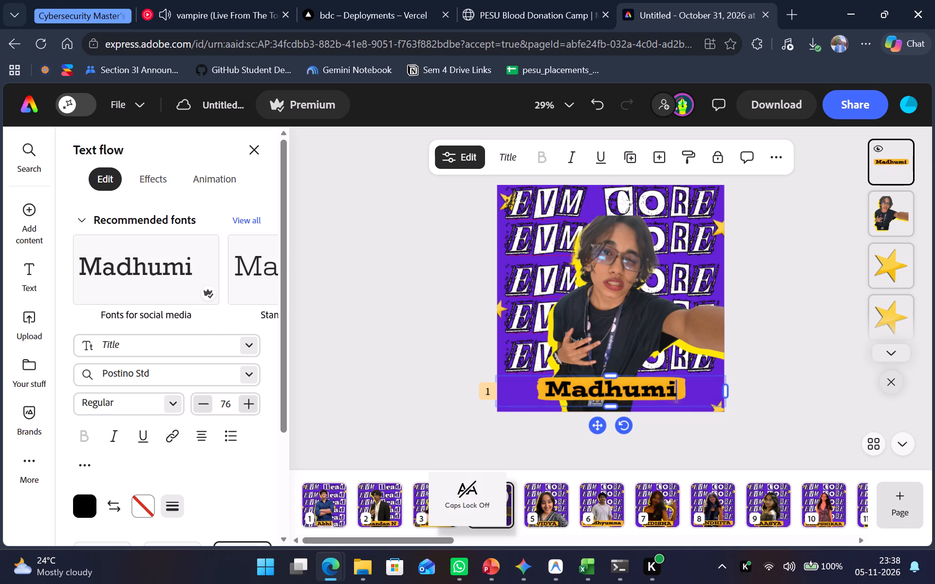
pyautogui.press('Tab')
pyautogui.hotkey('ctrl', 'z')
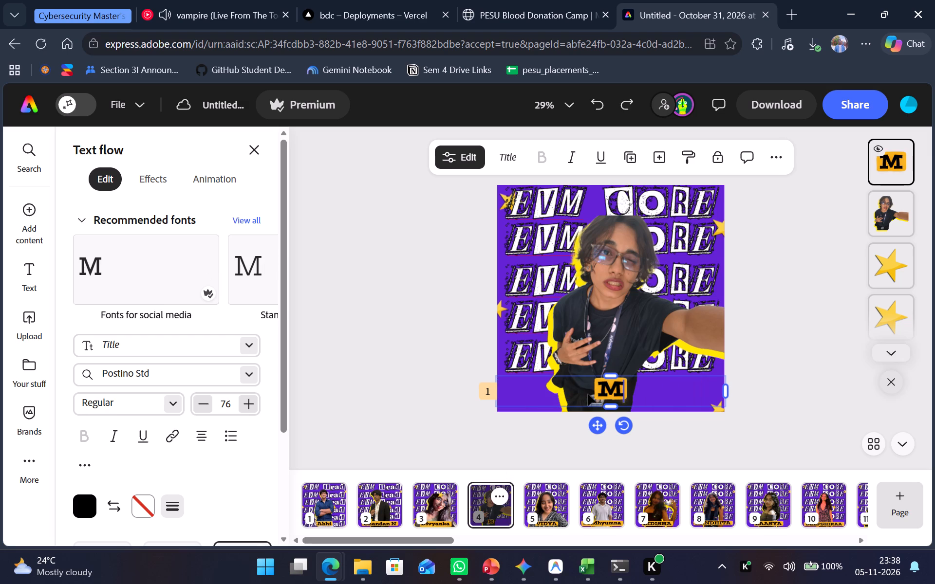
pyautogui.write('adhumita')
pyautogui.click(384, 397)
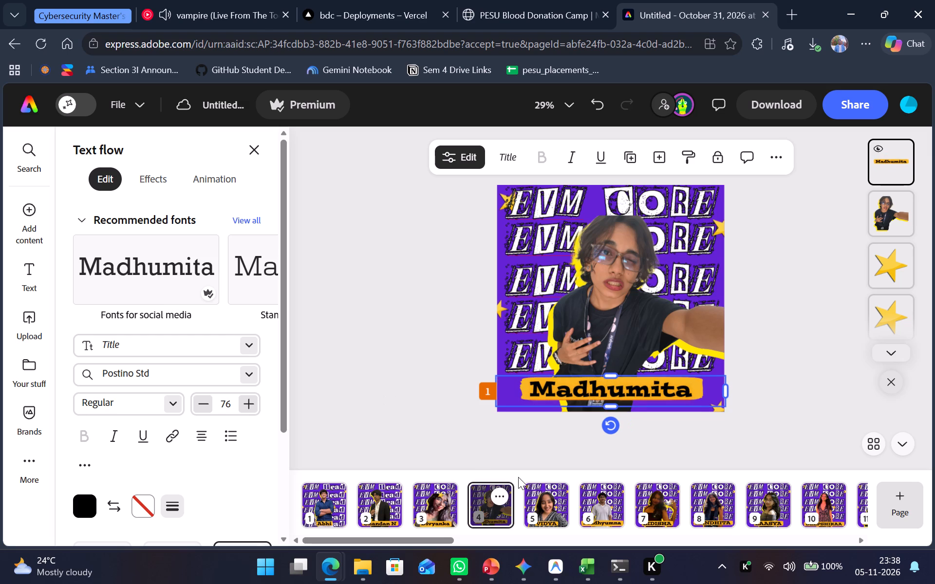
# Replace the all-capitals name in the page 5 banner with Vidya in title case.
pyautogui.click(558, 517)
pyautogui.doubleClick(605, 395)
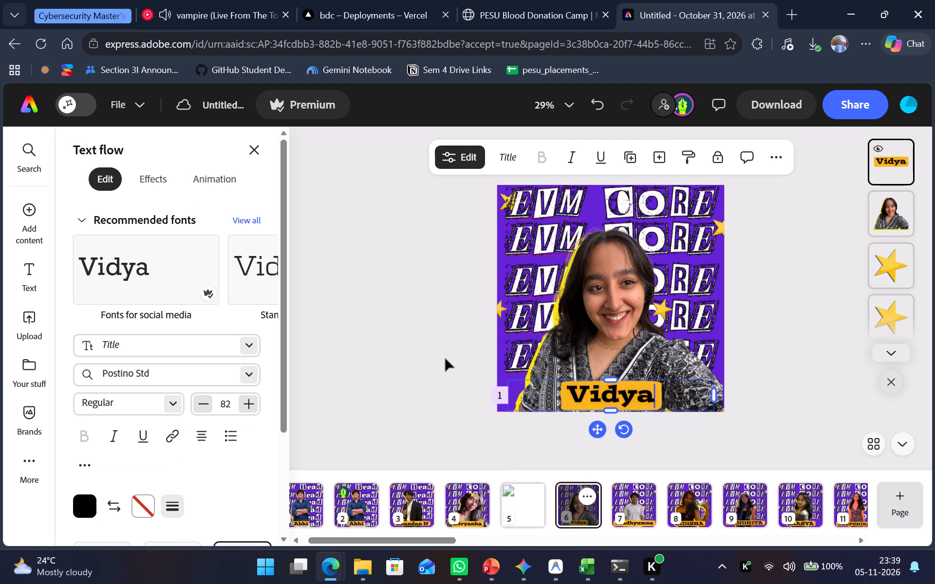
pyautogui.click(446, 359)
# Review the name banners on the pages following Vidya's poster, through the Deepshikaa poster, for capitalisation.
pyautogui.click(632, 510)
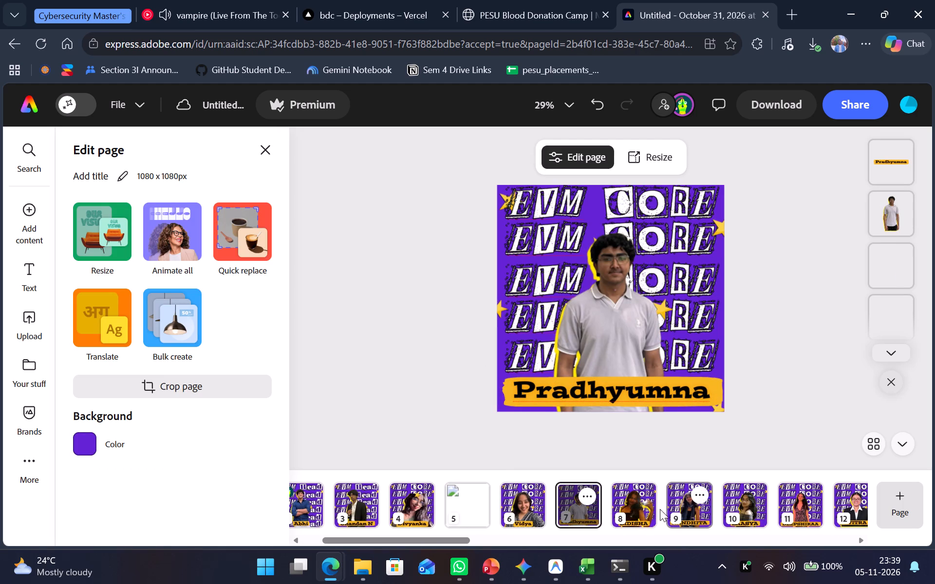
pyautogui.click(632, 515)
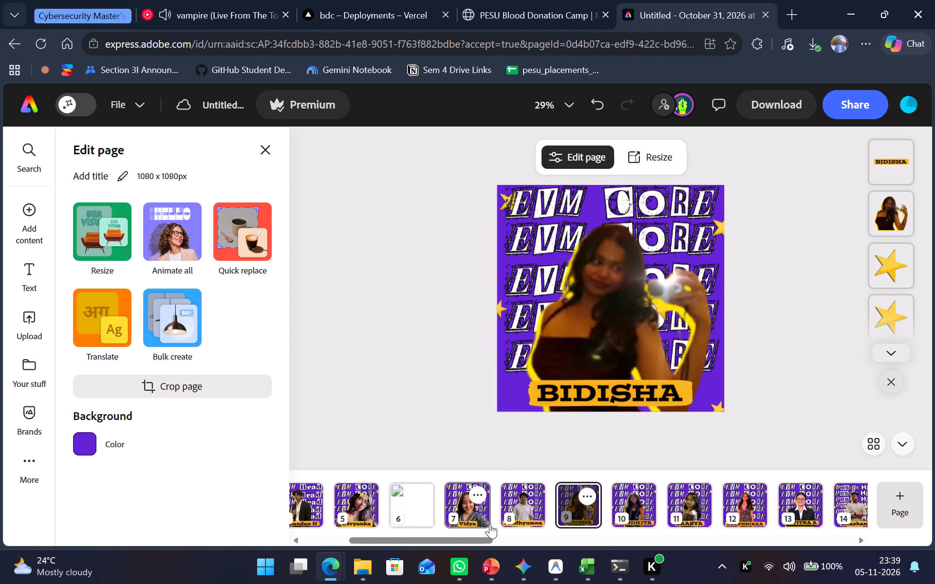
pyautogui.click(636, 520)
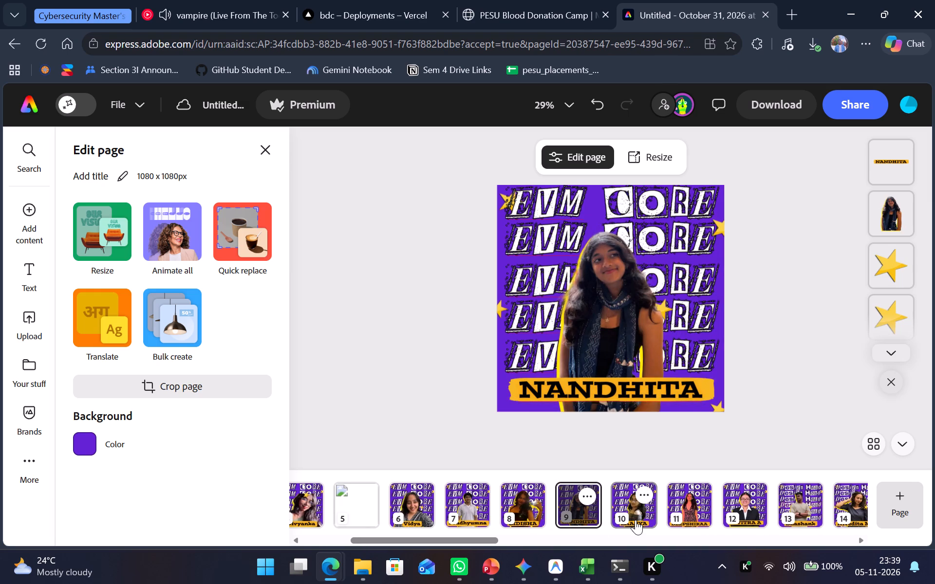
pyautogui.click(636, 520)
pyautogui.click(636, 520)
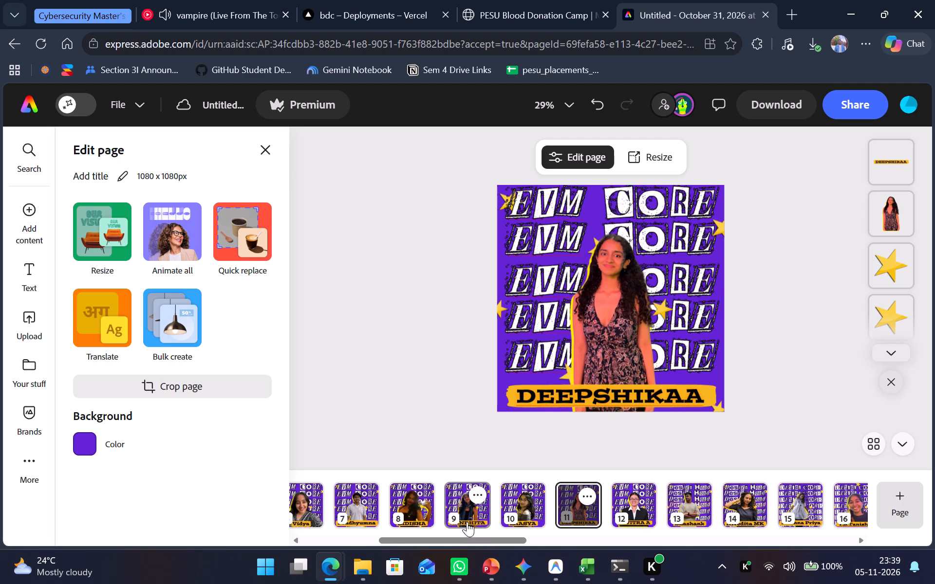
pyautogui.scroll(-1, 467, 522)
pyautogui.scroll(6, 467, 522)
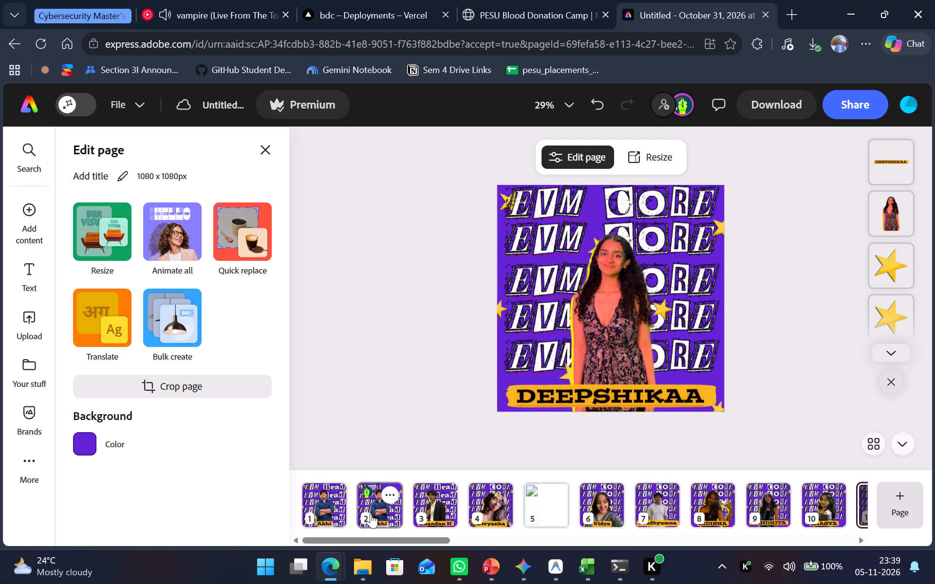
# Open the name text in the page 3 EVM Head poster's banner for editing.
pyautogui.click(428, 514)
pyautogui.doubleClick(606, 401)
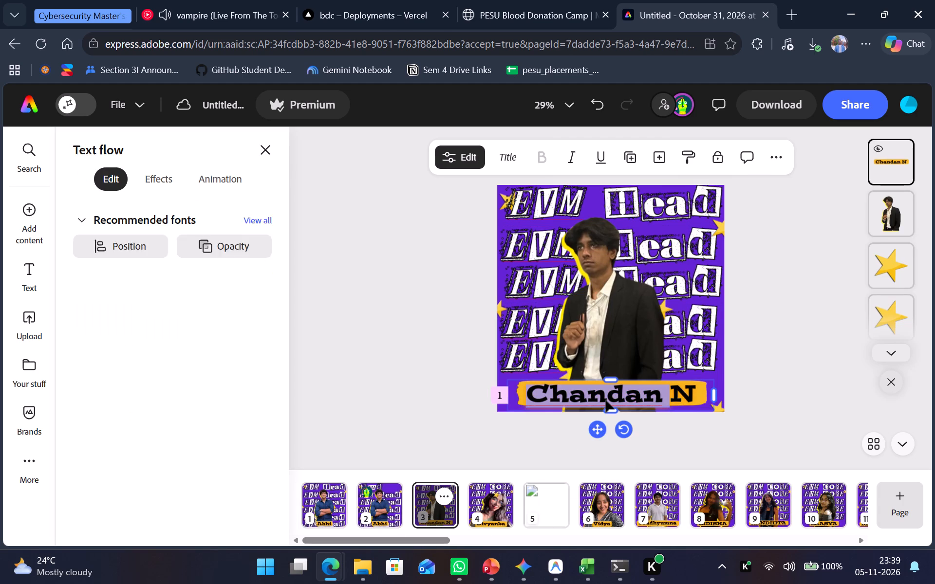
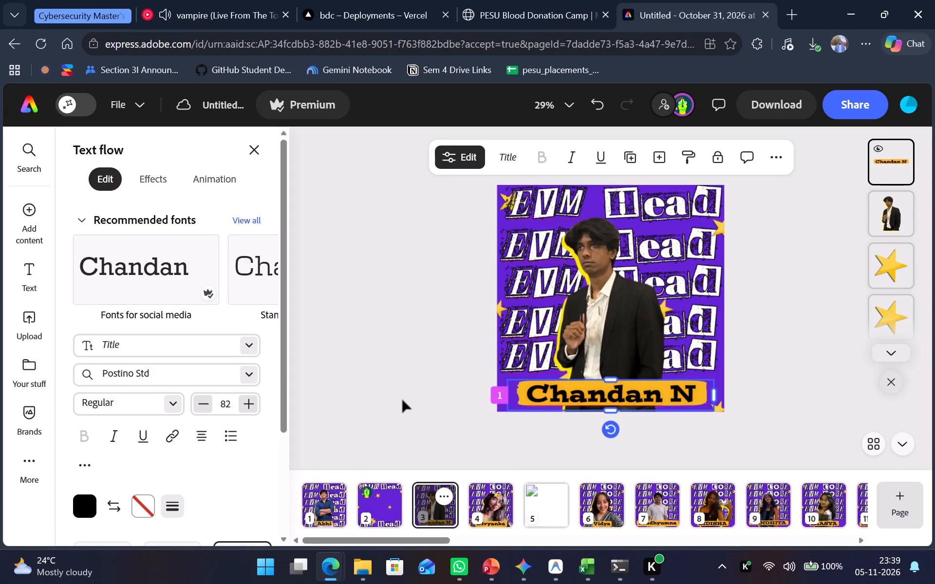
# Show the overview of all open windows for switching away from the poster design.
pyautogui.press('super+Tab')
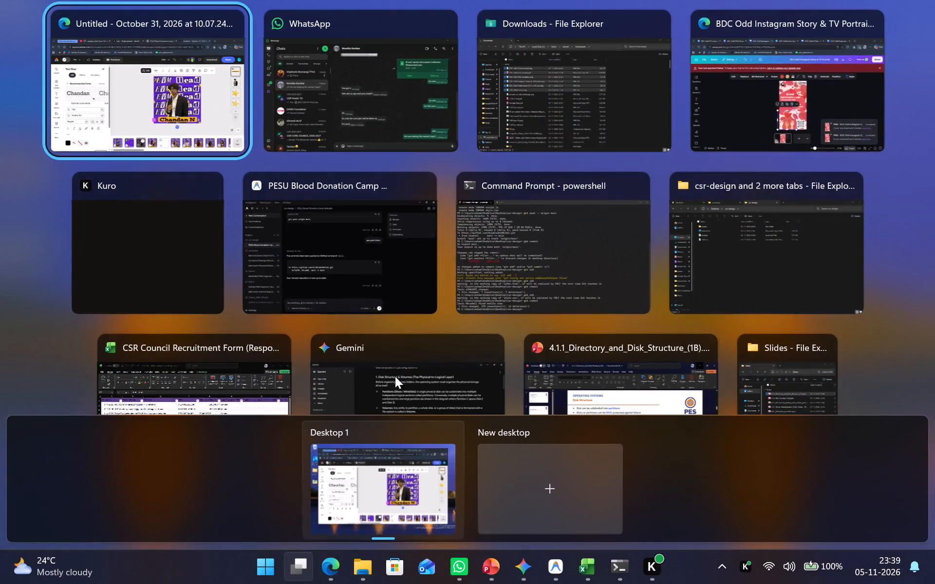
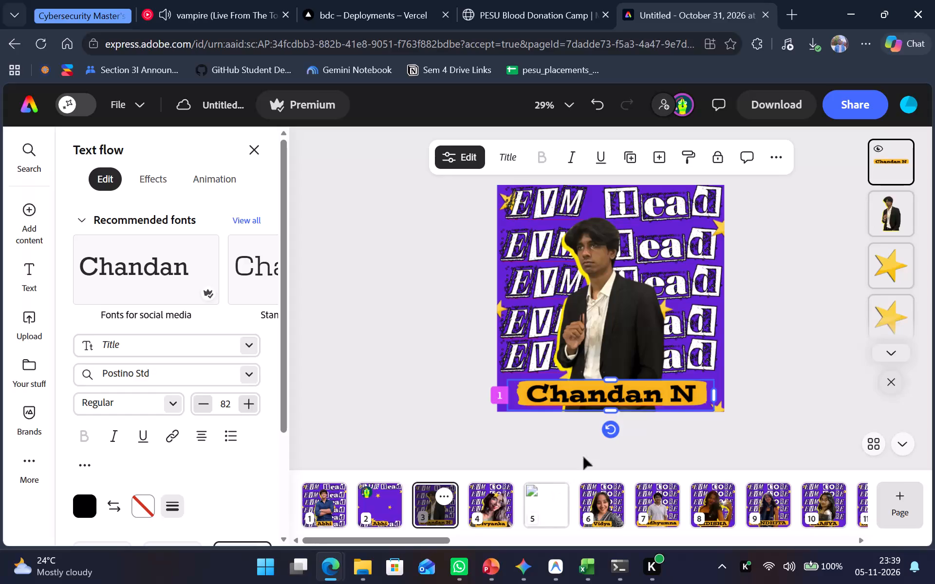
# Replace the name banner text on the page 3 EVM Head poster with CHANDAN in capitals, without the initial.
pyautogui.doubleClick(581, 400)
pyautogui.hotkey('ctrl', 'a')
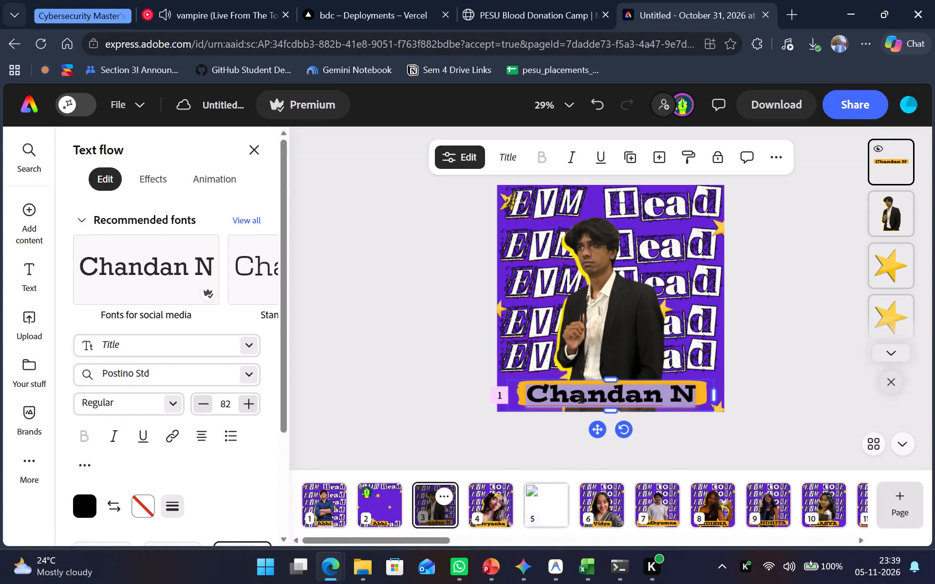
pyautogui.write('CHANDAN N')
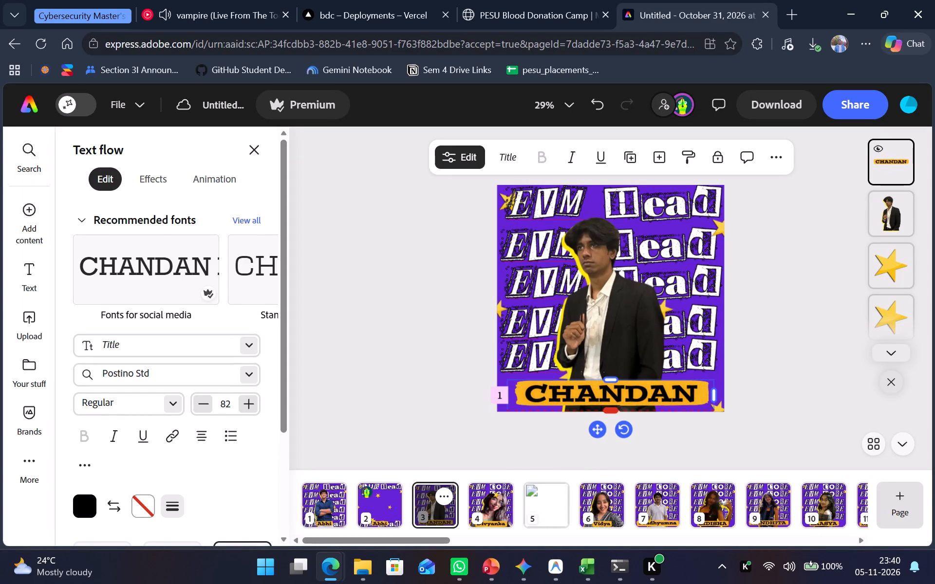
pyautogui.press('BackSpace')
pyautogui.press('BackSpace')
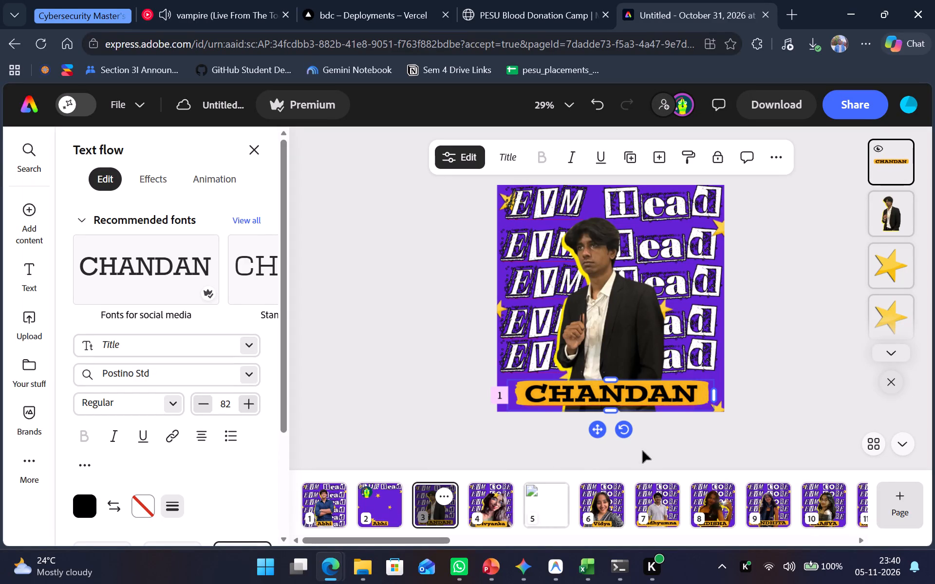
# Replace the name banner text on the page 4 EVM Core poster with DIVYANKA in capitals.
pyautogui.click(499, 516)
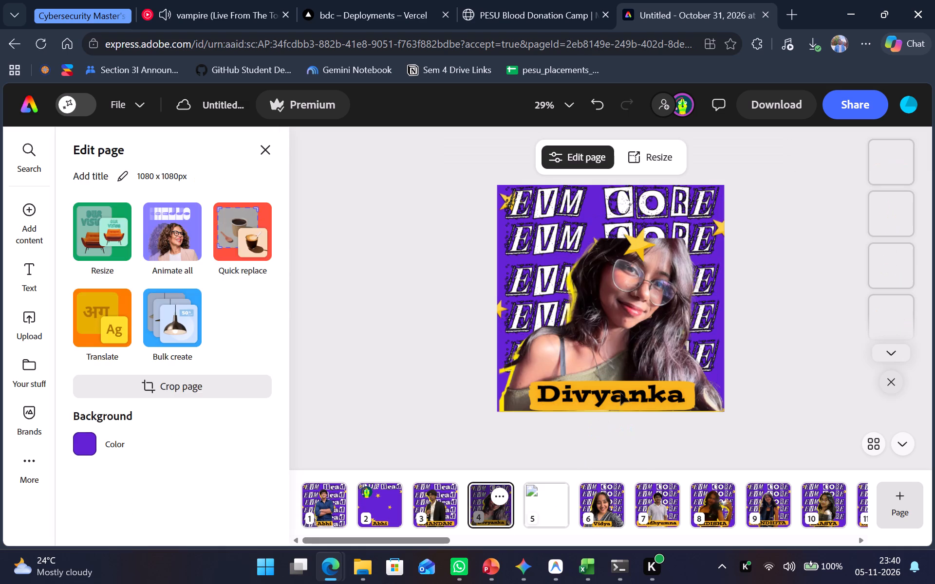
pyautogui.doubleClick(621, 393)
pyautogui.write('DIVYANKA')
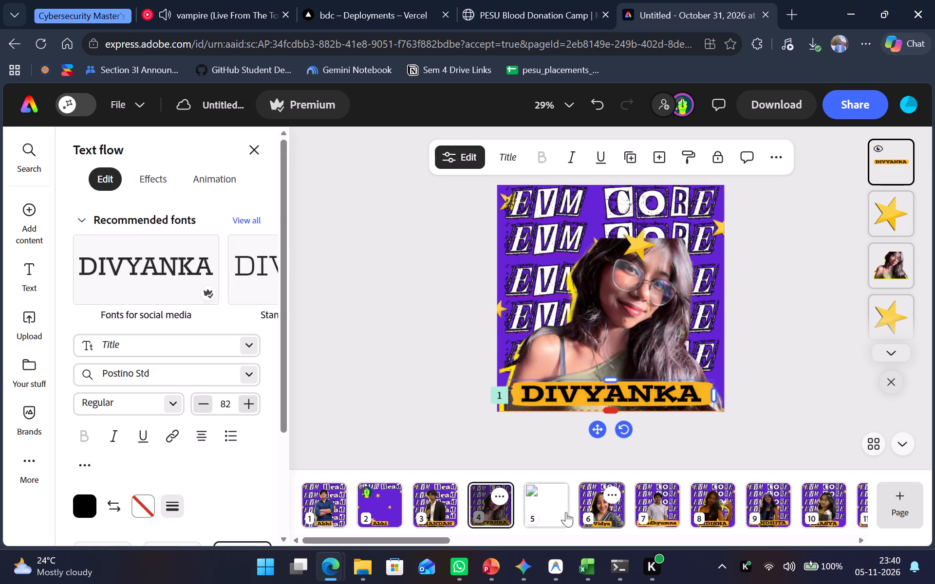
# Replace the name banner text on the page 5 EVM Core poster with MADHUMITA in capitals.
pyautogui.click(548, 515)
pyautogui.doubleClick(577, 394)
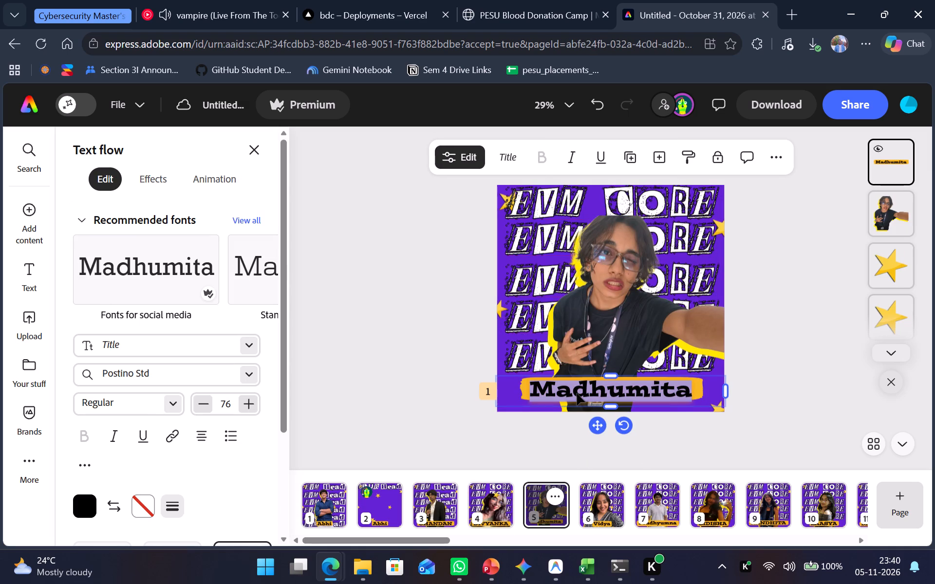
pyautogui.write('MADHUMITA')
# Replace the name banner text on the page 6 EVM Core poster with VIDYA in capitals.
pyautogui.doubleClick(608, 514)
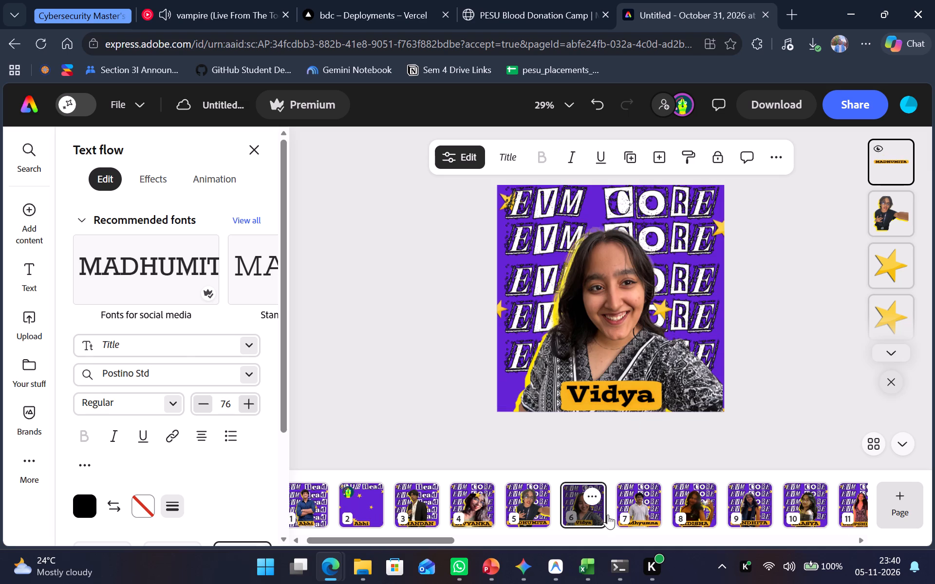
pyautogui.doubleClick(603, 399)
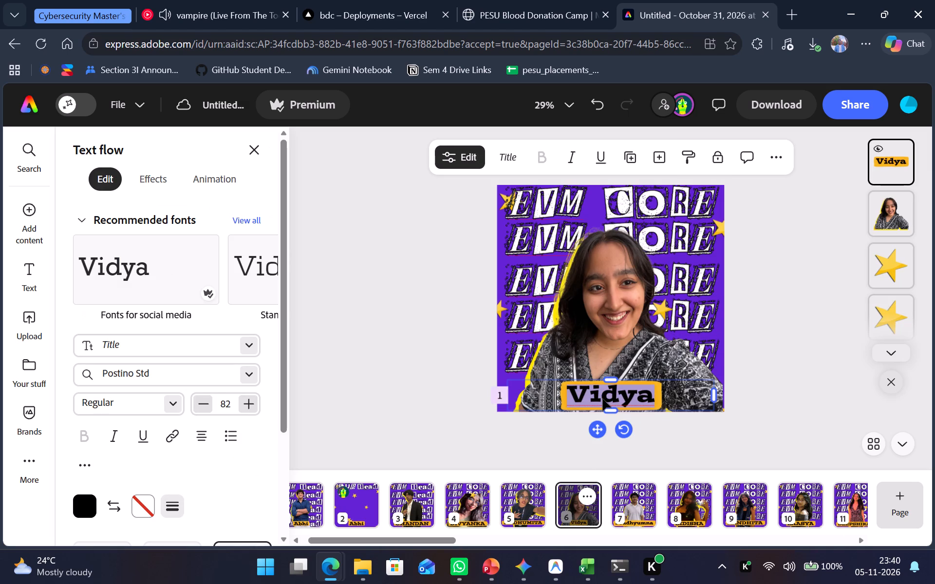
pyautogui.write('VIDYA')
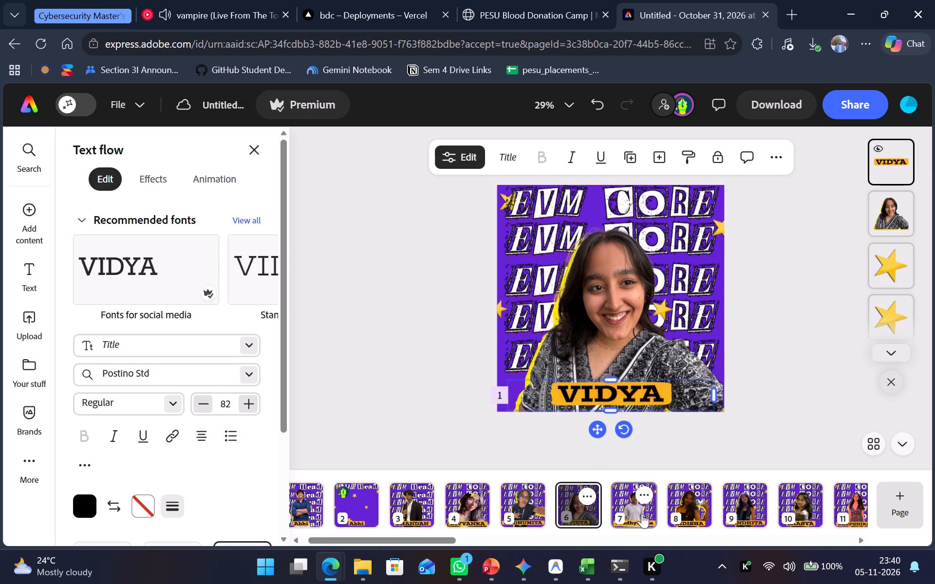
# Open the page 7 EVM Core poster with the Pradhyumna name banner.
pyautogui.click(642, 513)
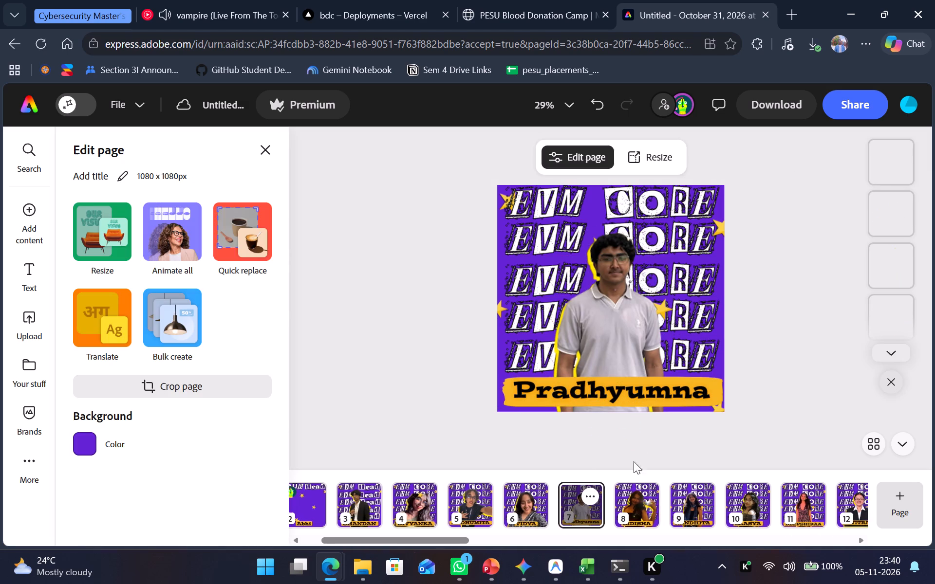
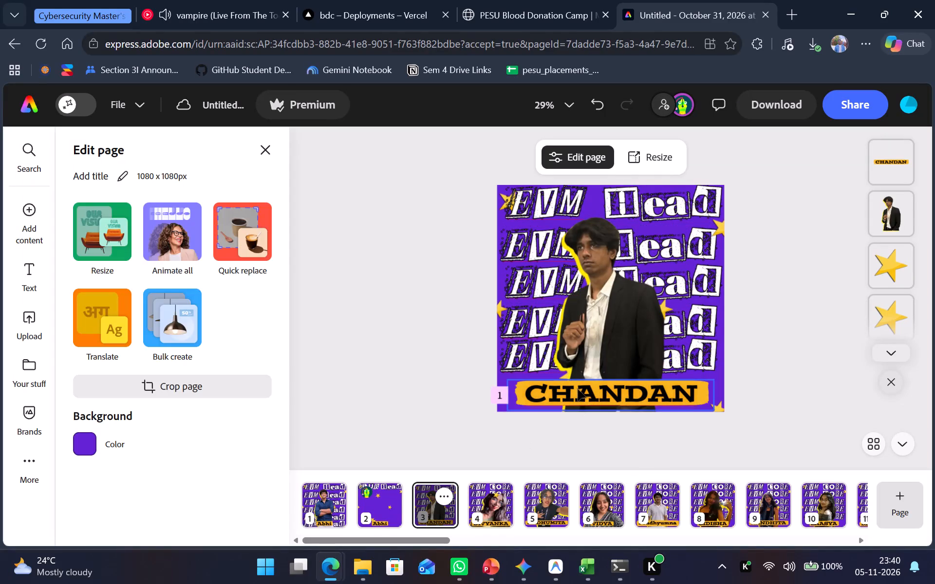
pyautogui.doubleClick(578, 389)
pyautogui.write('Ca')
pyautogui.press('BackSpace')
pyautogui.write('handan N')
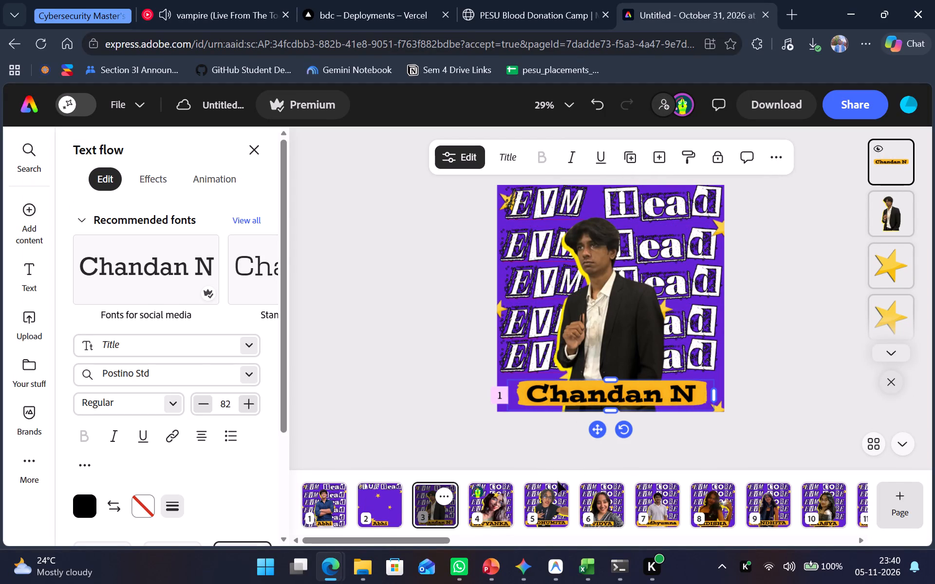
# Replace the name banner text on the page 4 EVM Core poster with Divyanka in title case.
pyautogui.click(498, 514)
pyautogui.doubleClick(569, 397)
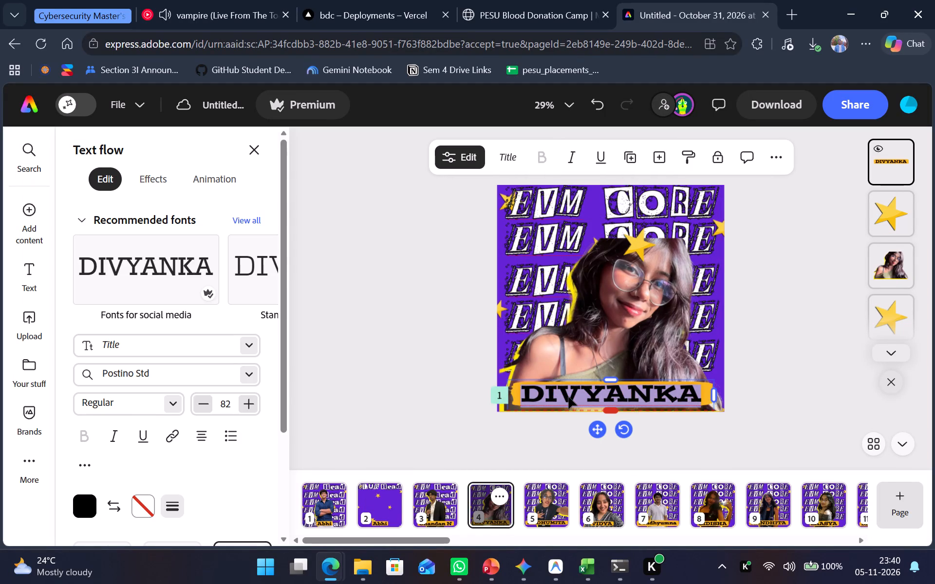
pyautogui.write('Divyan')
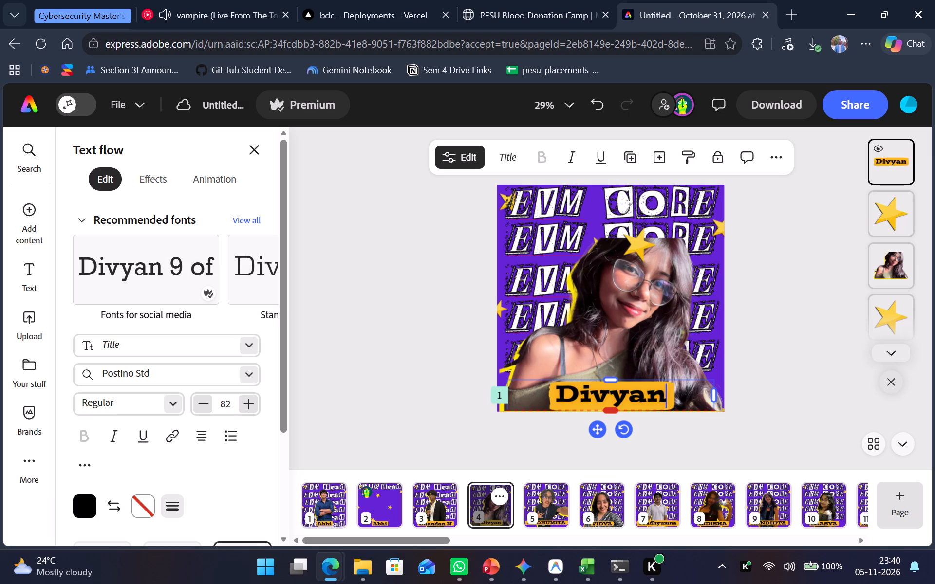
pyautogui.write('ka')
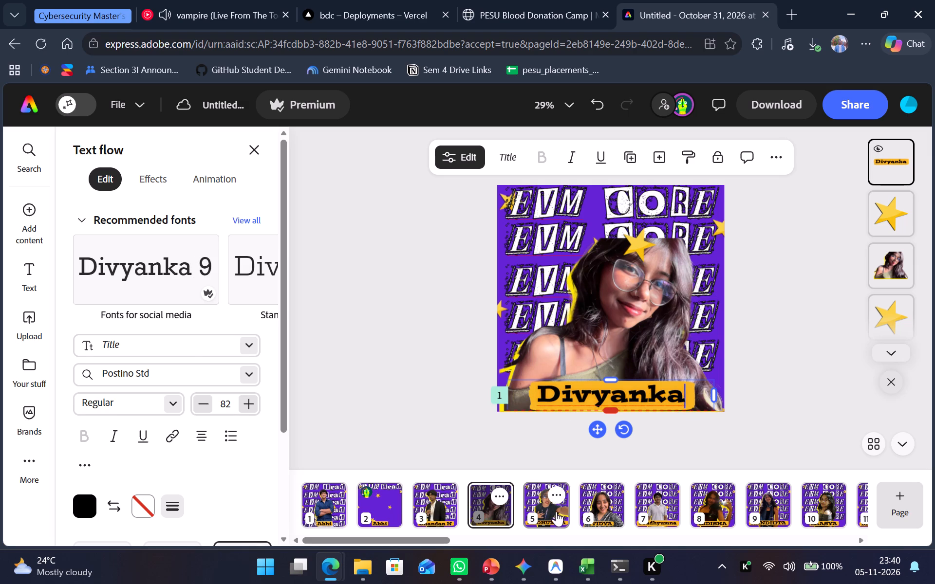
# Replace the name banner text on the page 5 EVM Core poster with Madhumita in title case.
pyautogui.click(556, 512)
pyautogui.doubleClick(591, 383)
pyautogui.write('Madhumita')
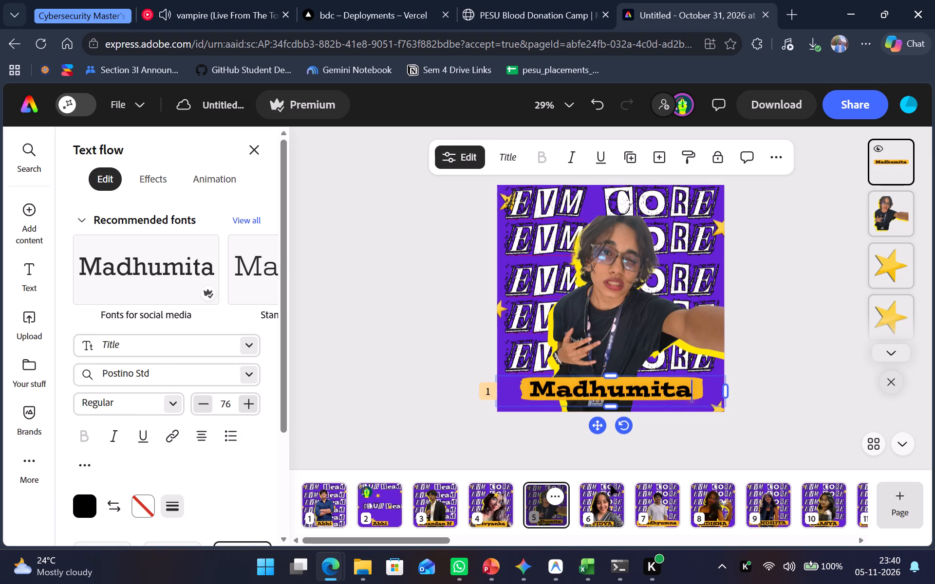
# Replace the name banner text on the page 6 EVM Core poster with Vidya in title case.
pyautogui.click(612, 515)
pyautogui.doubleClick(602, 400)
pyautogui.write('Vidya')
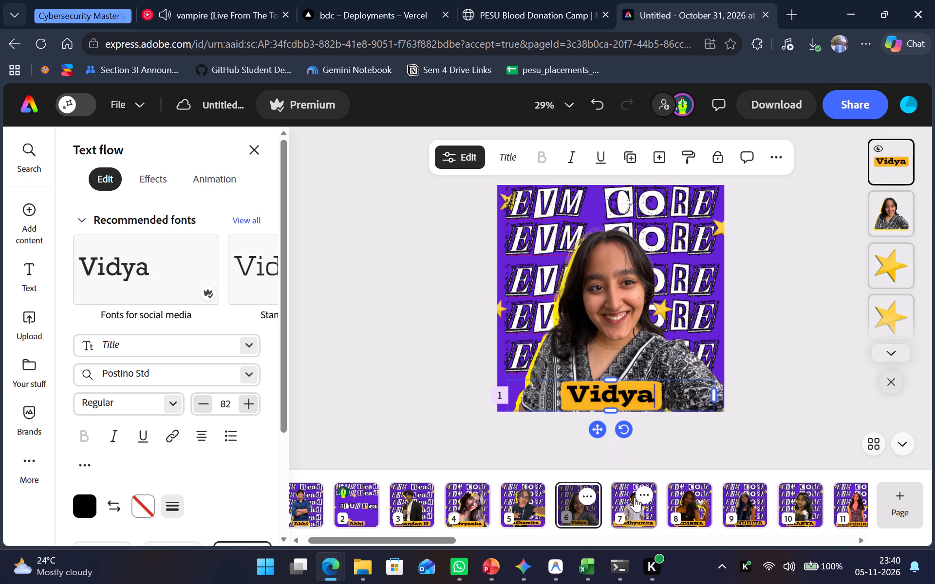
# Skip the page 7 poster and replace the name banner text on the page 8 EVM Core poster with Bidisha in title case.
pyautogui.click(630, 521)
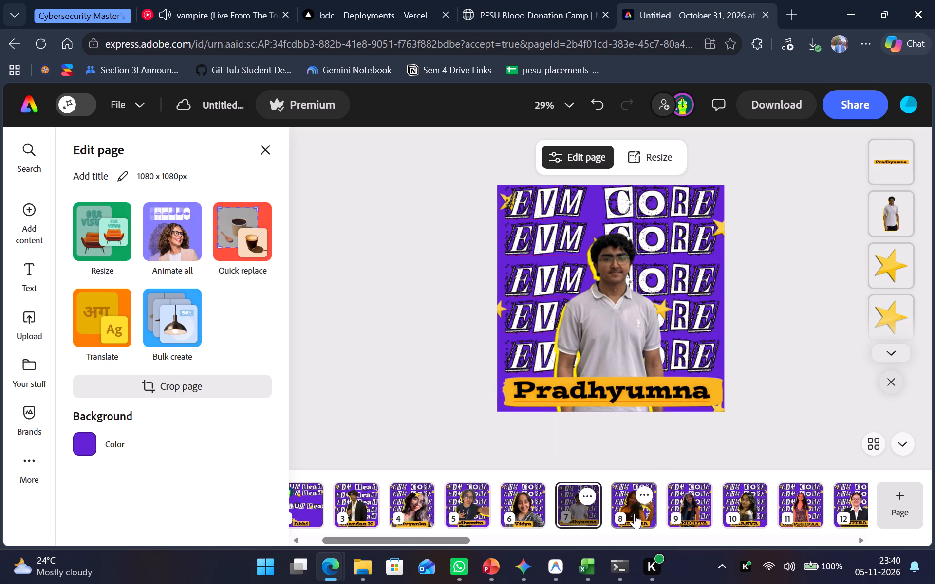
pyautogui.click(634, 514)
pyautogui.doubleClick(571, 399)
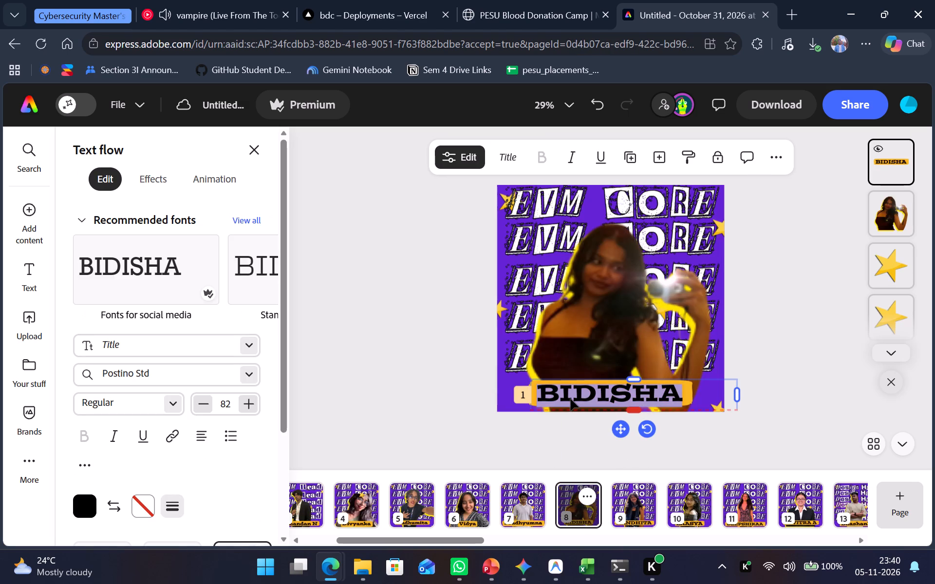
pyautogui.write('Bidhi')
pyautogui.press('BackSpace')
pyautogui.press('BackSpace')
pyautogui.write('isha')
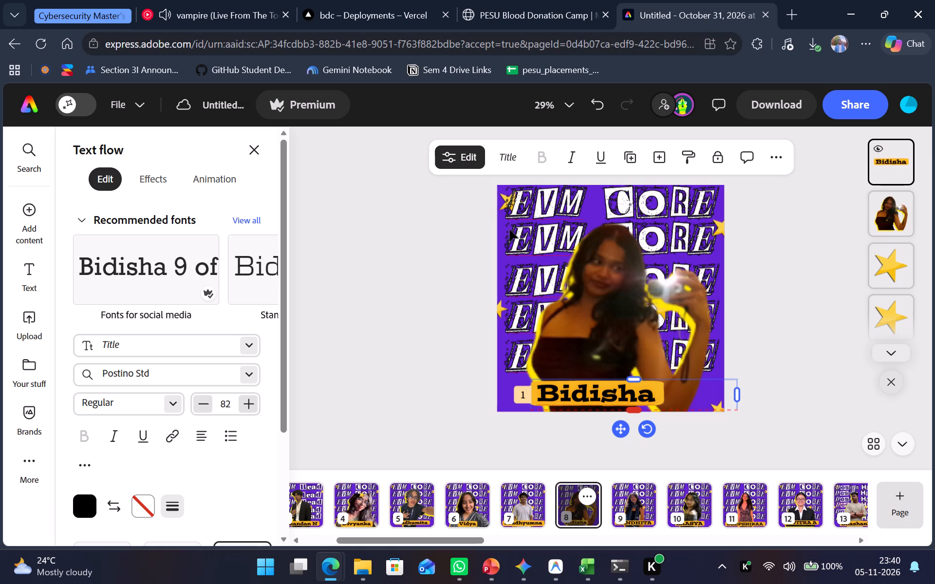
# Center-align the Bidisha banner text and shift the banner to the horizontal middle of the poster.
pyautogui.click(206, 440)
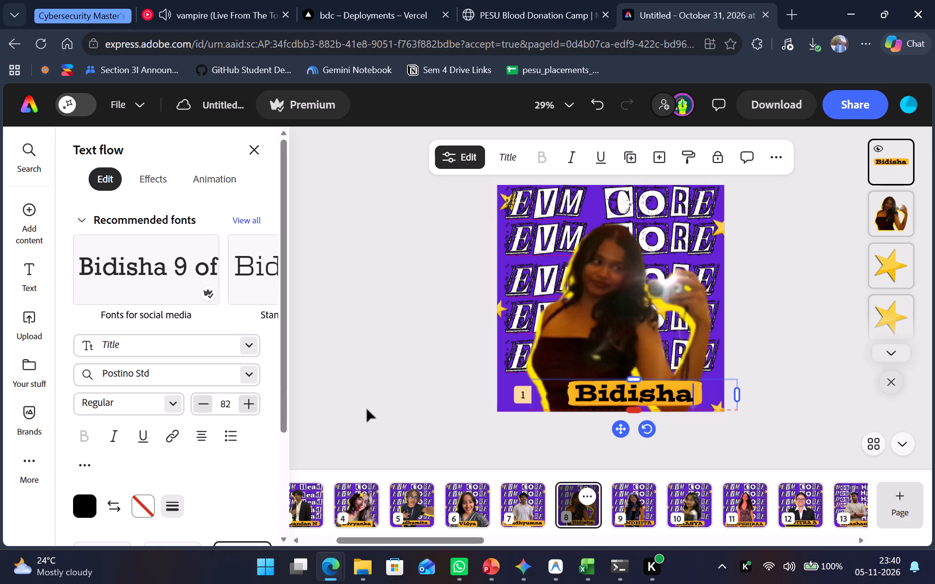
pyautogui.click(381, 408)
pyautogui.moveTo(604, 399); pyautogui.dragTo(582, 398)
pyautogui.click(691, 445)
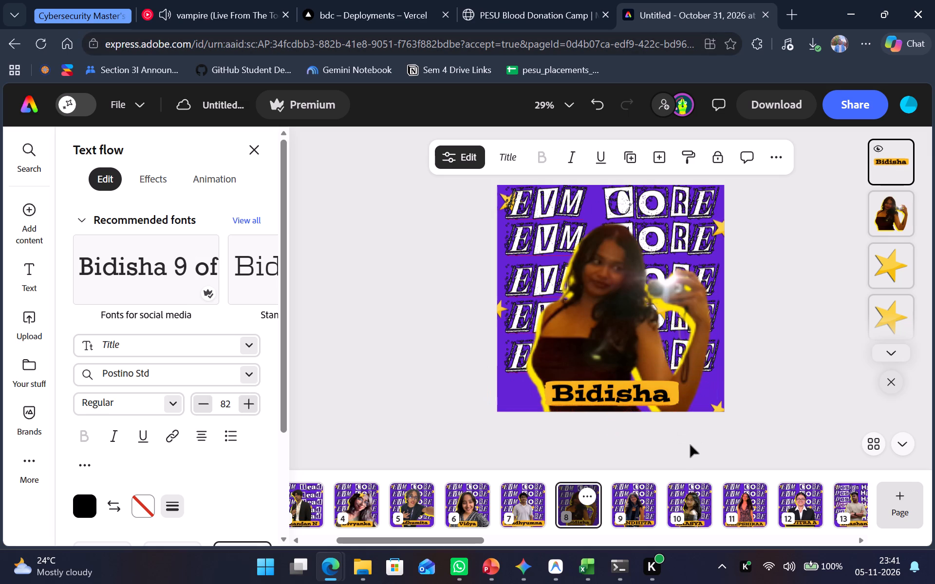
# Replace the name banner text on the page 9 EVM Core poster with Nanditha in title case and center-align it.
pyautogui.click(629, 518)
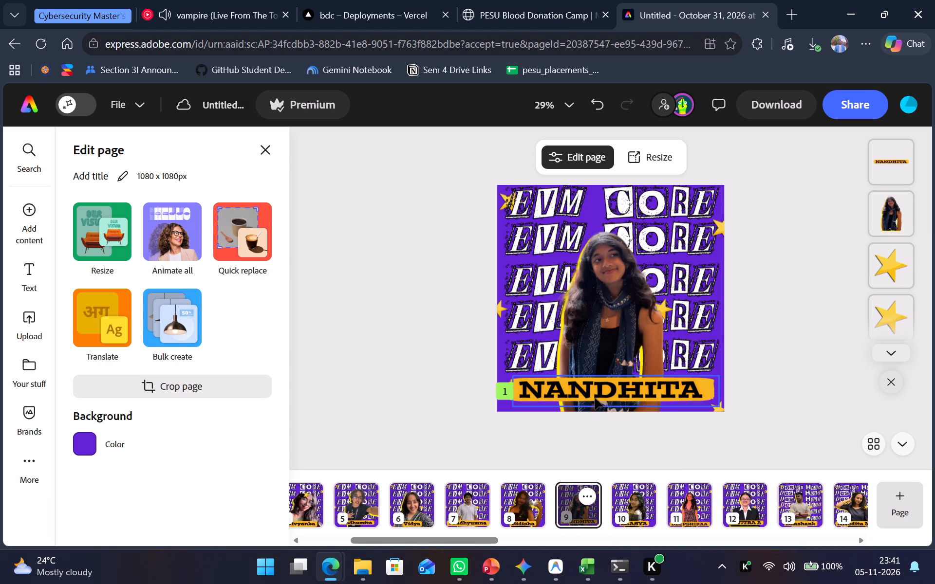
pyautogui.doubleClick(594, 397)
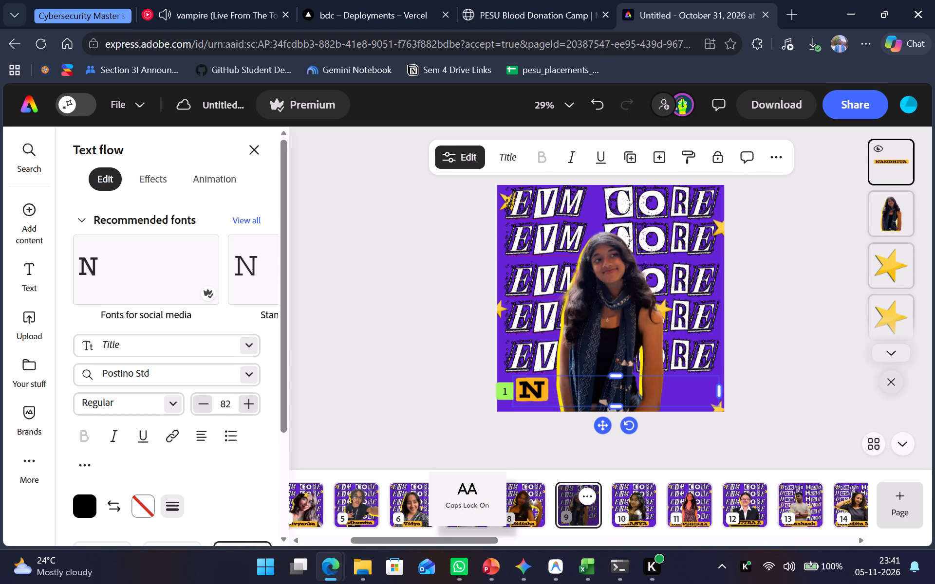
pyautogui.write('anditha')
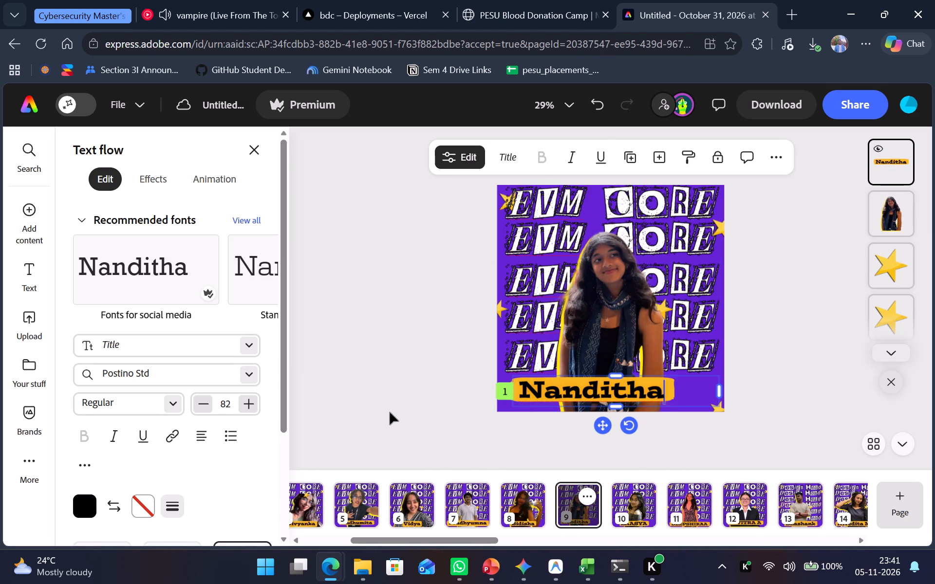
pyautogui.click(202, 435)
pyautogui.click(388, 396)
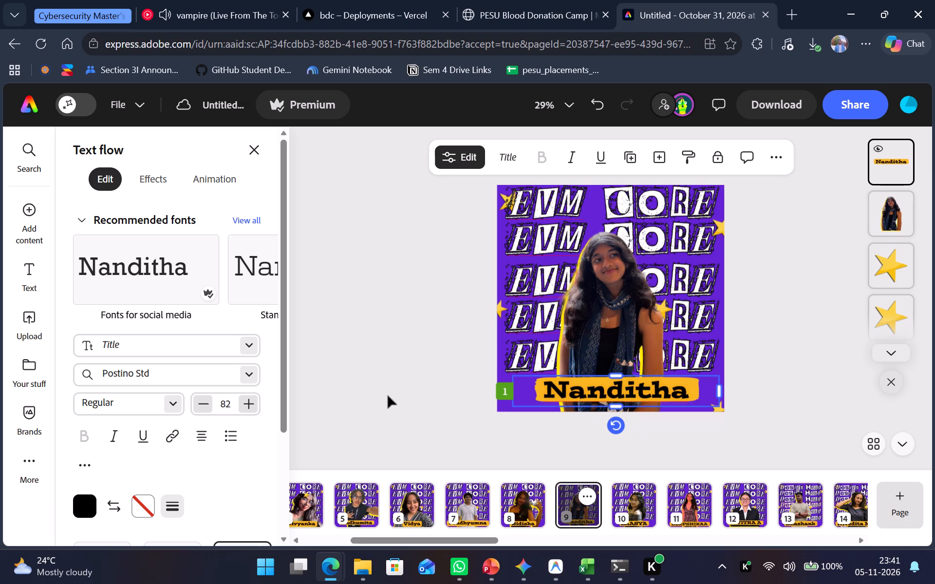
# Replace the name banner text on the page 10 EVM Core poster with Laasya in title case.
pyautogui.click(634, 511)
pyautogui.doubleClick(578, 399)
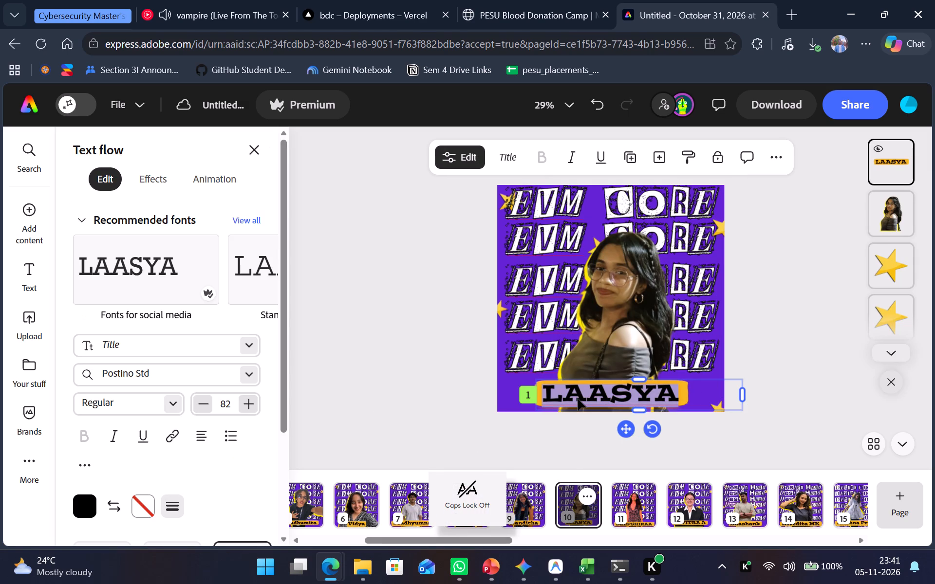
pyautogui.write('aasya')
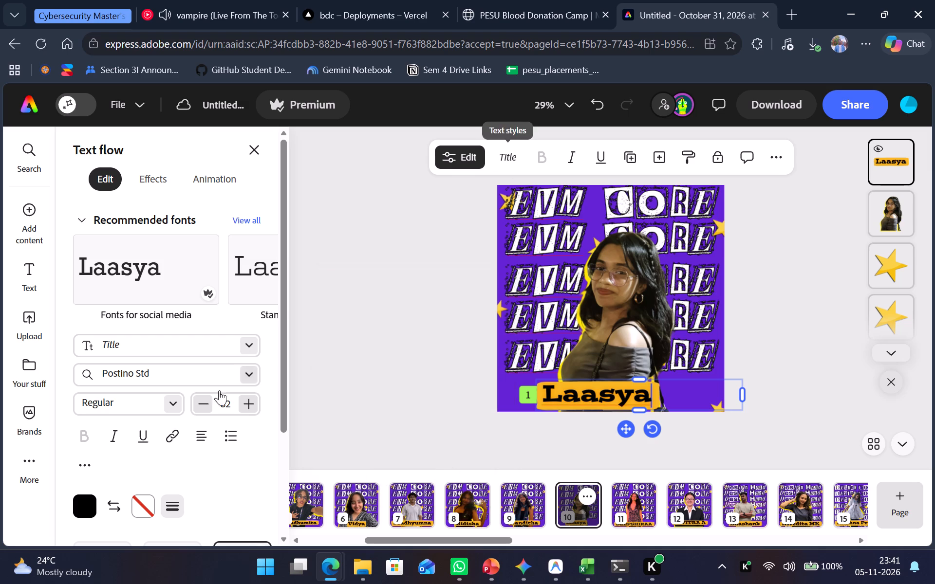
# Center-align the Laasya banner text and move the banner slightly up to the horizontal middle of the poster.
pyautogui.click(209, 432)
pyautogui.click(385, 374)
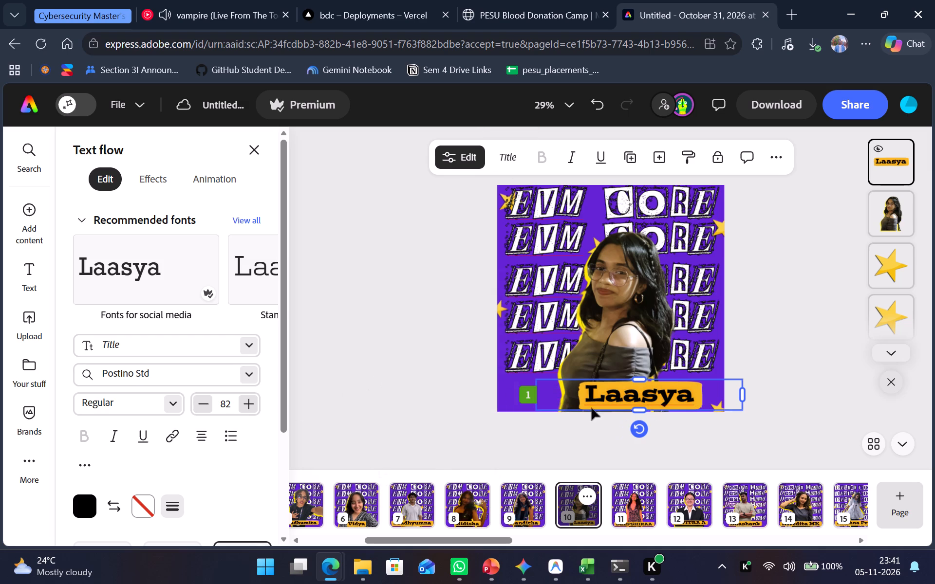
pyautogui.moveTo(614, 393); pyautogui.dragTo(589, 390)
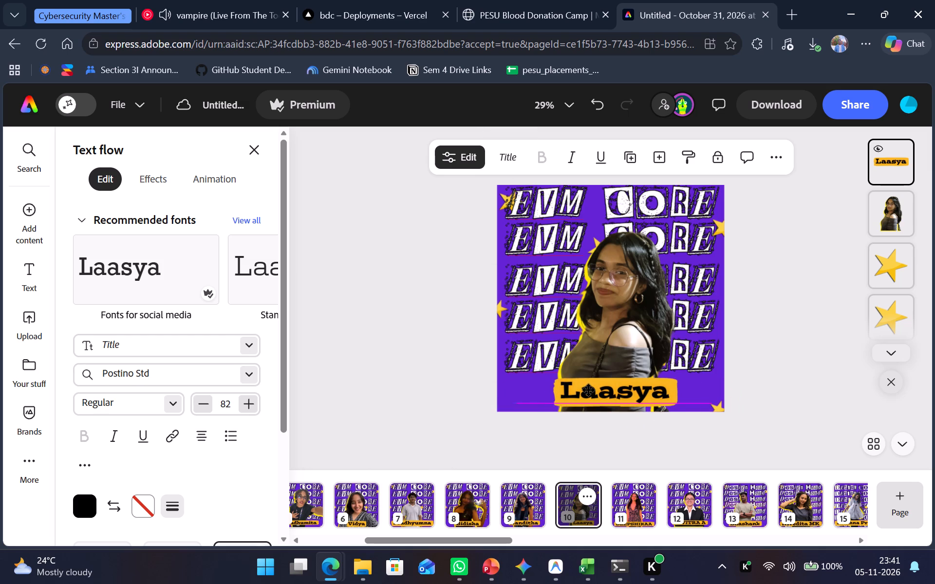
pyautogui.moveTo(589, 390); pyautogui.dragTo(587, 391)
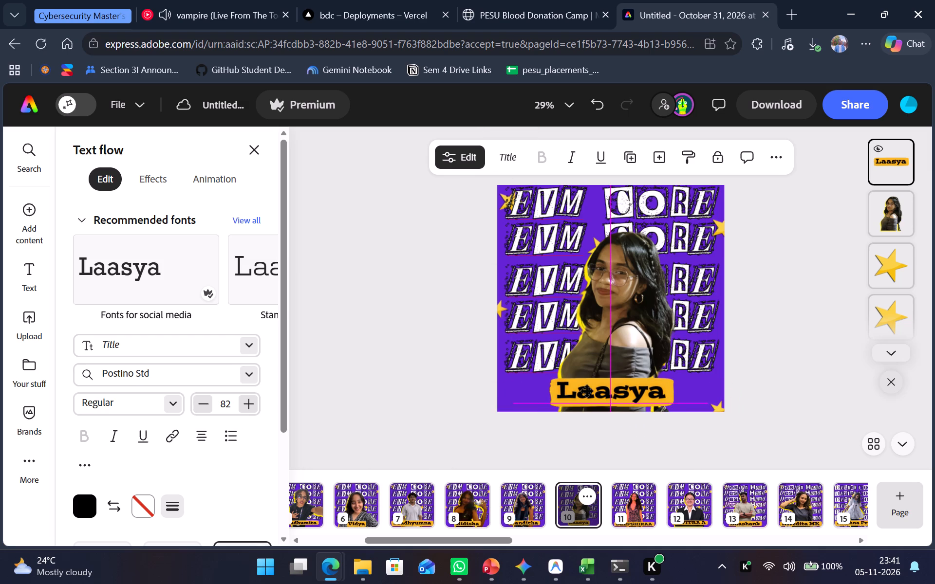
pyautogui.moveTo(587, 391); pyautogui.dragTo(586, 391)
pyautogui.click(657, 450)
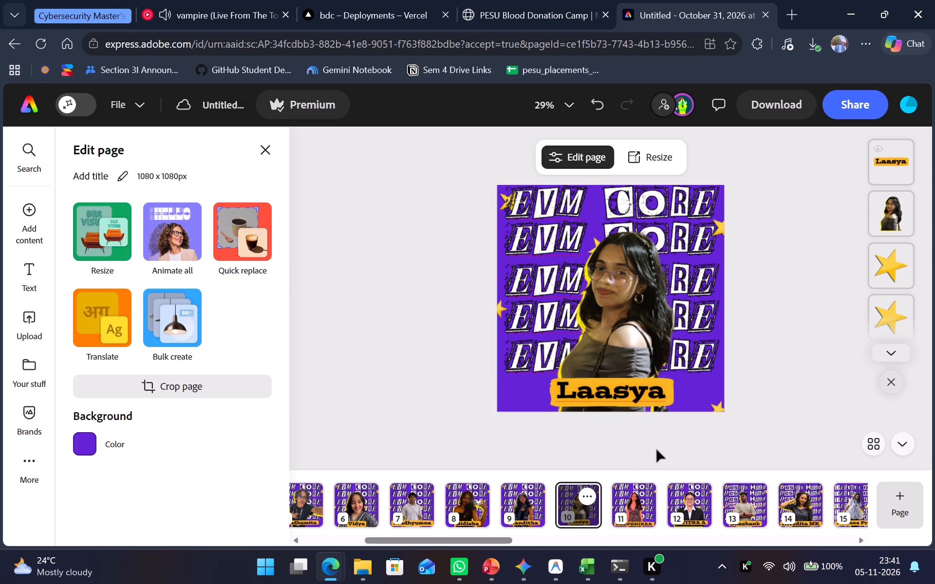
# Replace the name banner text on the page 11 EVM Core poster with Deepshika in title case.
pyautogui.click(641, 522)
pyautogui.doubleClick(602, 398)
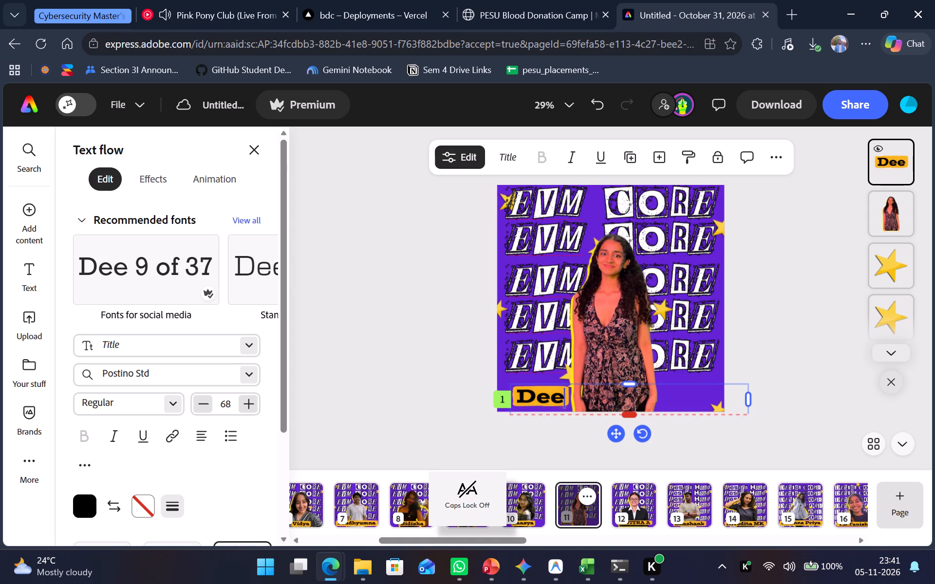
pyautogui.press('BackSpace')
pyautogui.write('ka')
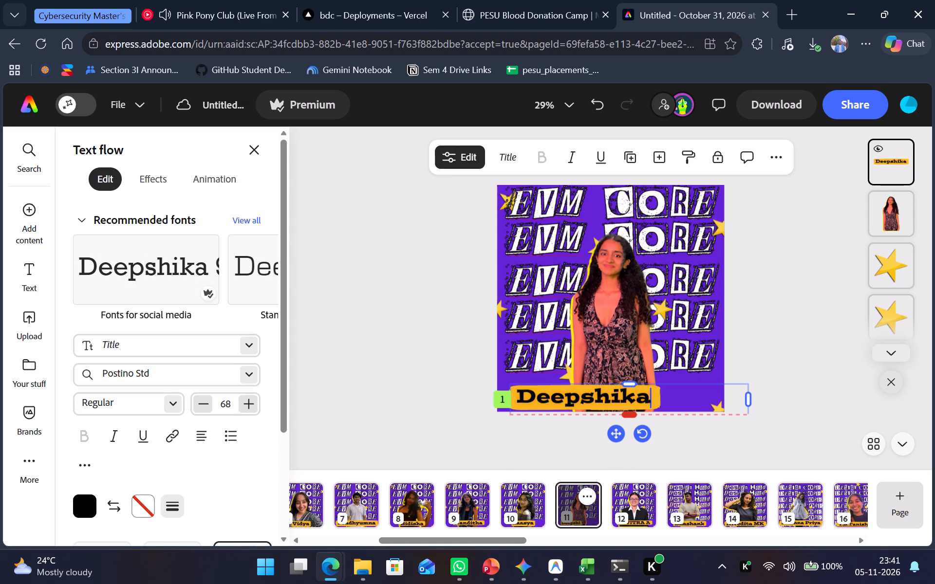
pyautogui.click(457, 364)
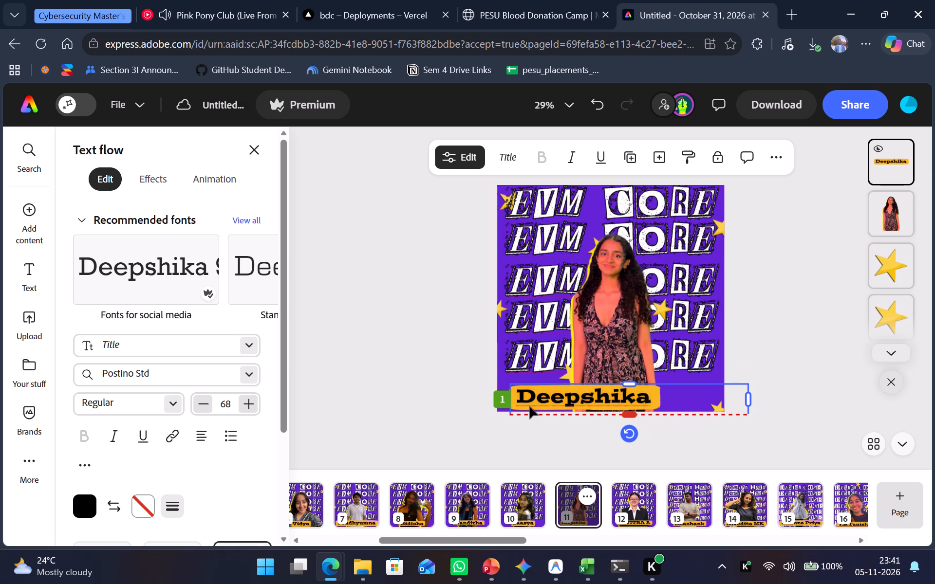
pyautogui.click(440, 392)
pyautogui.click(557, 457)
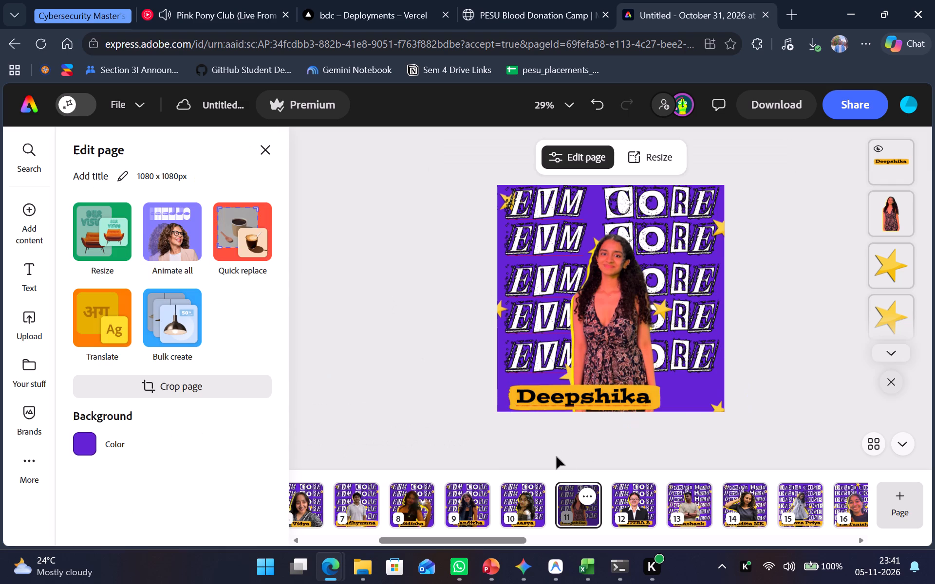
# Center-align the Deepshika banner text and move the banner slightly up and toward the horizontal middle of the poster.
pyautogui.click(544, 395)
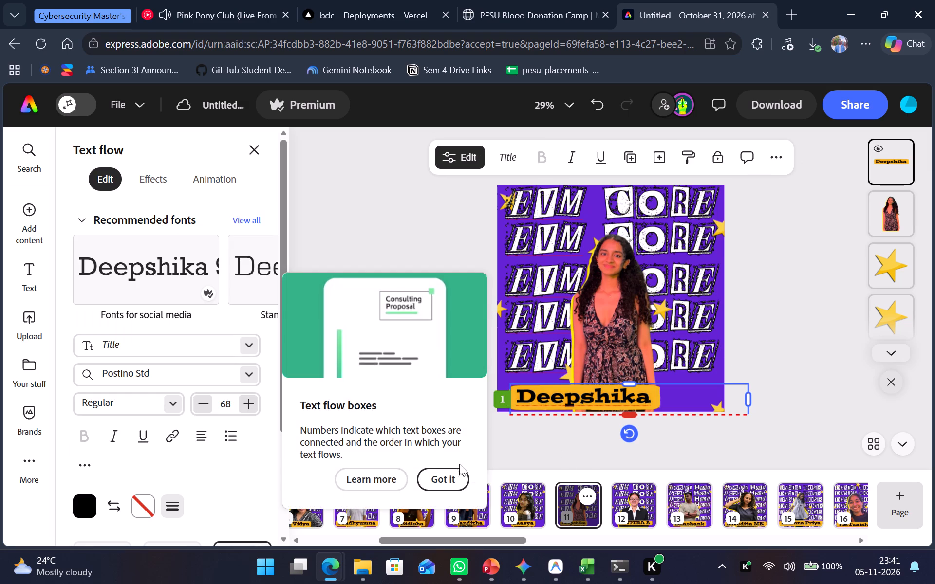
pyautogui.click(451, 474)
pyautogui.click(197, 438)
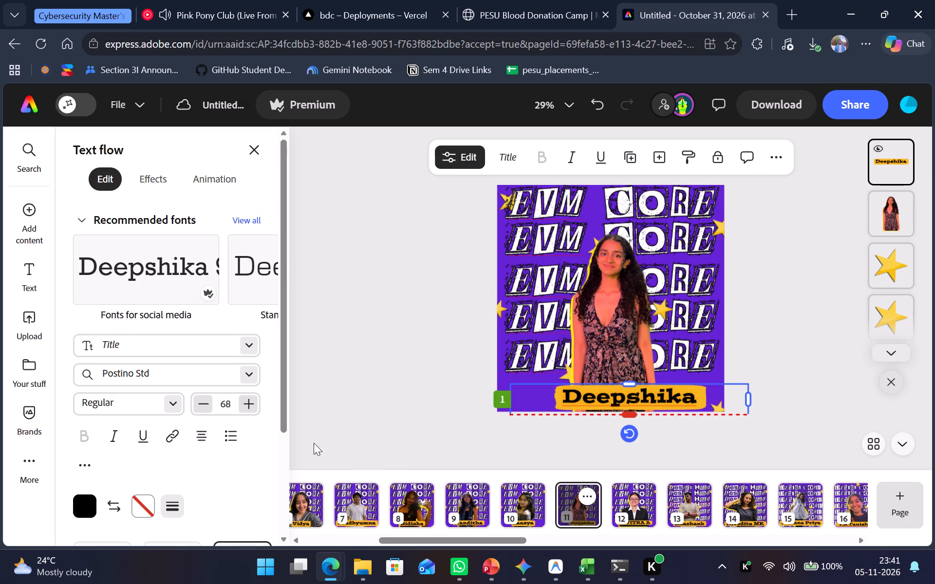
pyautogui.moveTo(554, 403); pyautogui.dragTo(539, 402)
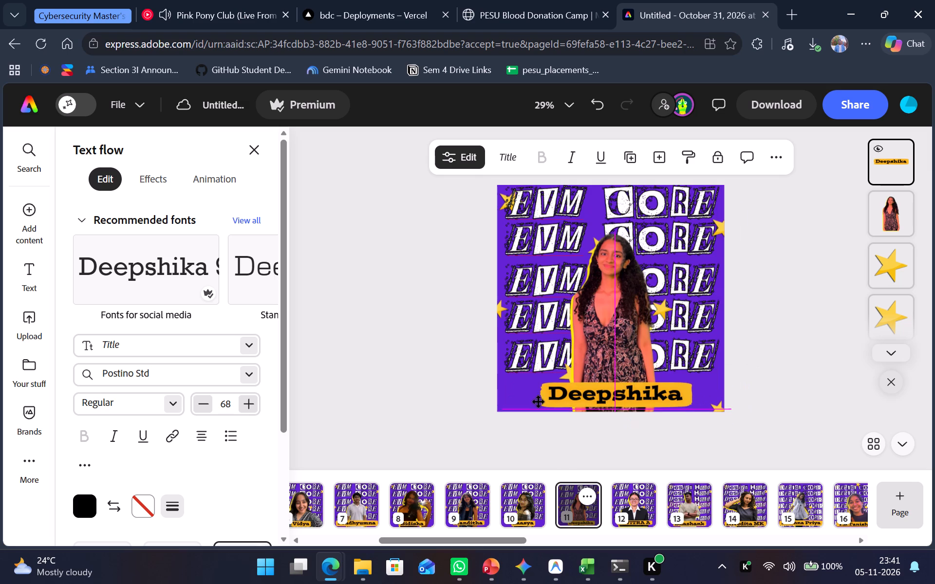
pyautogui.moveTo(539, 402); pyautogui.dragTo(541, 401)
pyautogui.click(444, 454)
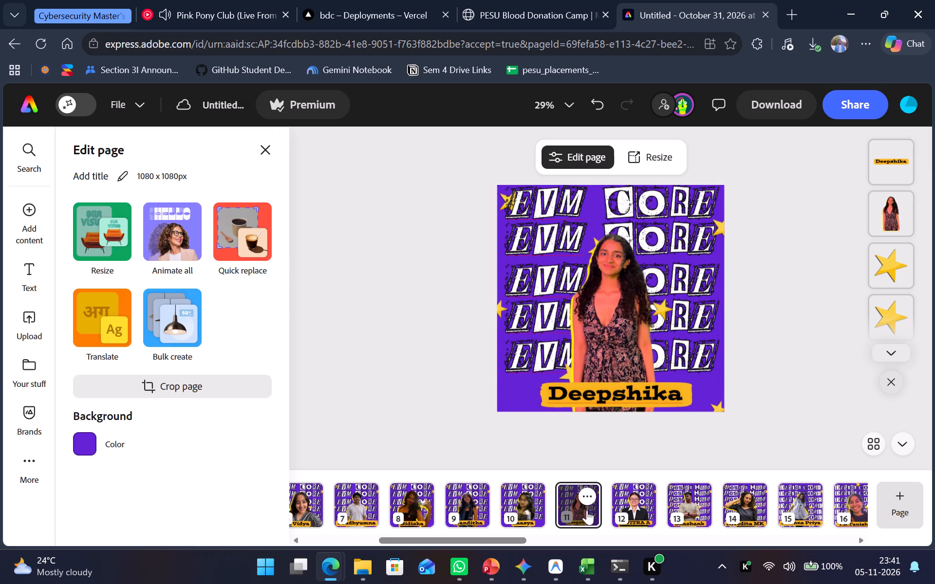
pyautogui.click(647, 516)
pyautogui.doubleClick(592, 392)
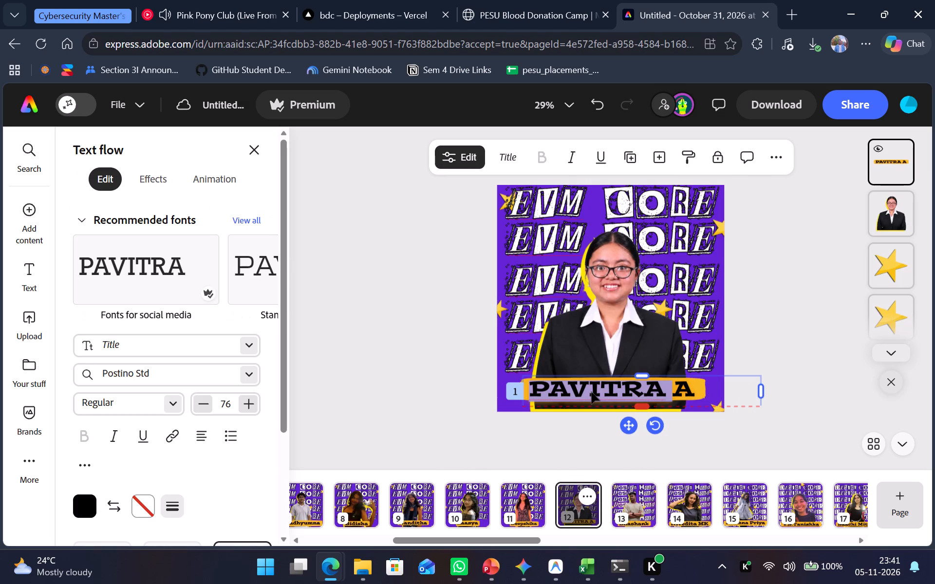
pyautogui.hotkey('ctrl', 'a')
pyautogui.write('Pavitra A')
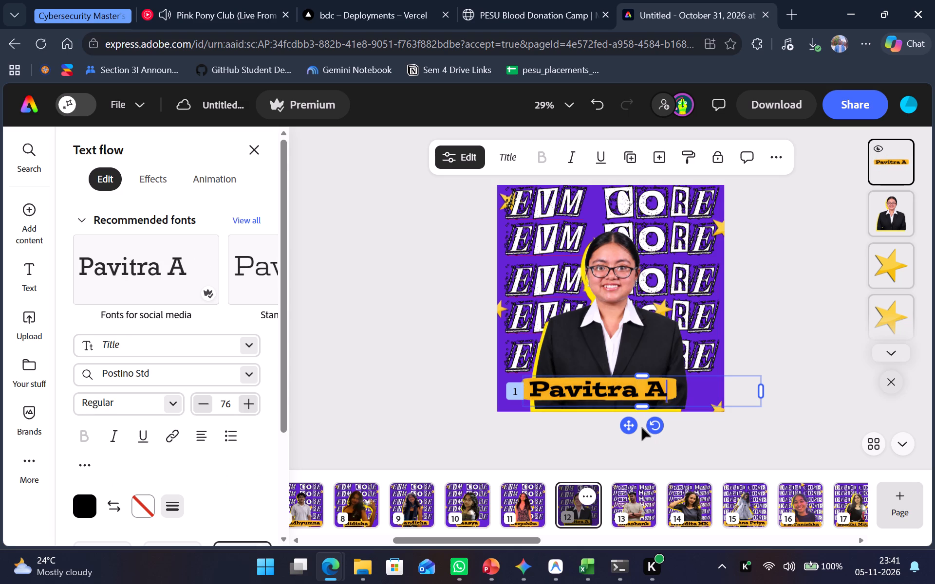
pyautogui.click(199, 442)
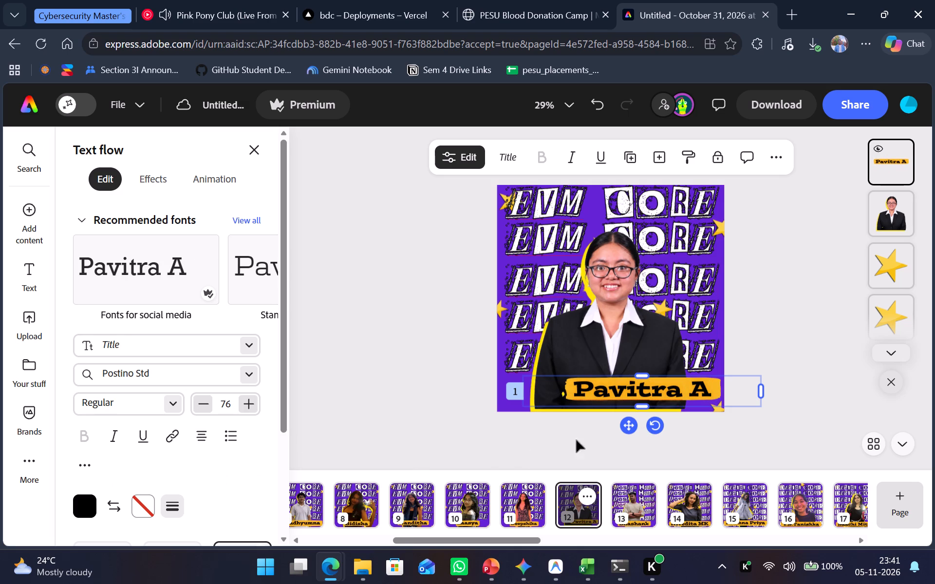
pyautogui.moveTo(628, 428); pyautogui.dragTo(604, 428)
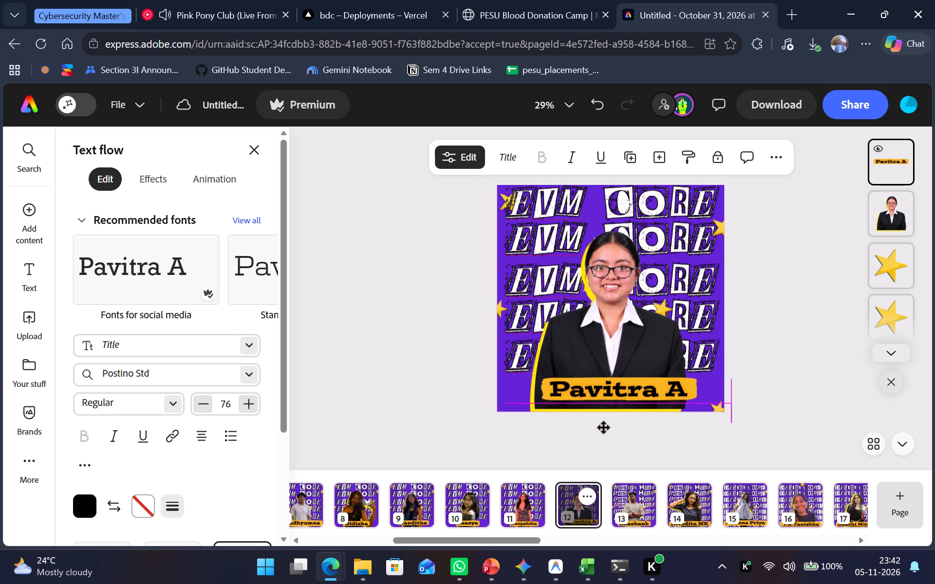
pyautogui.moveTo(604, 428); pyautogui.dragTo(597, 427)
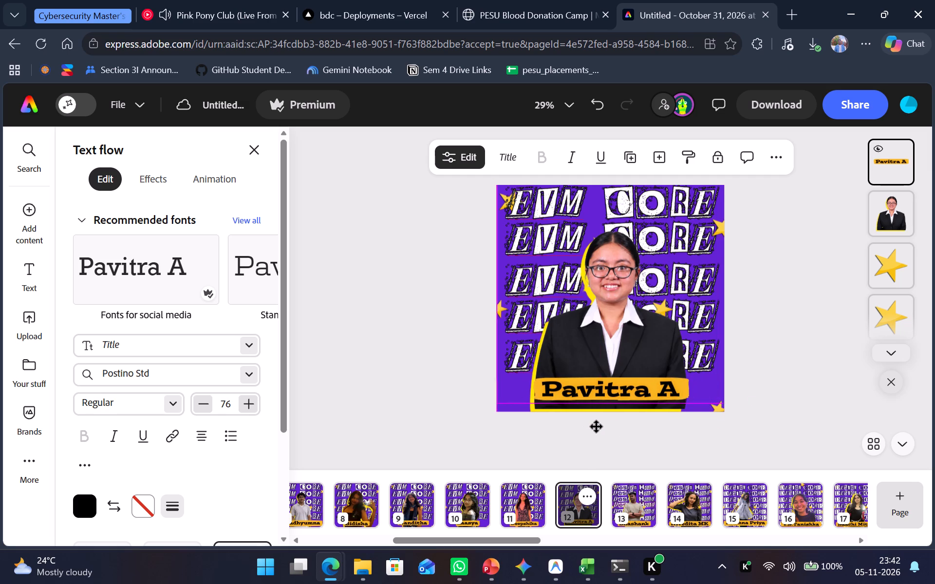
pyautogui.moveTo(597, 427); pyautogui.dragTo(596, 427)
pyautogui.moveTo(596, 427); pyautogui.dragTo(597, 427)
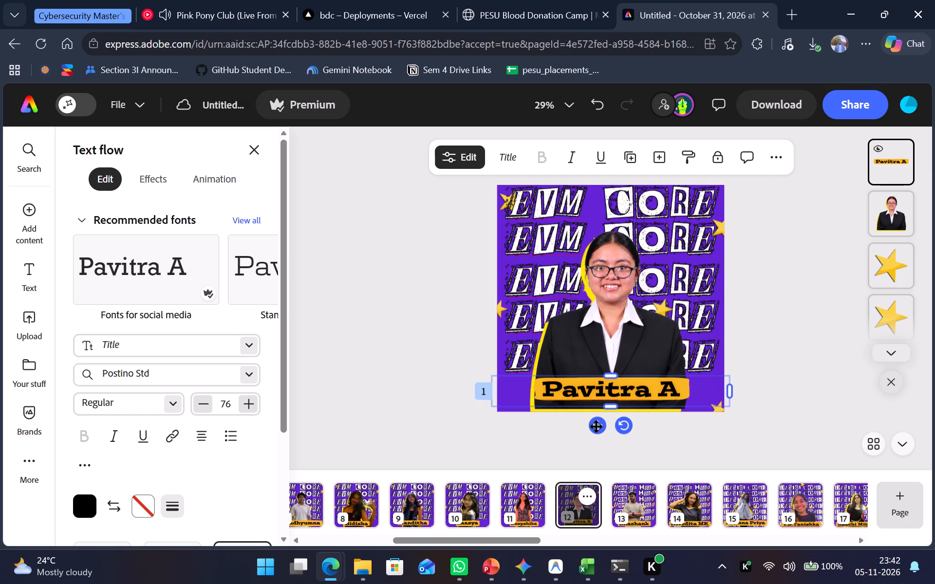
# Center-align the name banner text on the page 16 Design Core poster.
pyautogui.click(702, 520)
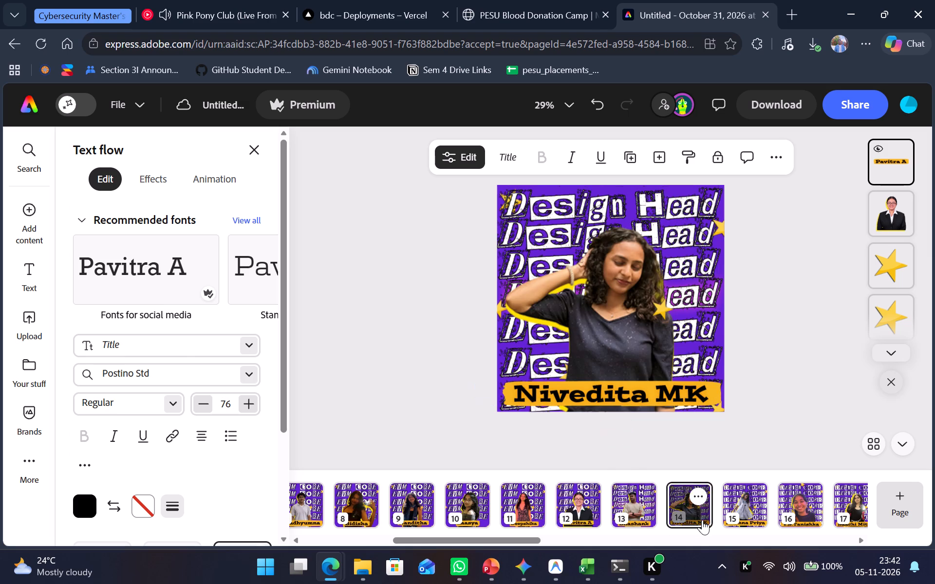
pyautogui.click(643, 519)
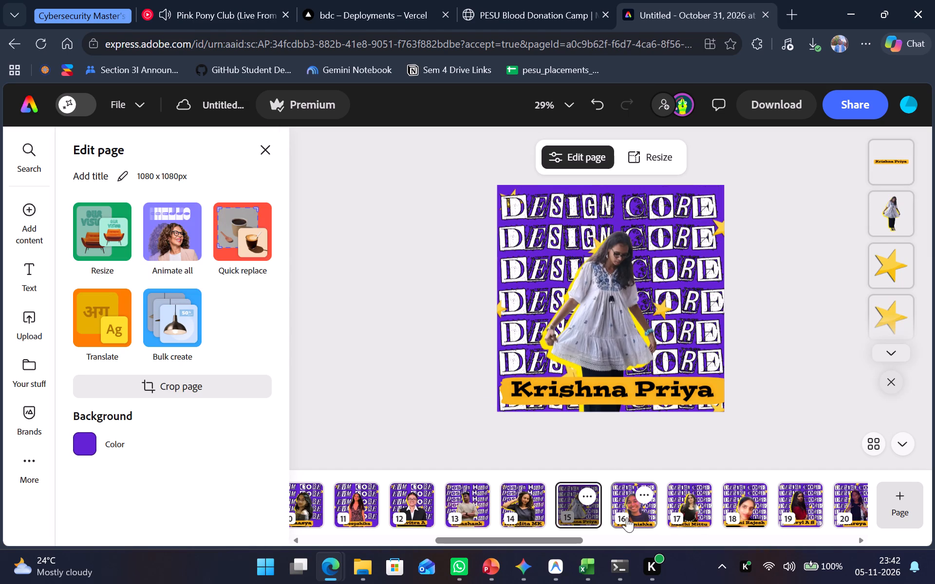
pyautogui.click(637, 517)
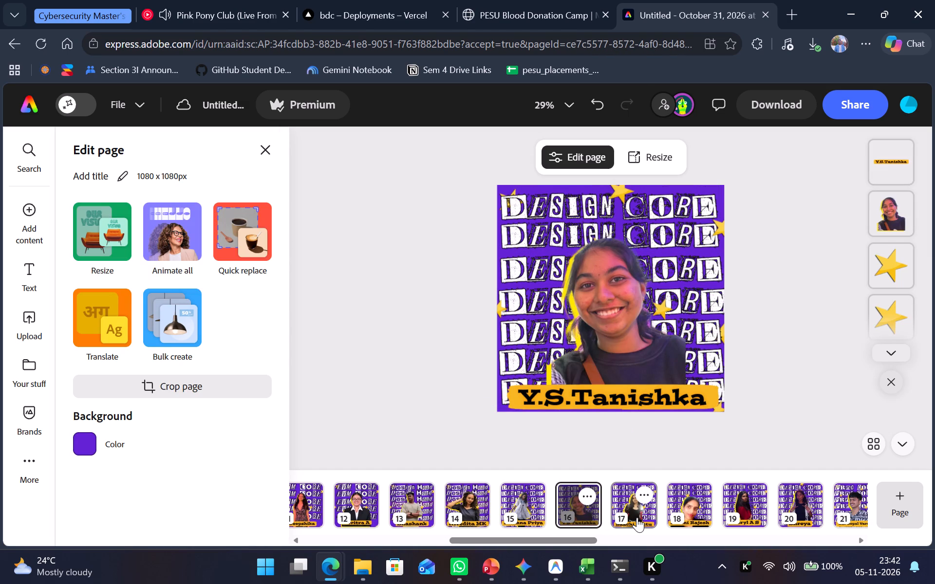
pyautogui.click(629, 399)
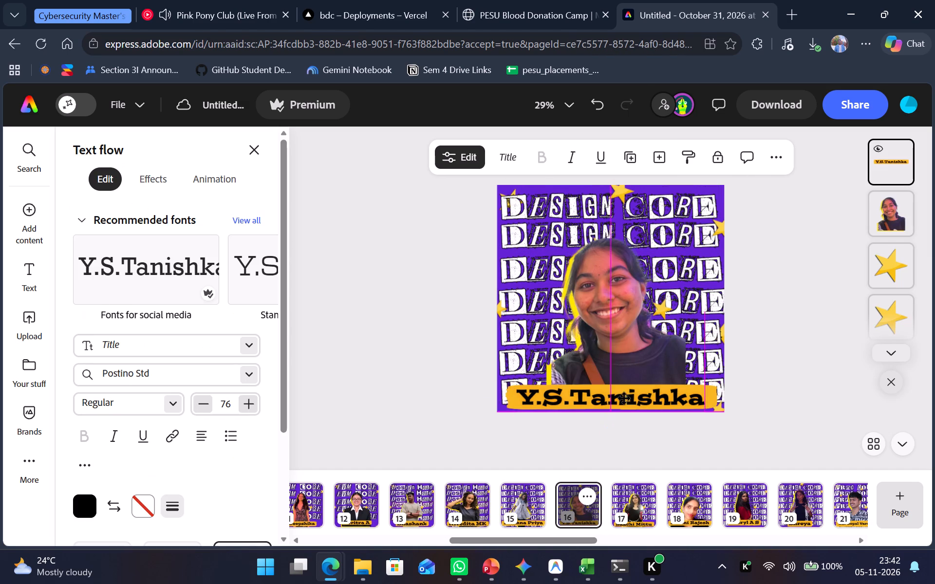
pyautogui.click(206, 437)
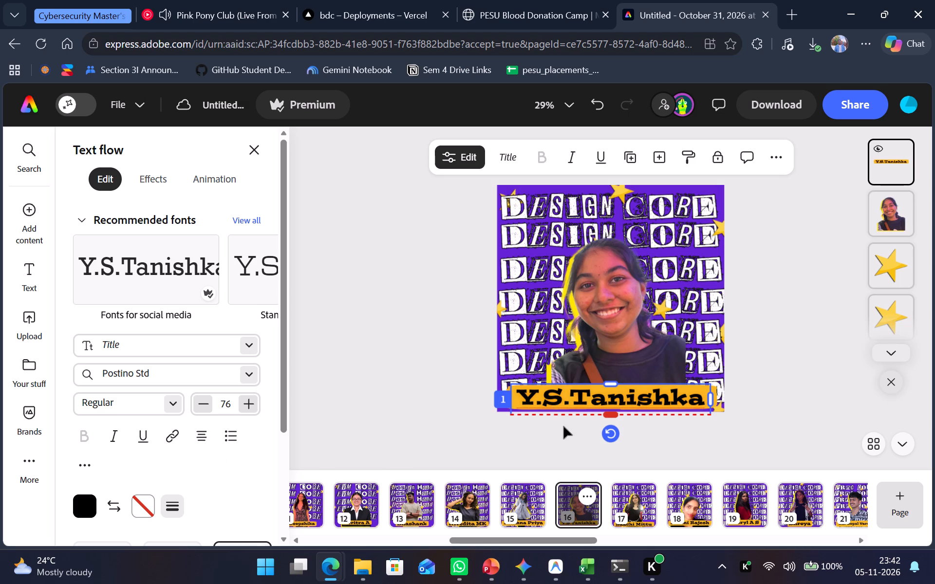
# Center-align the name banner text on the page 18 Design Core poster and move the banner to the poster's horizontal middle.
pyautogui.click(647, 526)
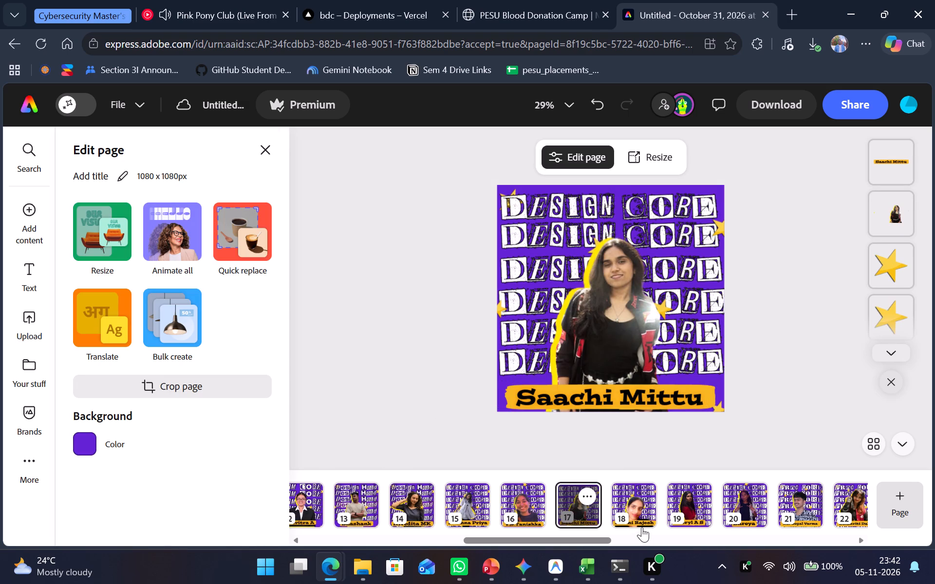
pyautogui.click(643, 522)
pyautogui.click(607, 385)
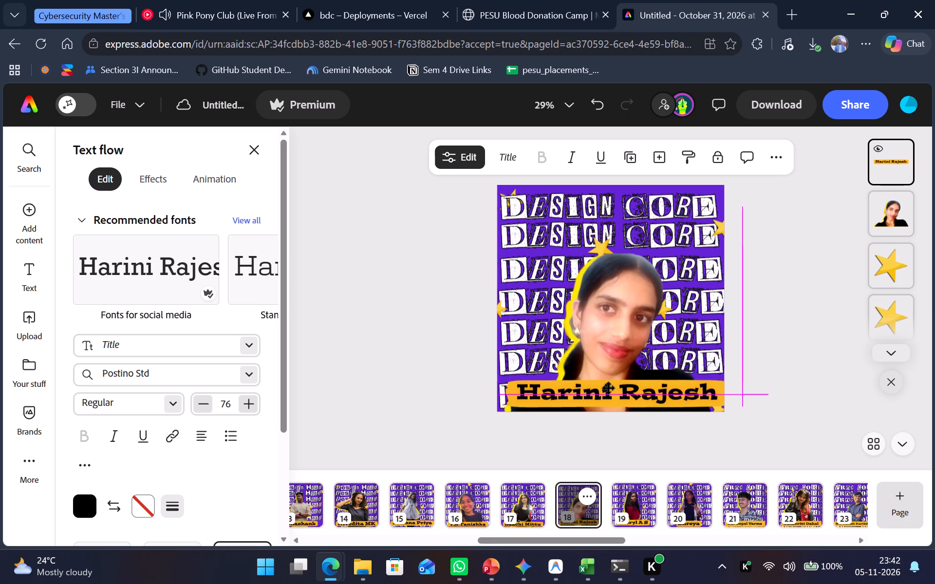
pyautogui.click(204, 434)
pyautogui.click(599, 441)
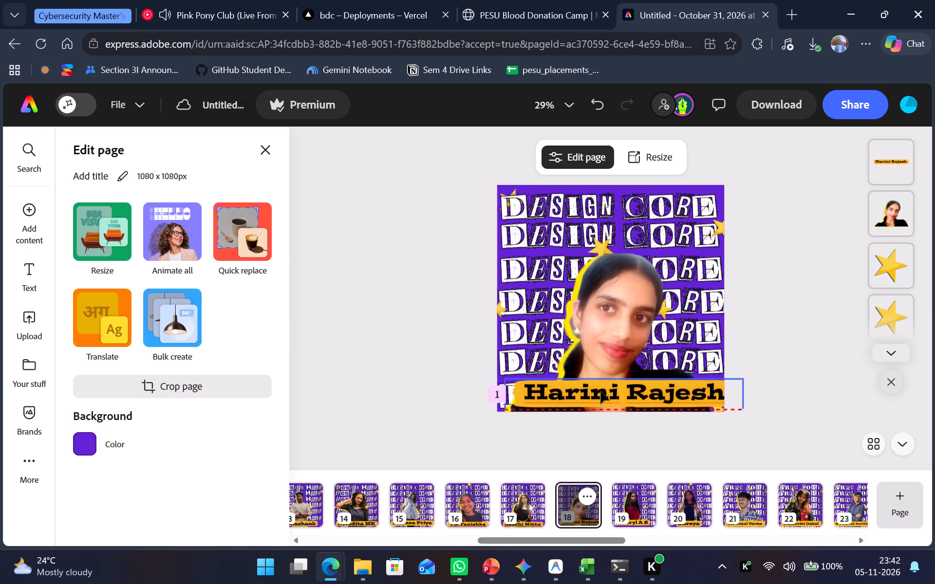
pyautogui.moveTo(601, 392); pyautogui.dragTo(589, 392)
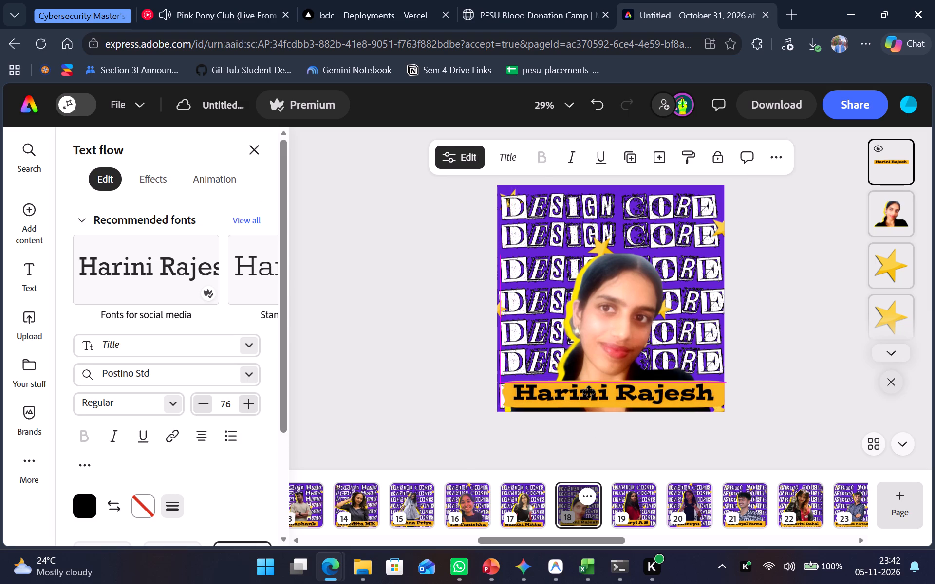
pyautogui.moveTo(589, 392); pyautogui.dragTo(588, 392)
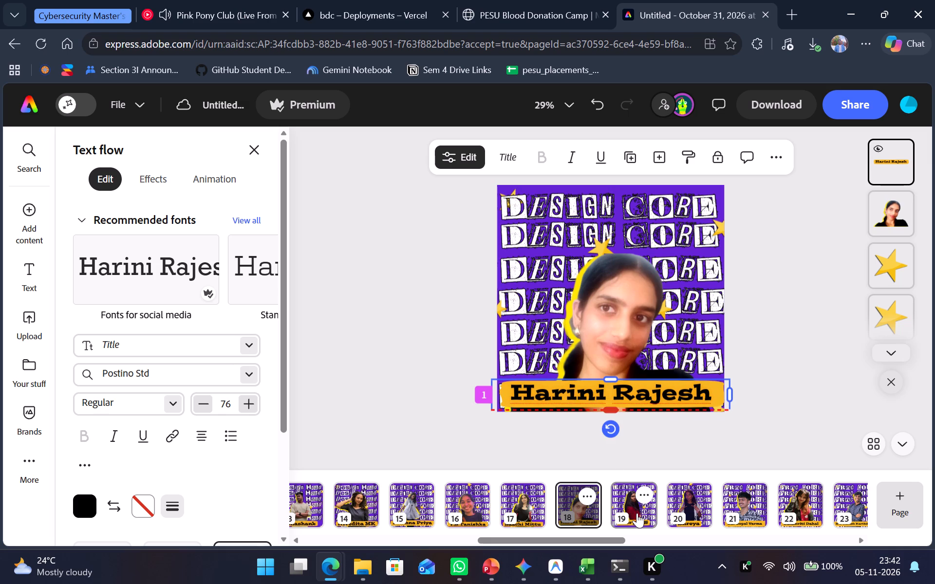
# Look through the Design Core and PRnC Core posters on pages 19 to 24, checking their name banners, and return to page 23.
pyautogui.click(637, 514)
pyautogui.click(637, 514)
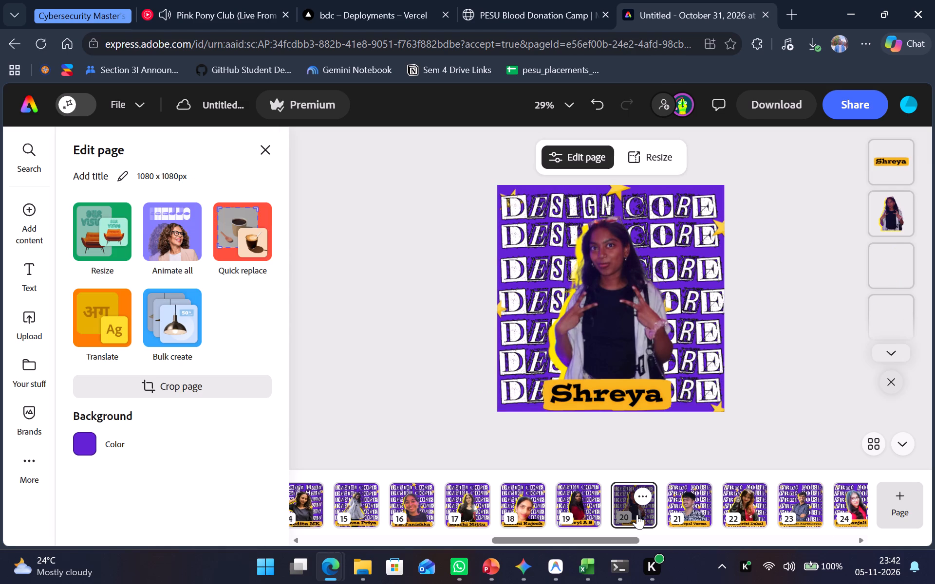
pyautogui.click(690, 518)
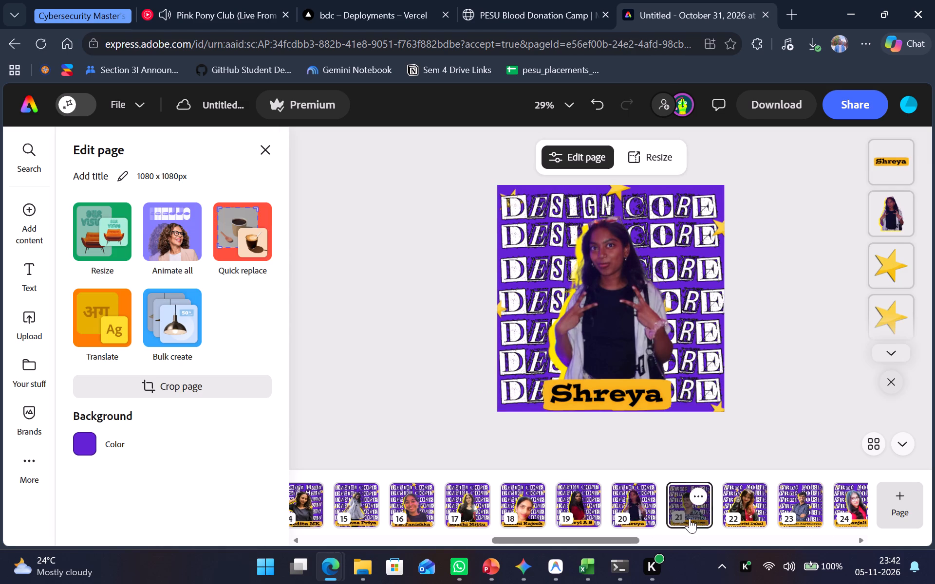
pyautogui.click(640, 514)
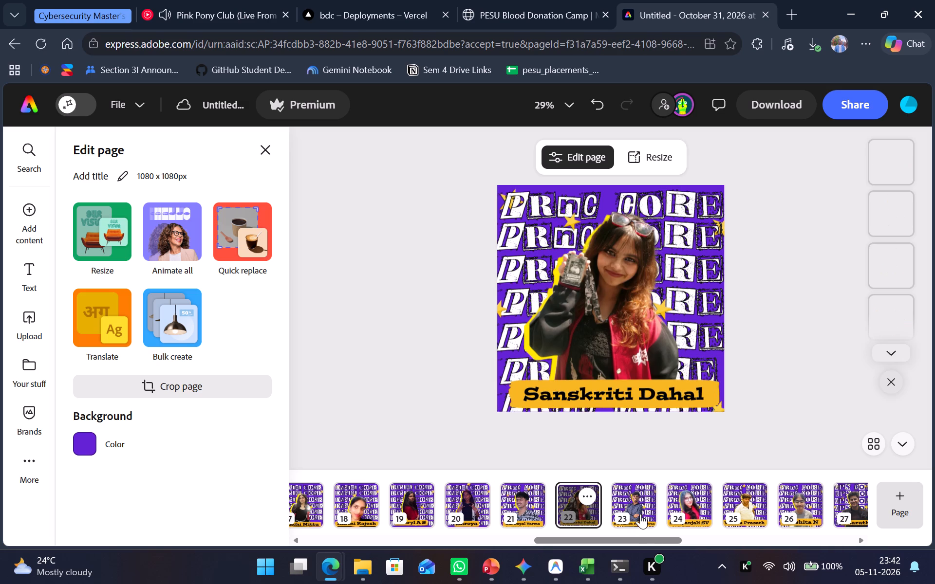
pyautogui.click(637, 518)
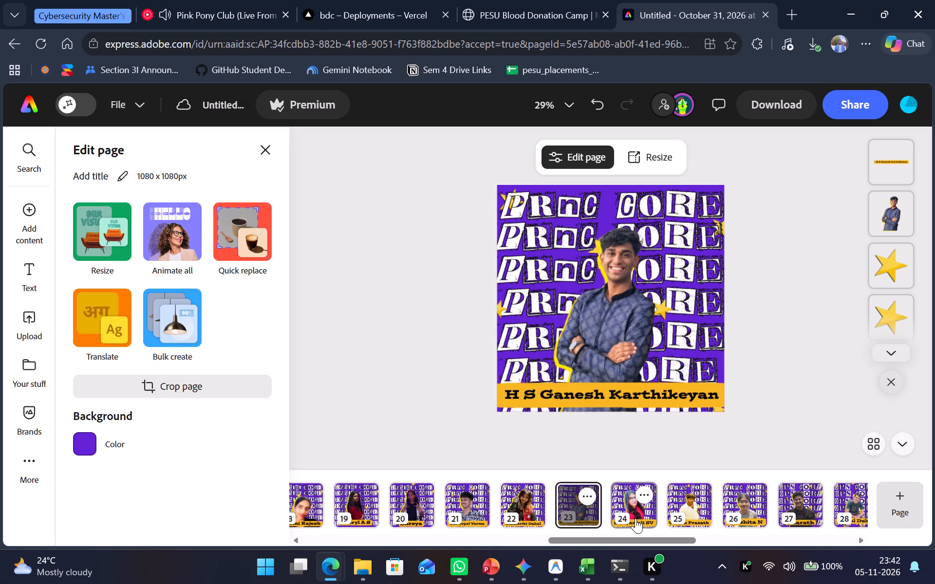
pyautogui.click(636, 518)
pyautogui.click(528, 514)
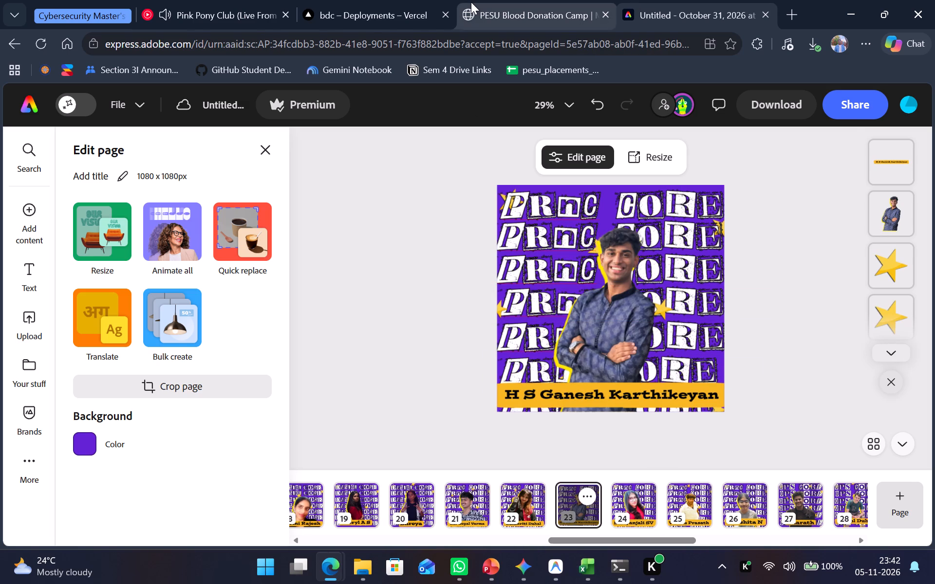
# Open the ID and Jacket Information Collection (Responses) spreadsheet from Google Sheets in a new browser tab.
pyautogui.hotkey('alt', 'Tab')
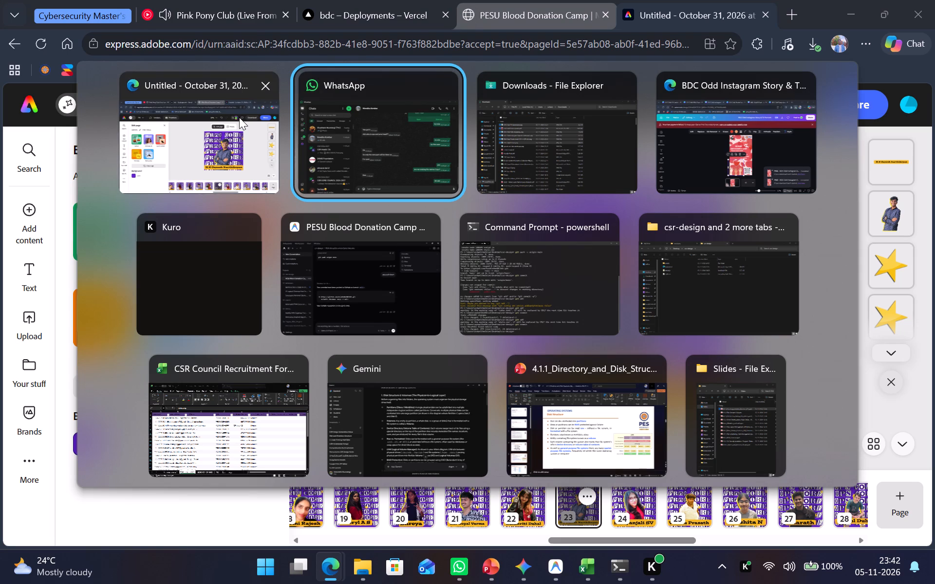
pyautogui.keyDown('alt'); pyautogui.click(239, 117); pyautogui.keyUp('alt')
pyautogui.click(798, 8)
pyautogui.write('she')
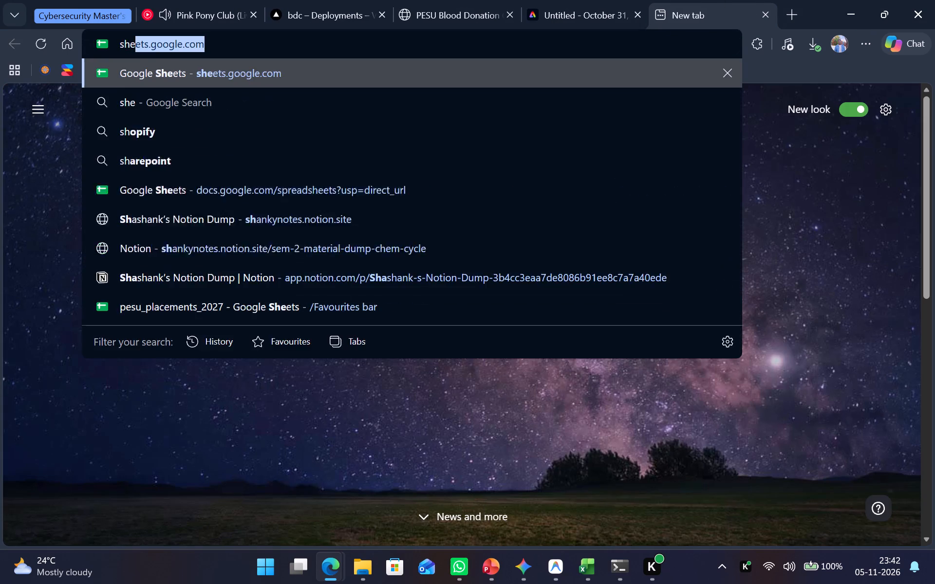
pyautogui.press('Return')
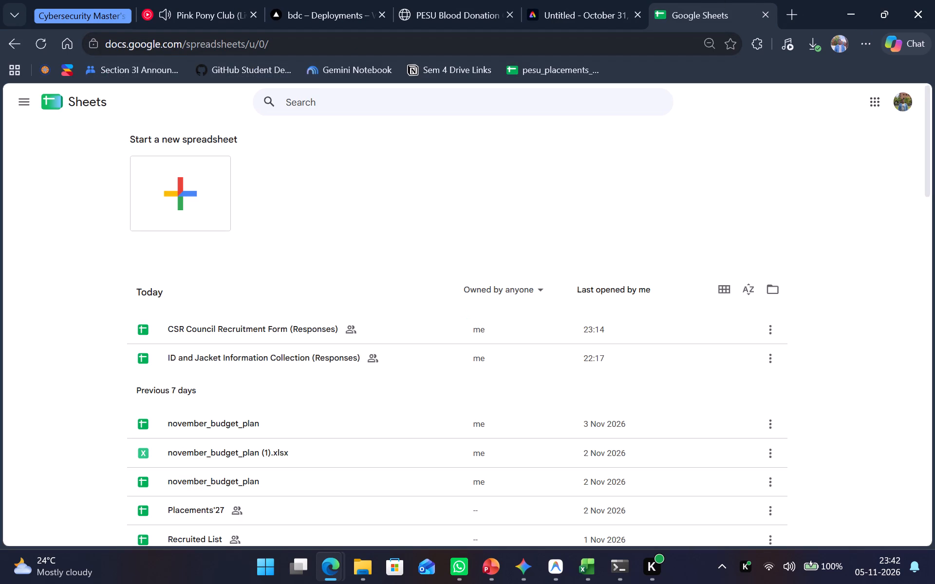
pyautogui.doubleClick(322, 351)
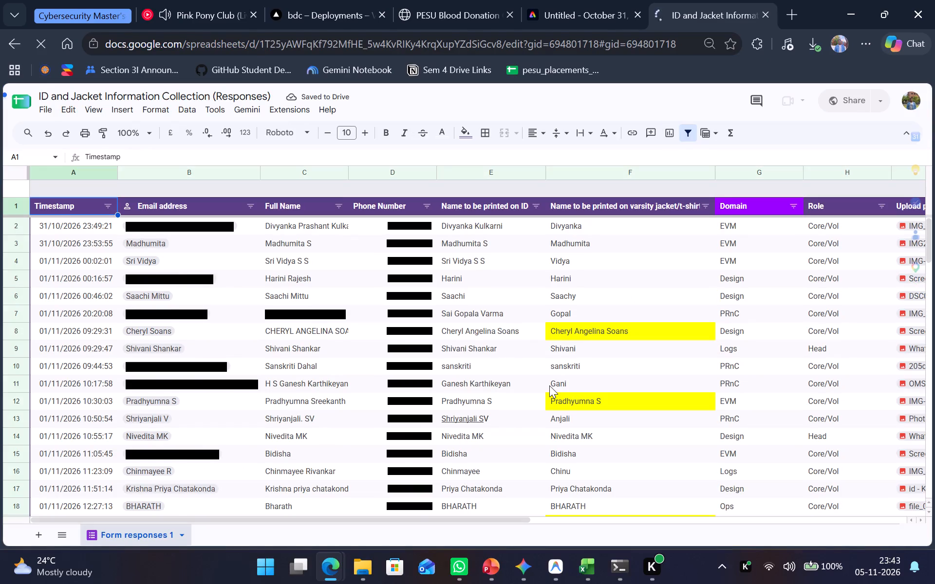
# Find Ganesh in the responses sheet and copy his entry from the Name to be printed on ID column.
pyautogui.hotkey('ctrl', 'g')
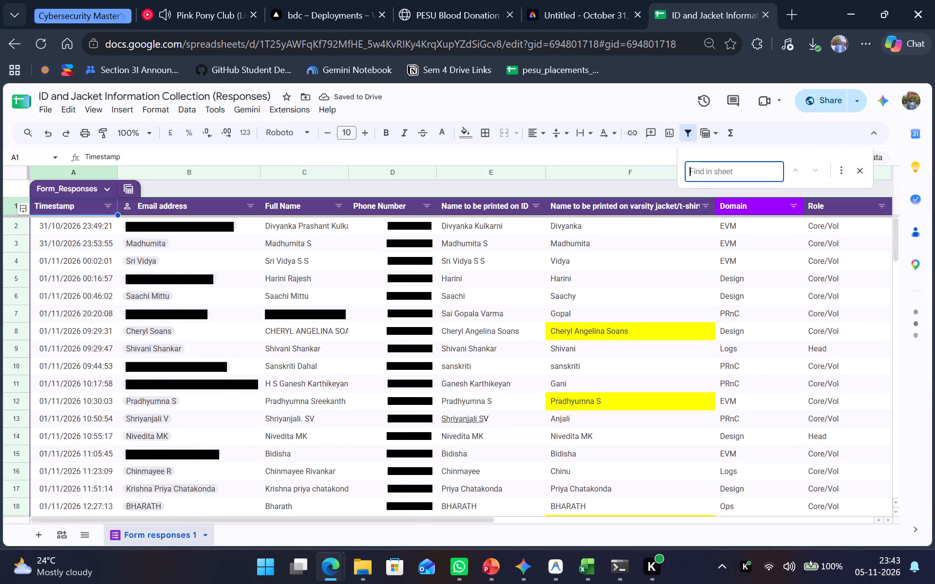
pyautogui.write('Ganesh')
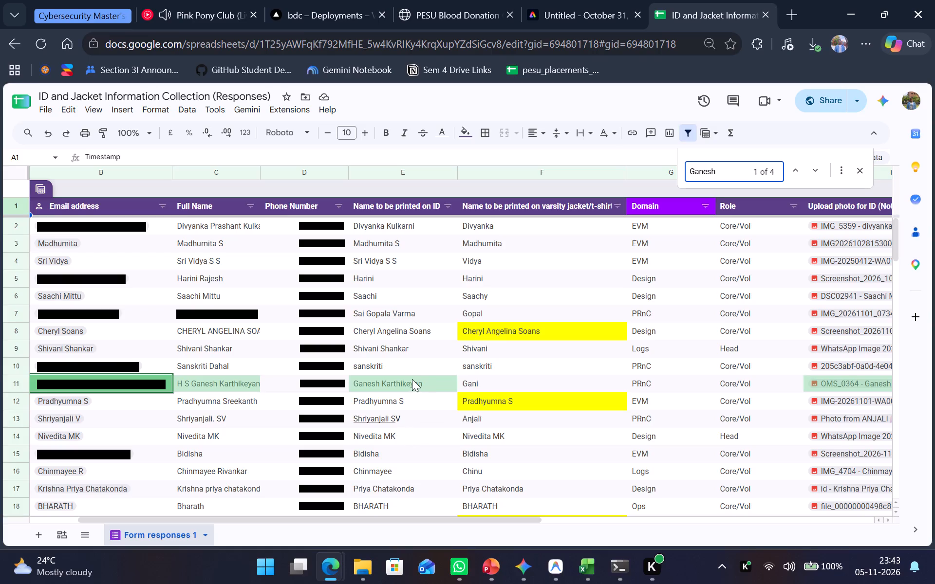
pyautogui.click(411, 382)
pyautogui.hotkey('ctrl', 'c')
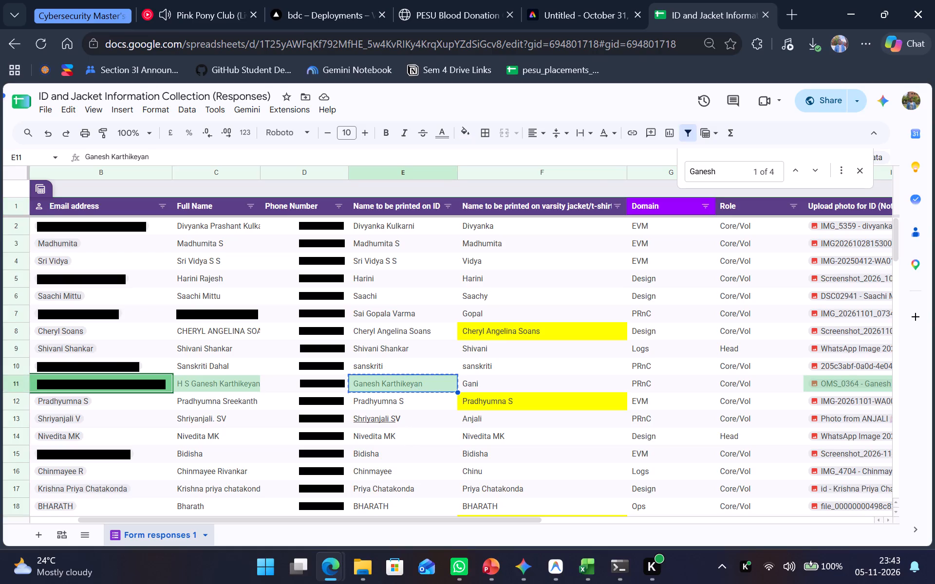
# Back in Adobe Express, replace the whole name banner text on Ganesh's PRnC Core poster with the copied ID name.
pyautogui.click(536, 0)
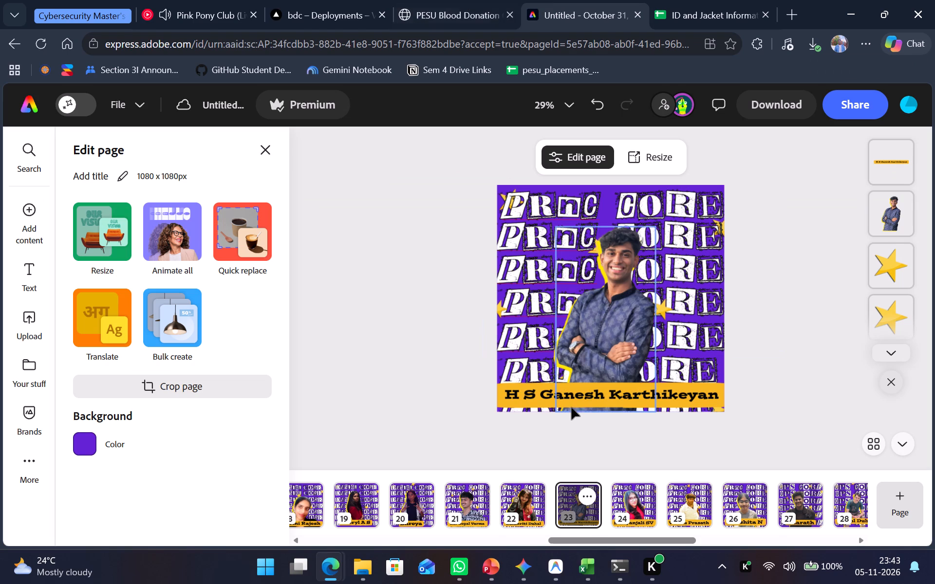
pyautogui.doubleClick(558, 386)
pyautogui.hotkey('ctrl', 'a')
pyautogui.hotkey('ctrl', 'v')
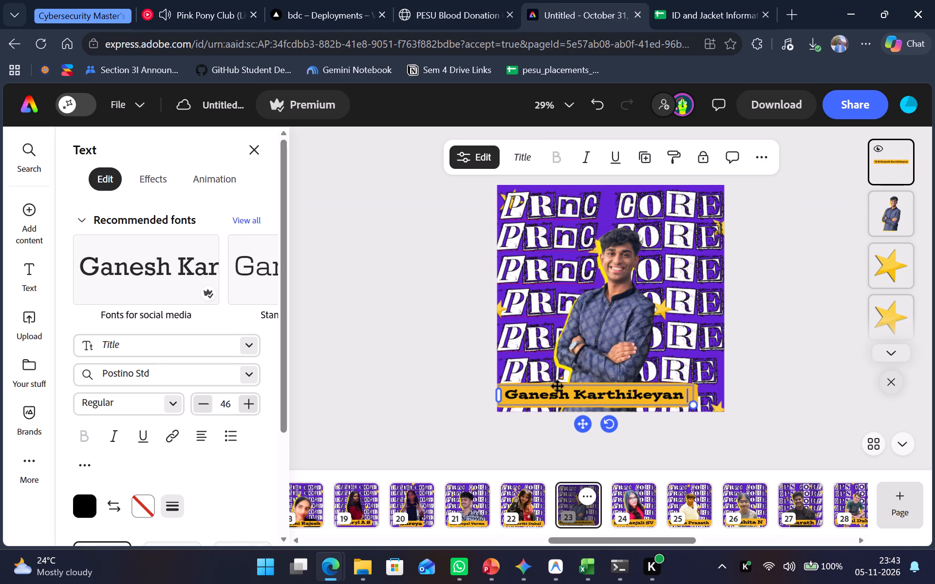
# Center-align Ganesh's banner text and move the banner to the horizontal middle of the PRnC Core poster.
pyautogui.click(203, 440)
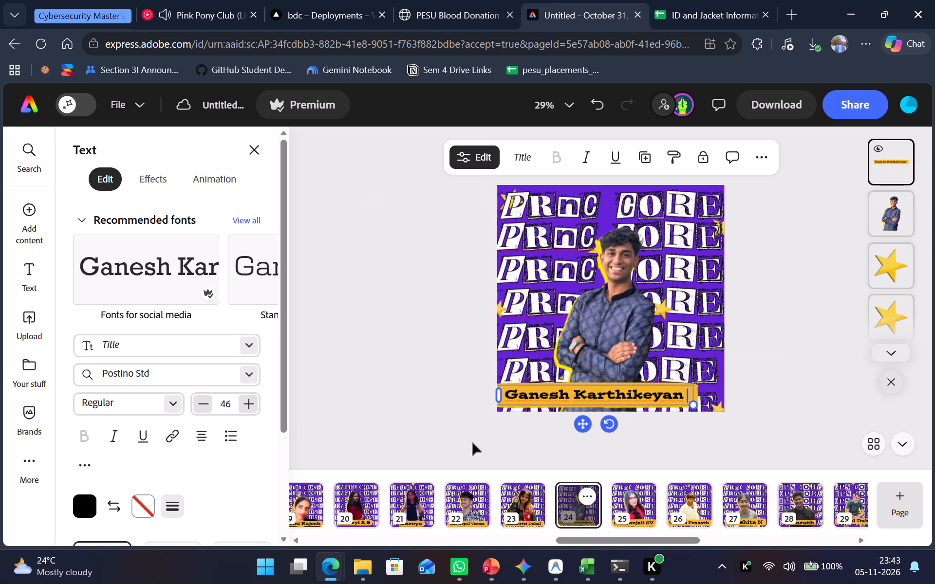
pyautogui.click(422, 434)
pyautogui.moveTo(574, 402); pyautogui.dragTo(586, 401)
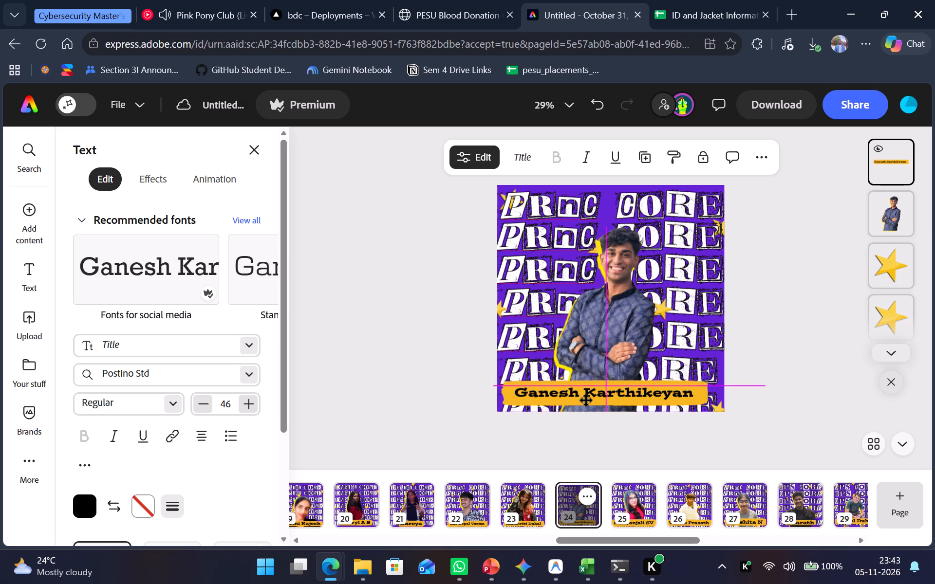
pyautogui.moveTo(586, 401); pyautogui.dragTo(588, 402)
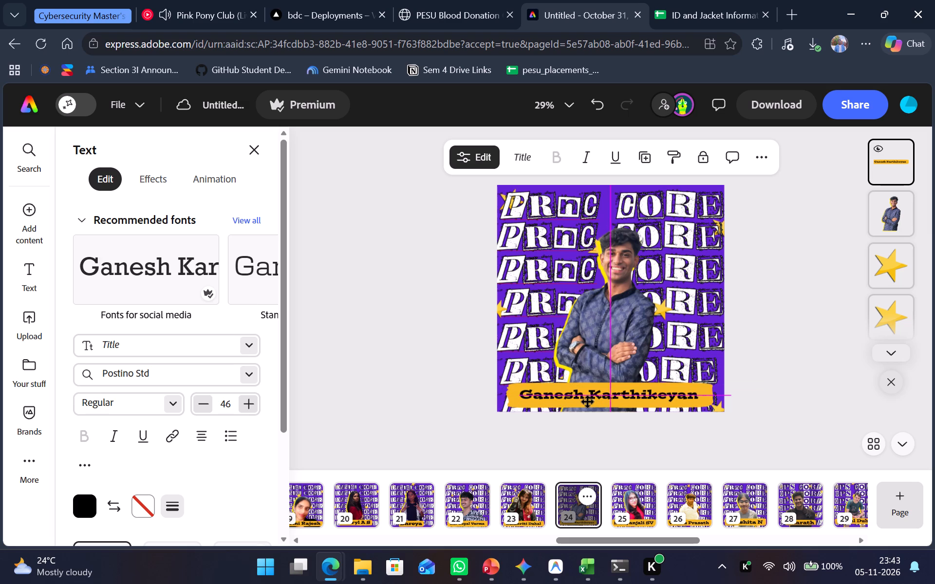
# Check the banner name on the page 25 PRnC Core poster against the ID name in the responses spreadsheet.
pyautogui.click(638, 514)
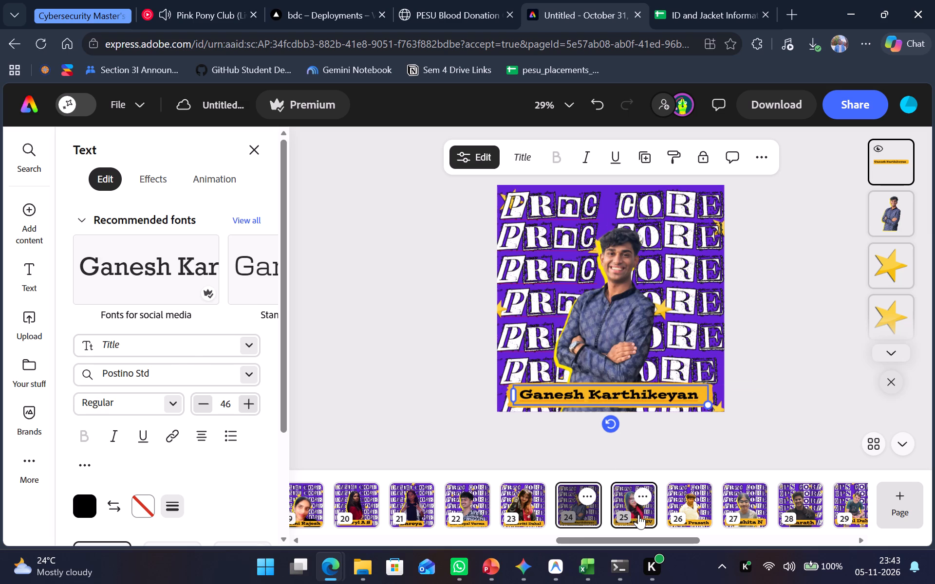
pyautogui.rightClick(664, 0)
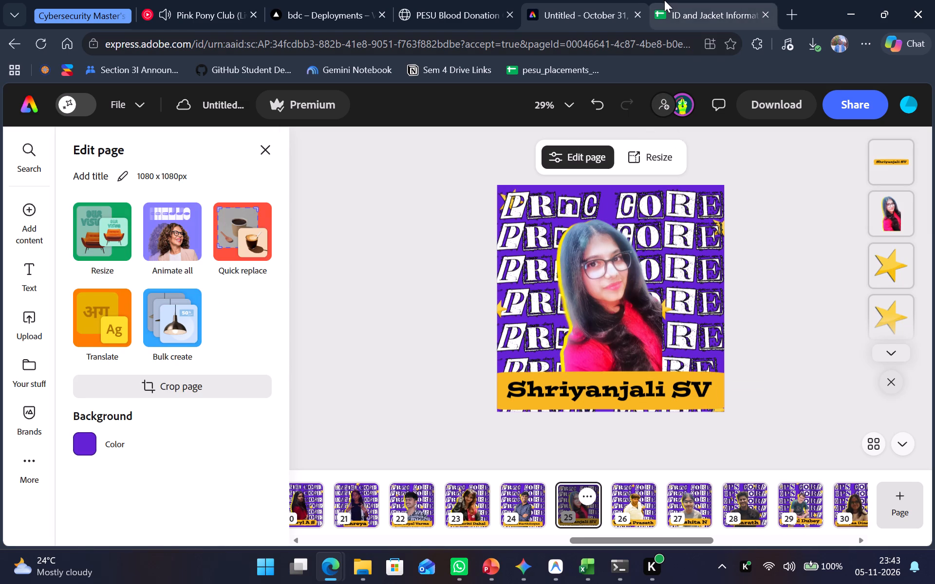
pyautogui.click(660, 2)
pyautogui.click(663, 16)
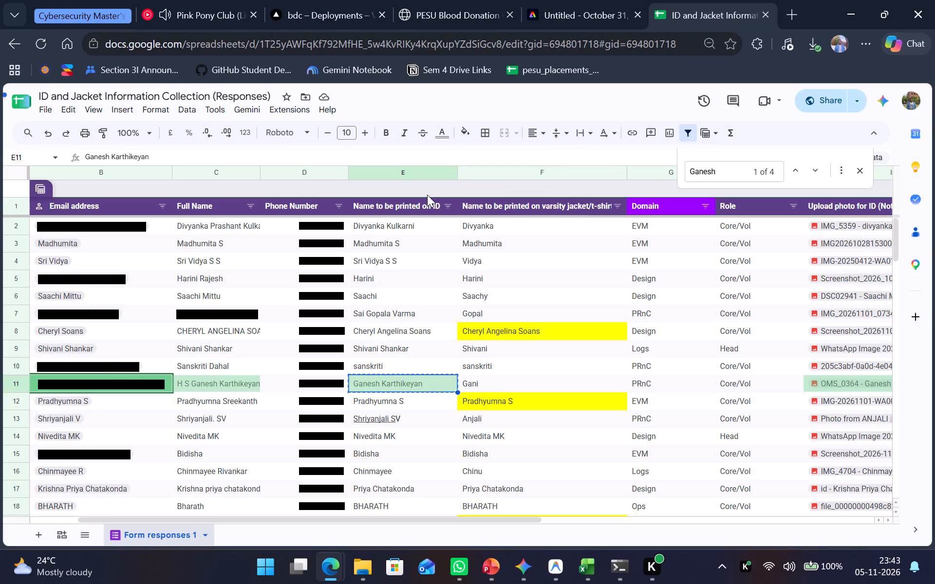
# Back in Adobe Express, set the page 25 name banner text to size 71 and center-align it.
pyautogui.click(548, 12)
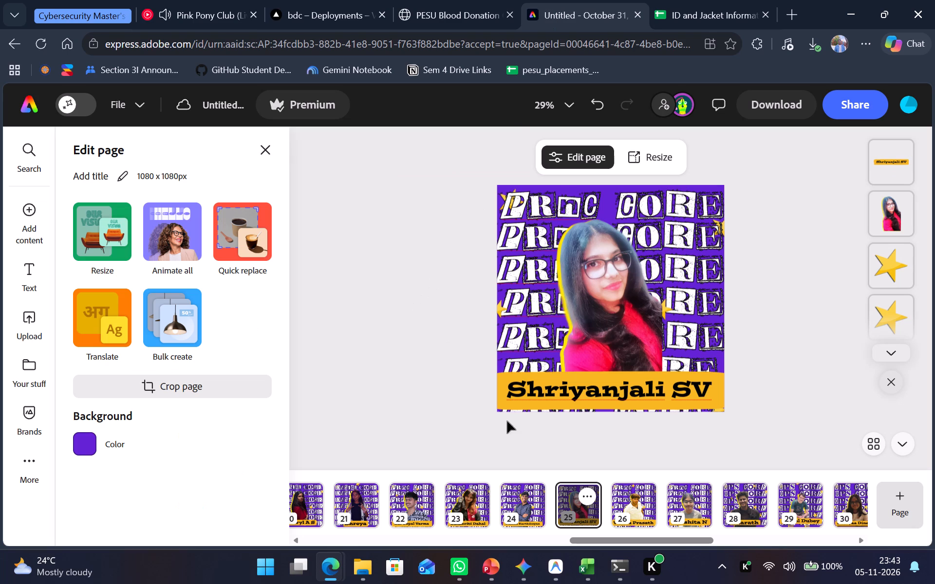
pyautogui.click(604, 395)
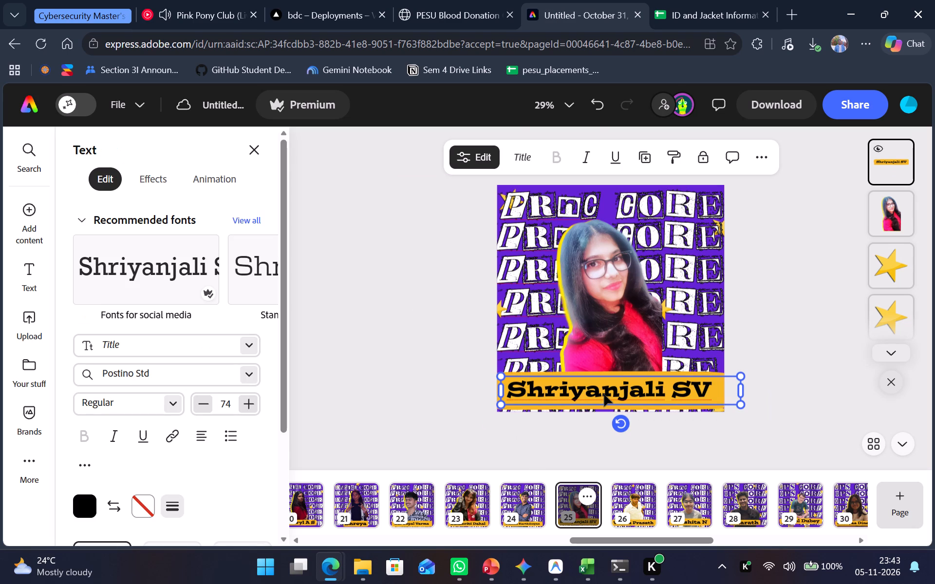
pyautogui.click(205, 406)
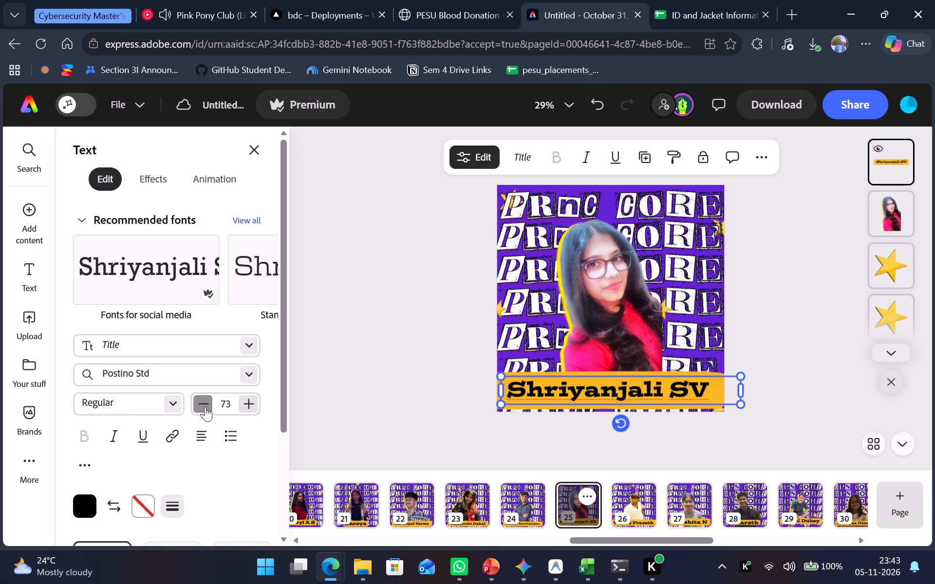
pyautogui.doubleClick(205, 406)
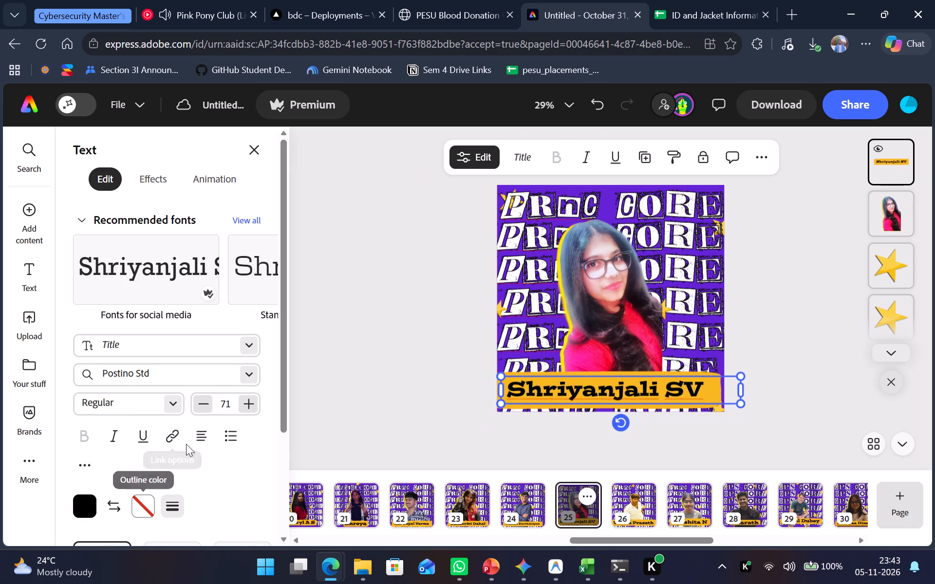
pyautogui.click(197, 443)
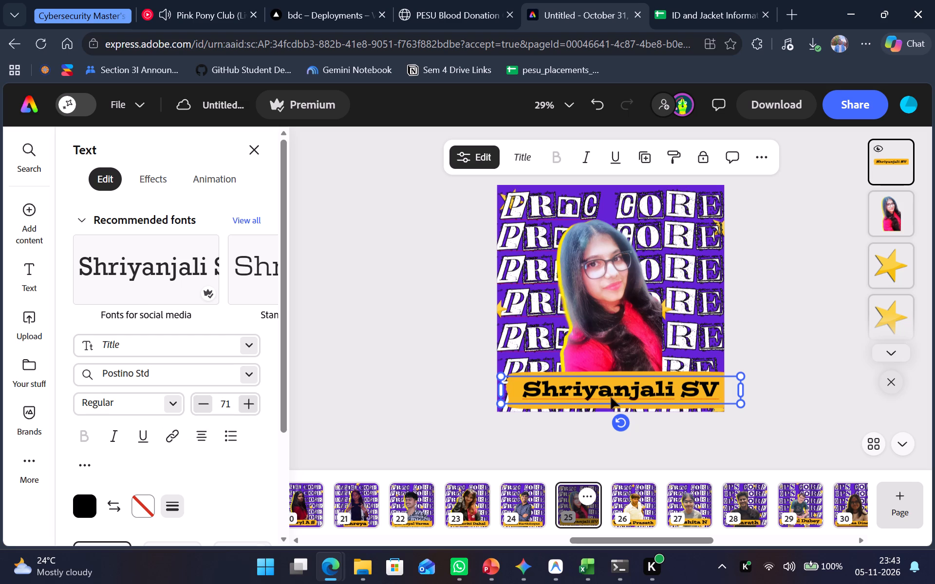
# Move the page 25 name banner to the horizontal middle of the PRnC Core poster.
pyautogui.moveTo(611, 398); pyautogui.dragTo(597, 398)
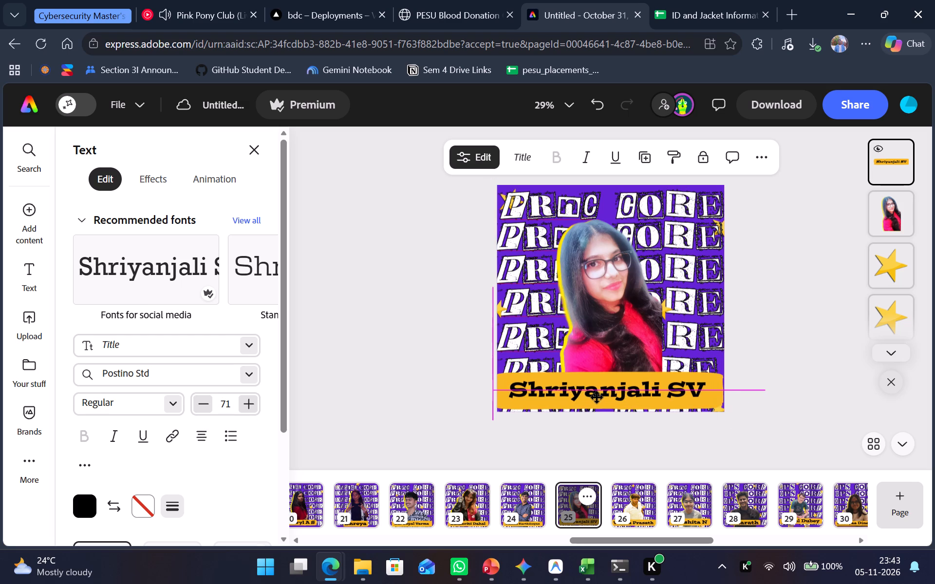
pyautogui.moveTo(597, 398); pyautogui.dragTo(602, 398)
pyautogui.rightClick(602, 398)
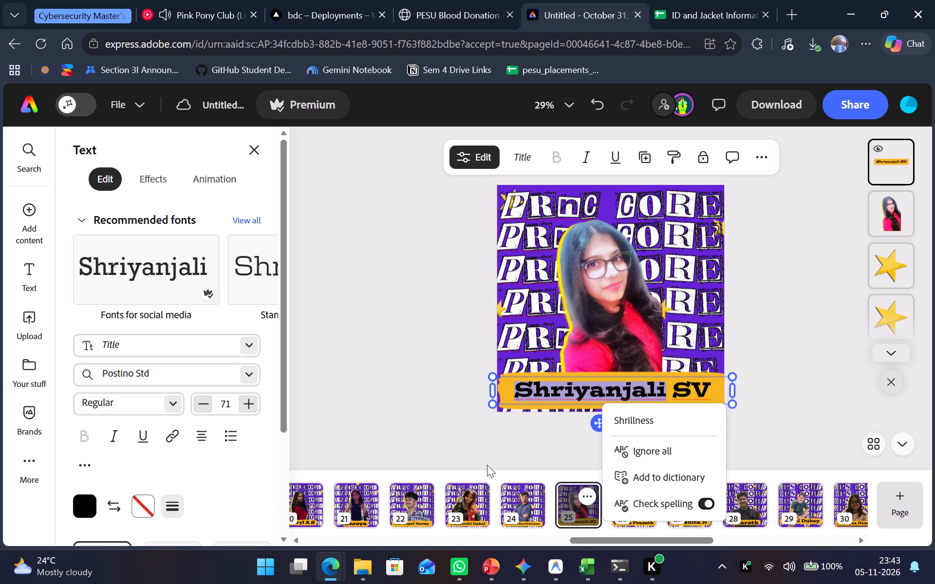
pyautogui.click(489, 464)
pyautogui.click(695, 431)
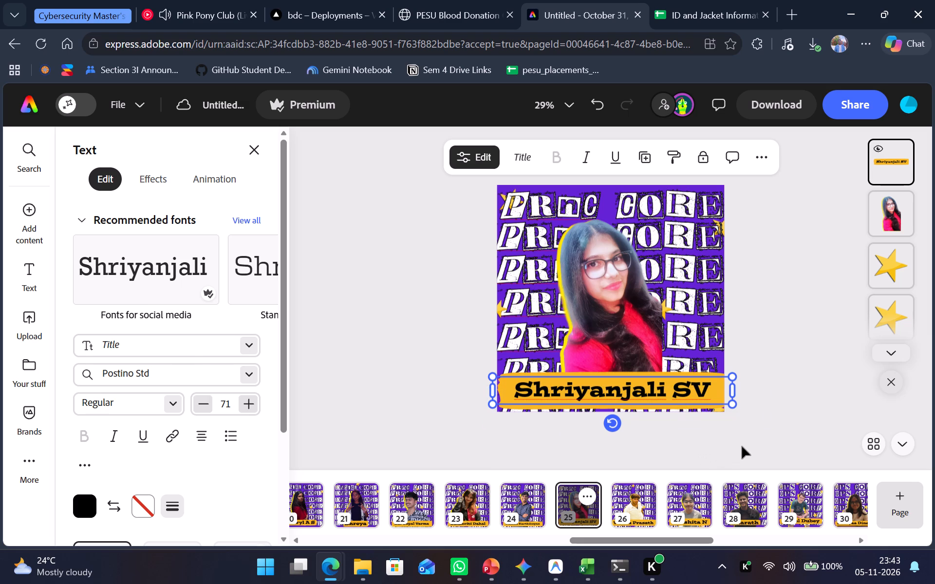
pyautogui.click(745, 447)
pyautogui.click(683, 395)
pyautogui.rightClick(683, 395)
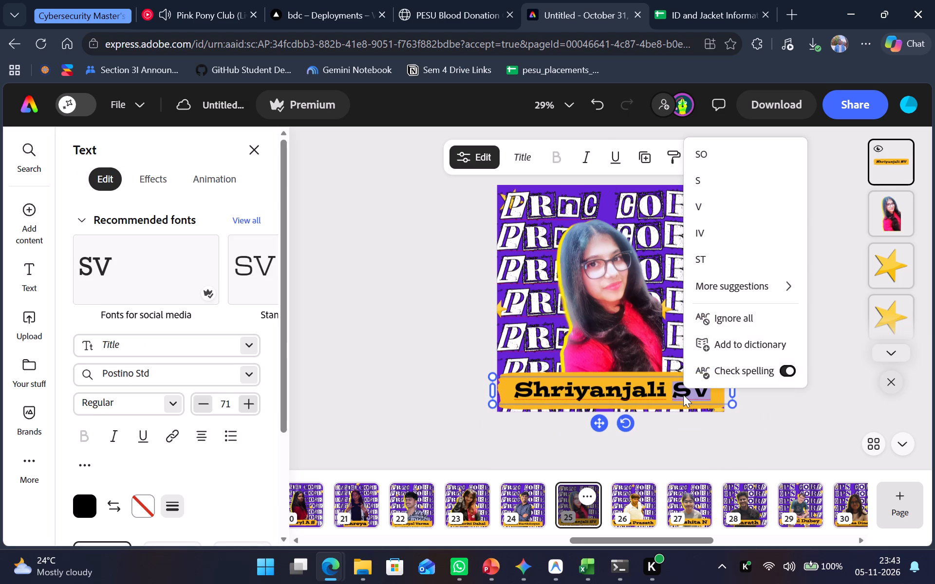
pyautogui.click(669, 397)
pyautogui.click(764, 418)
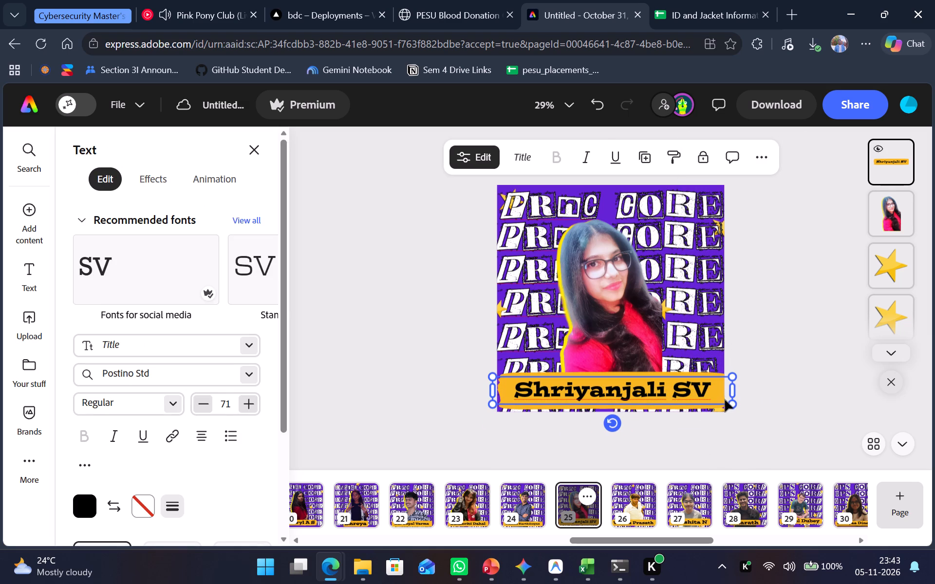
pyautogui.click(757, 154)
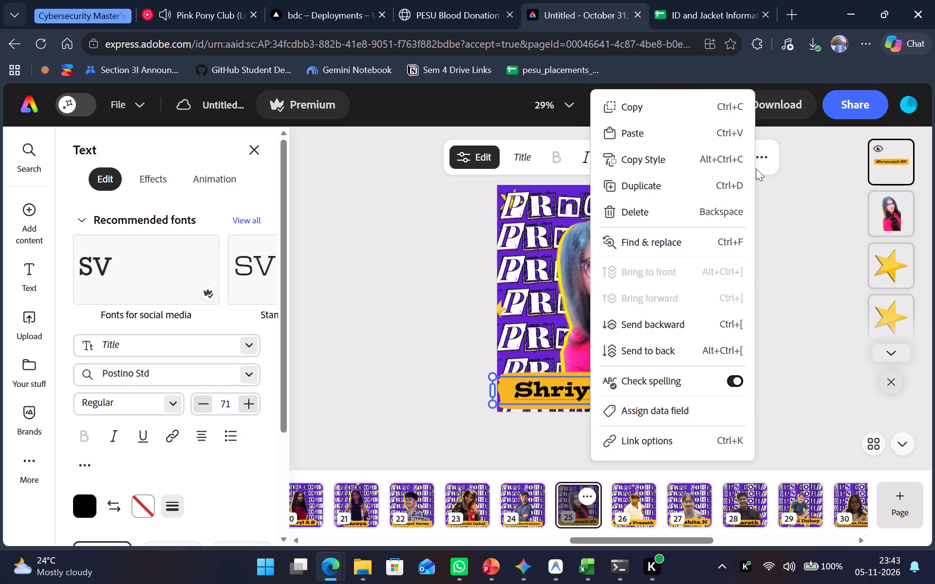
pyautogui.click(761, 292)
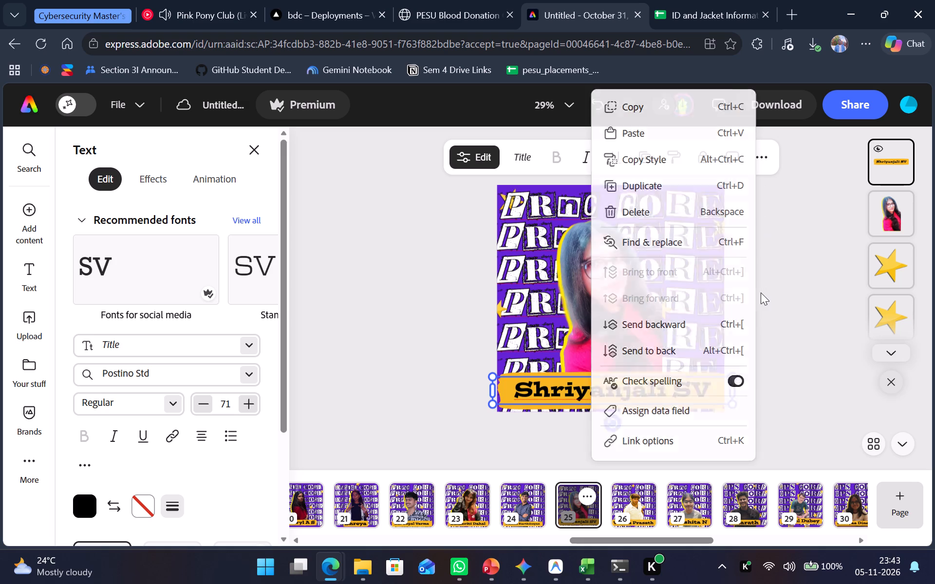
# Nudge the page 25 name banner into horizontal alignment with the middle of the poster.
pyautogui.click(598, 390)
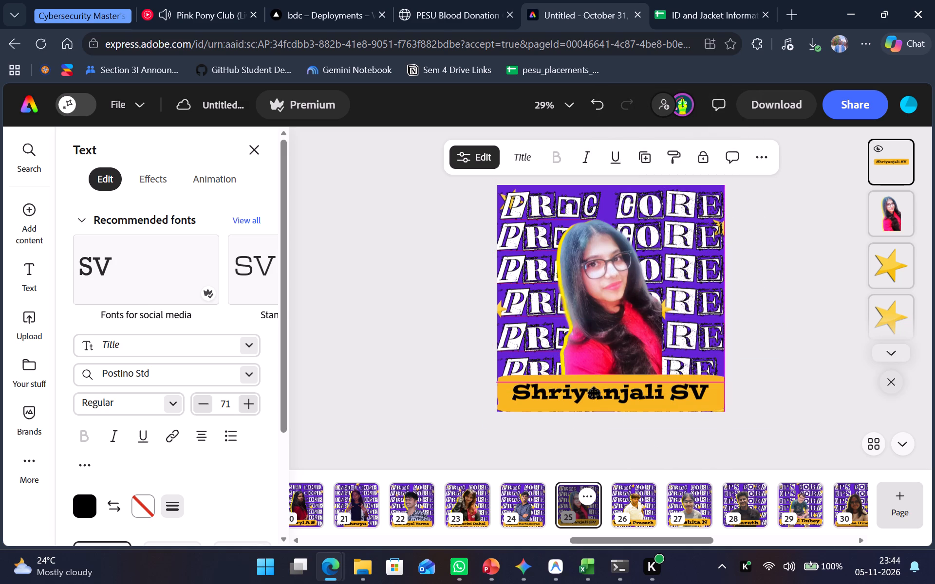
# Enlarge the portrait on the page 25 poster down to the bottom edge and nudge it into place horizontally.
pyautogui.click(605, 338)
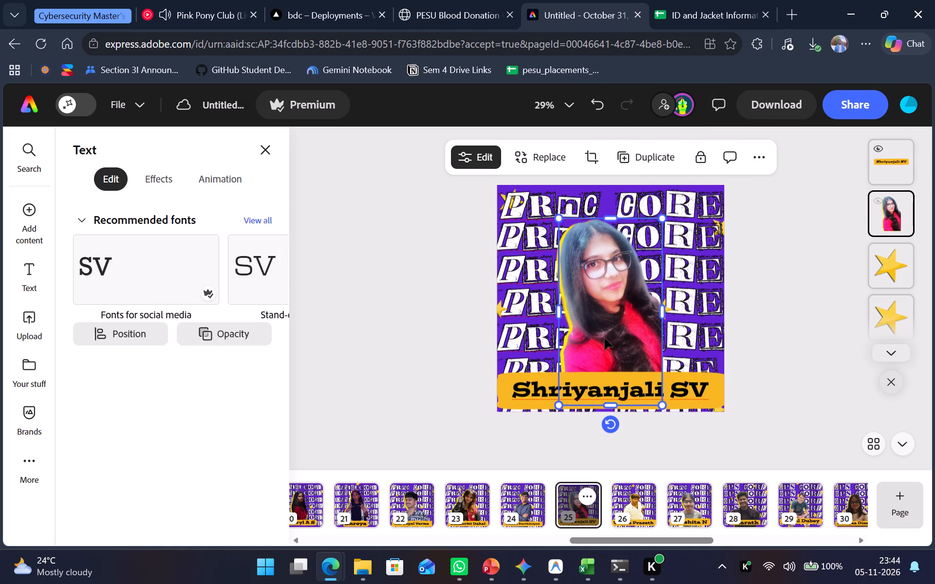
pyautogui.moveTo(659, 408); pyautogui.dragTo(660, 411)
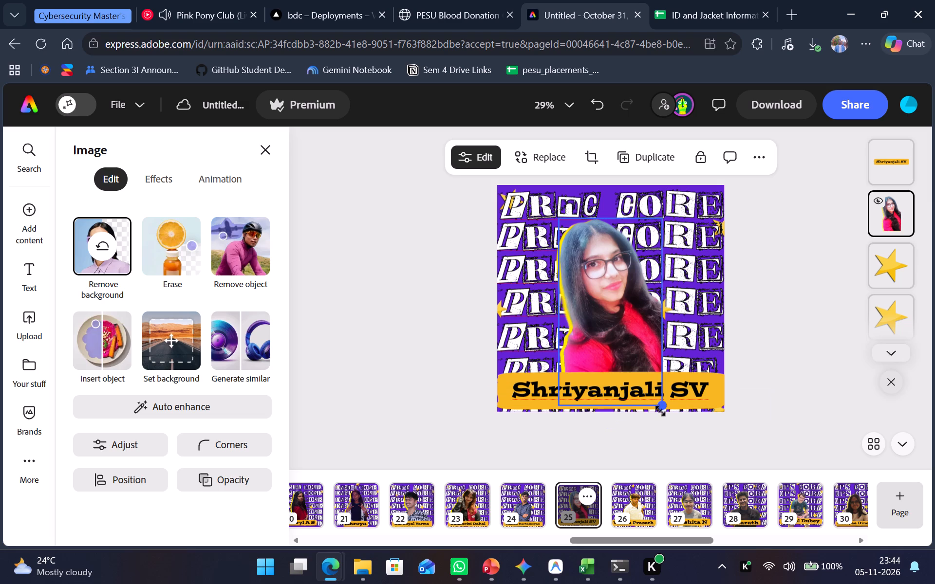
pyautogui.moveTo(660, 411); pyautogui.dragTo(662, 414)
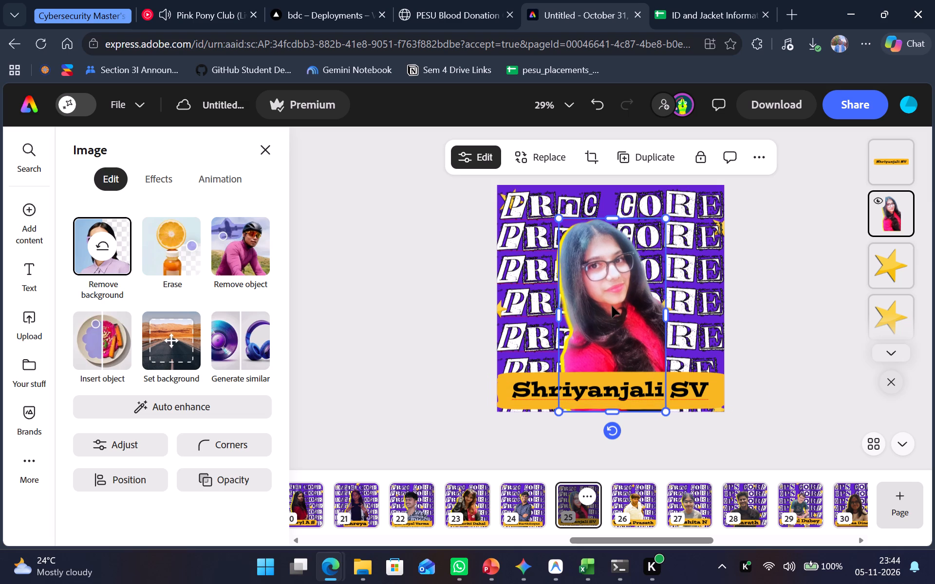
pyautogui.click(611, 303)
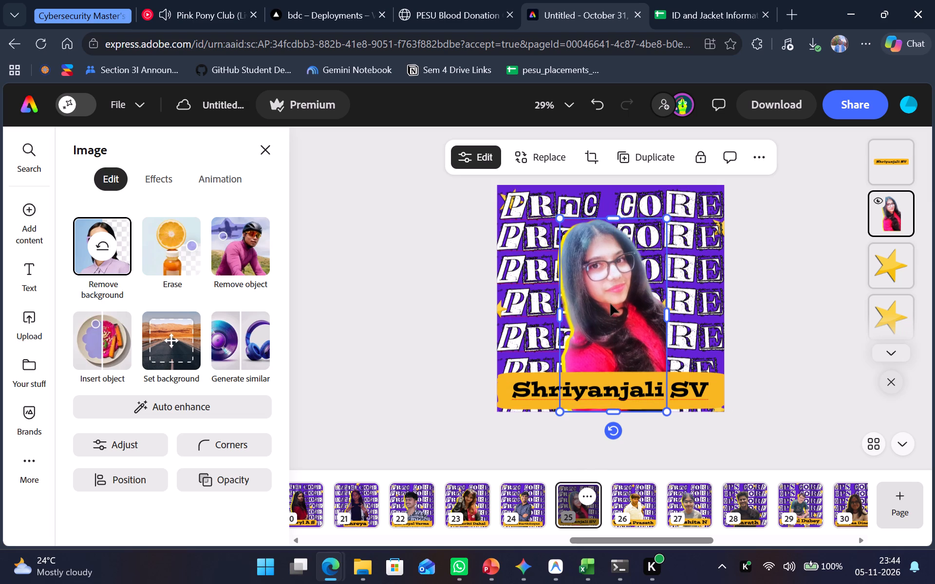
pyautogui.click(608, 303)
# On the page 26 PRnC Core poster, enlarge the portrait down to the bottom edge and shift it to the horizontal middle.
pyautogui.click(629, 496)
pyautogui.click(595, 332)
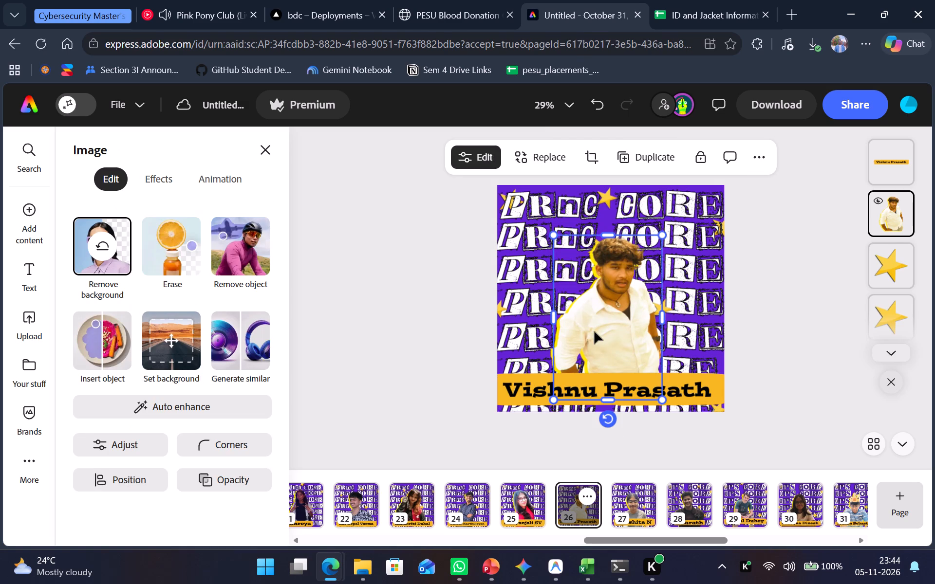
pyautogui.moveTo(661, 402); pyautogui.dragTo(667, 413)
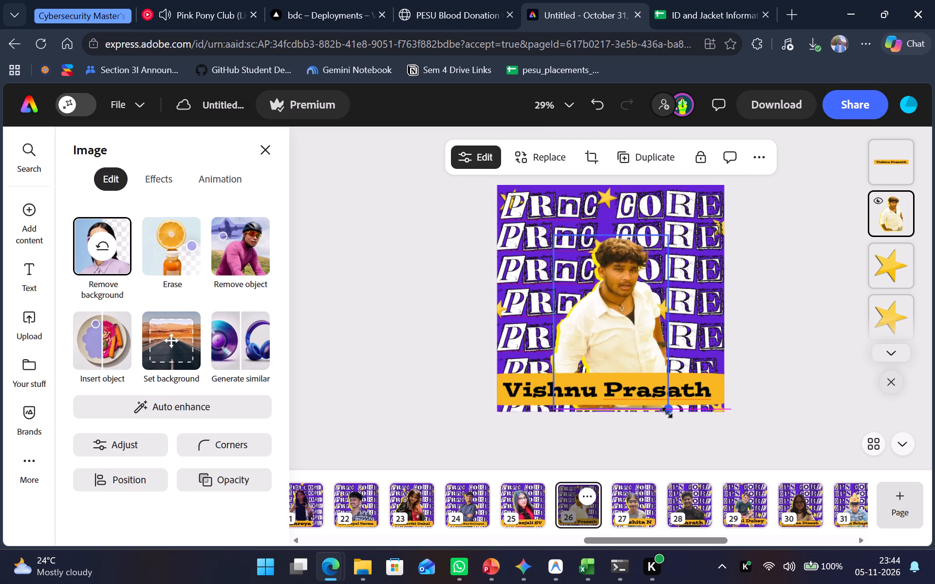
pyautogui.moveTo(667, 413); pyautogui.dragTo(668, 414)
pyautogui.moveTo(622, 322); pyautogui.dragTo(617, 322)
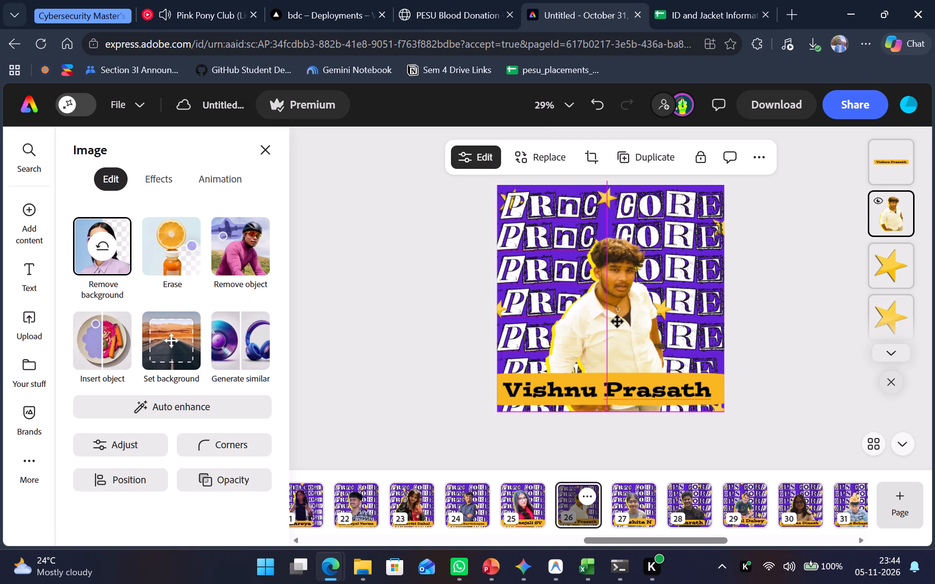
pyautogui.moveTo(617, 322); pyautogui.dragTo(617, 322)
# Review the posters on pages 27 to 31 for portrait size, position and name banner consistency.
pyautogui.click(637, 511)
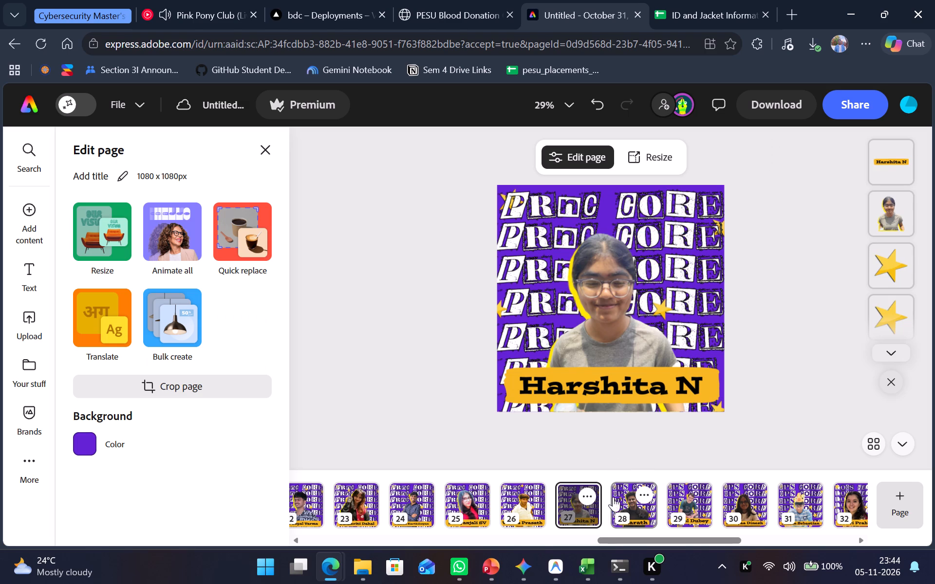
pyautogui.click(633, 515)
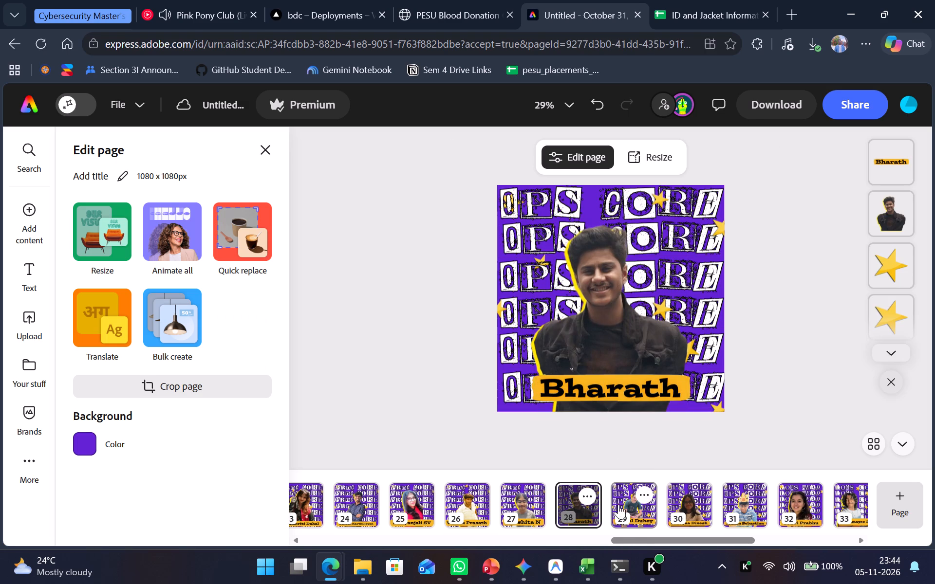
pyautogui.click(623, 508)
pyautogui.click(623, 508)
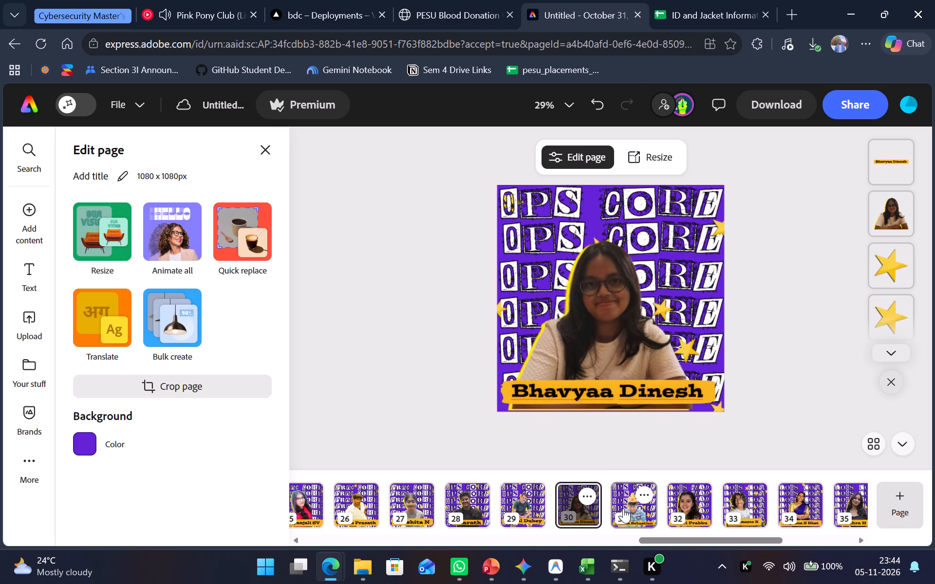
pyautogui.click(634, 513)
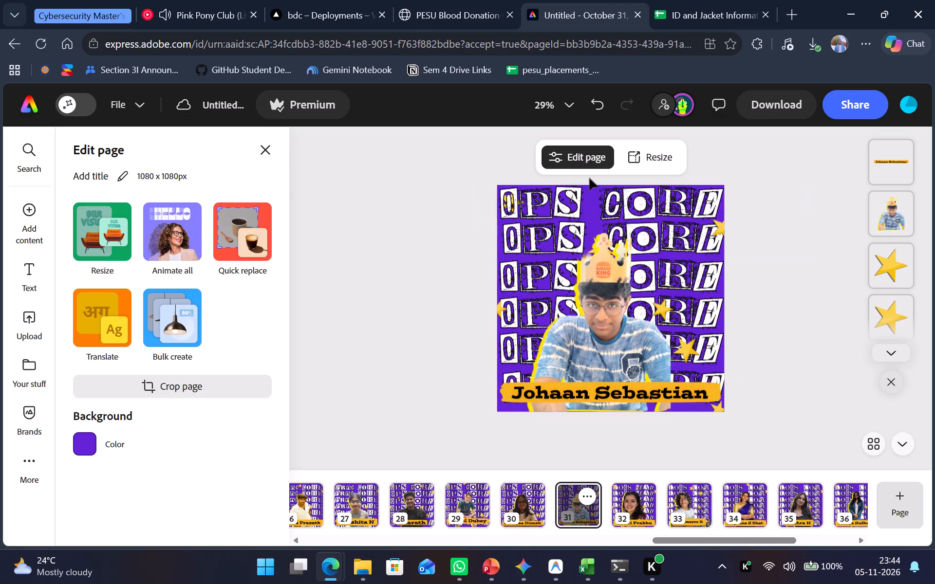
# Search the ID responses spreadsheet for "Joha" and check the page 31 OPS Core banner name against the ID name.
pyautogui.click(662, 0)
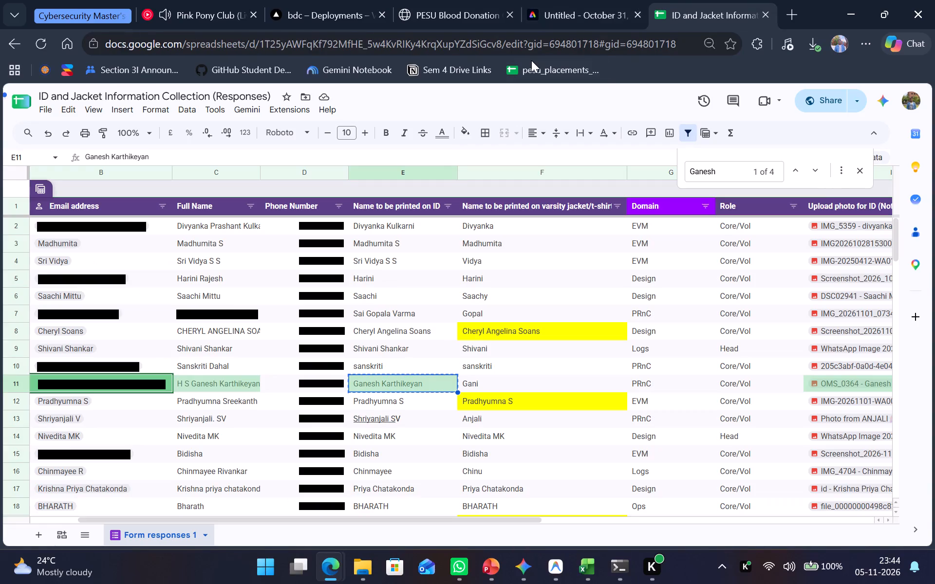
pyautogui.hotkey('ctrl', 'f')
pyautogui.write('Johann')
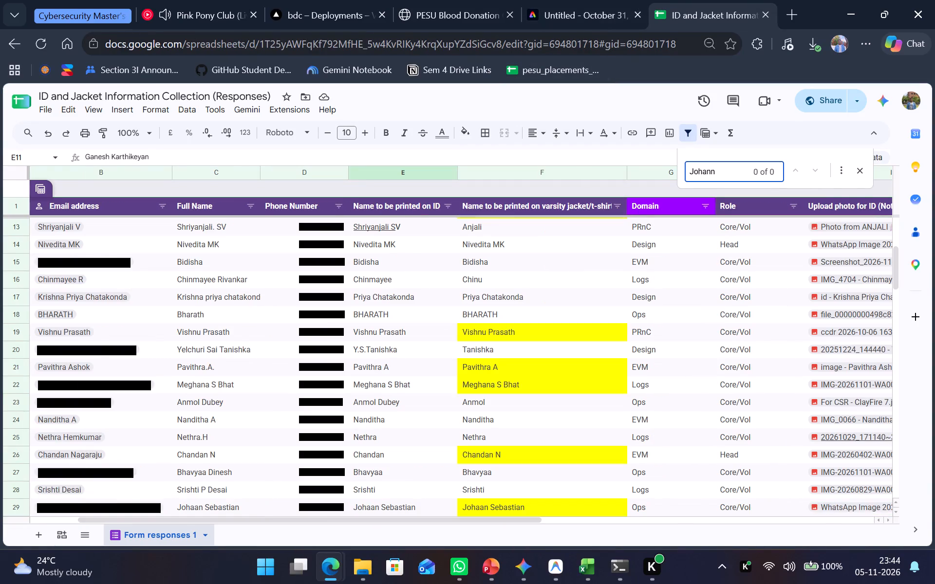
pyautogui.press('BackSpace')
pyautogui.press('BackSpace')
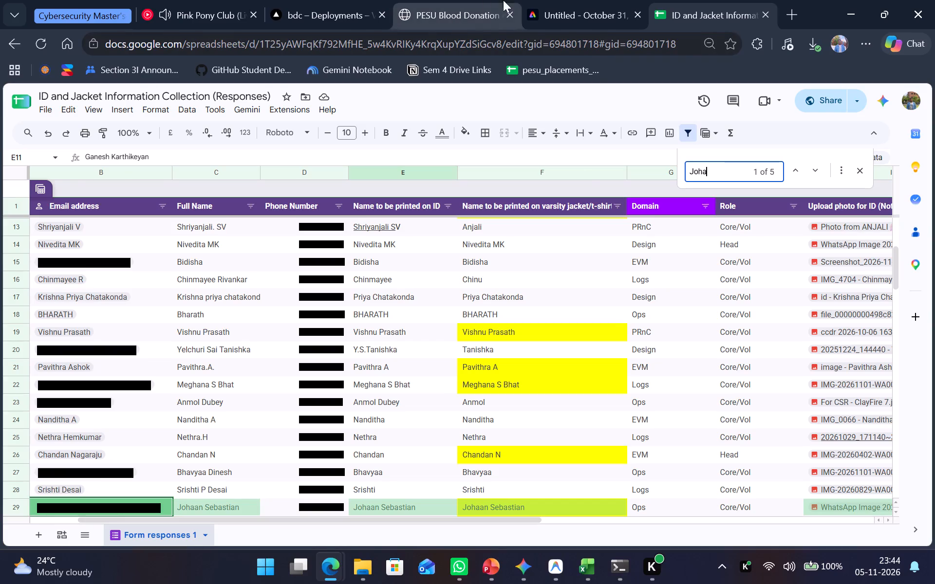
# Back in Adobe Express, review the Logs Head and Logs Core posters on pages 32 and 33.
pyautogui.click(339, 0)
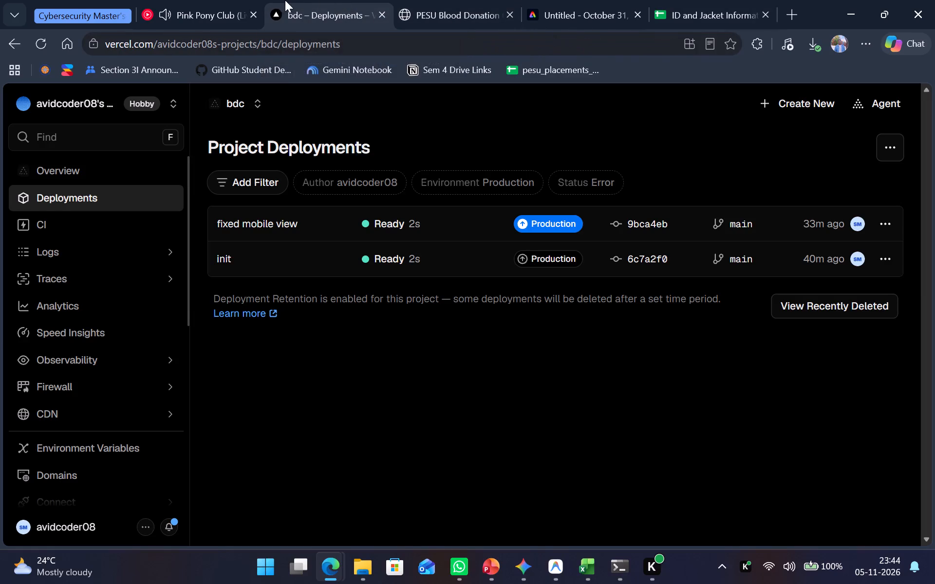
pyautogui.click(450, 0)
pyautogui.click(556, 1)
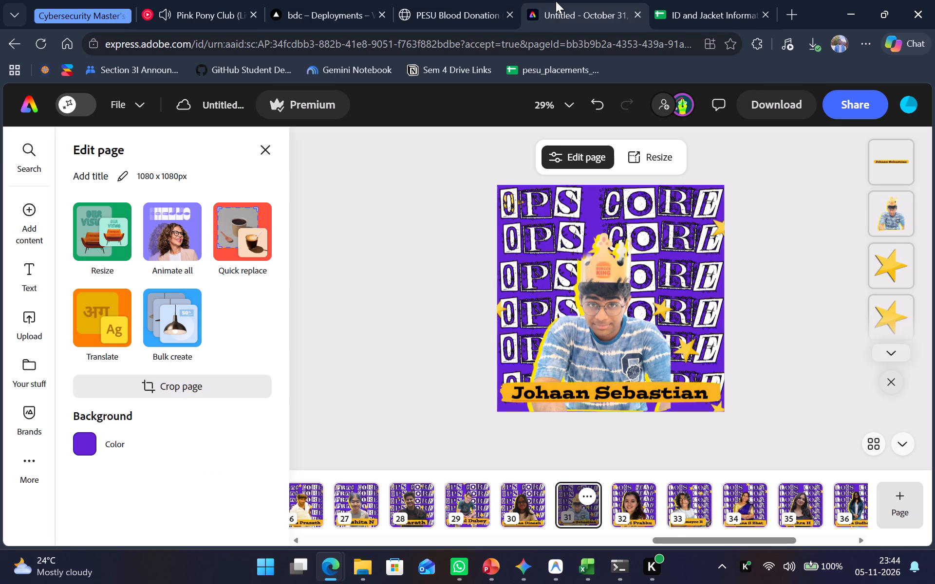
pyautogui.click(631, 522)
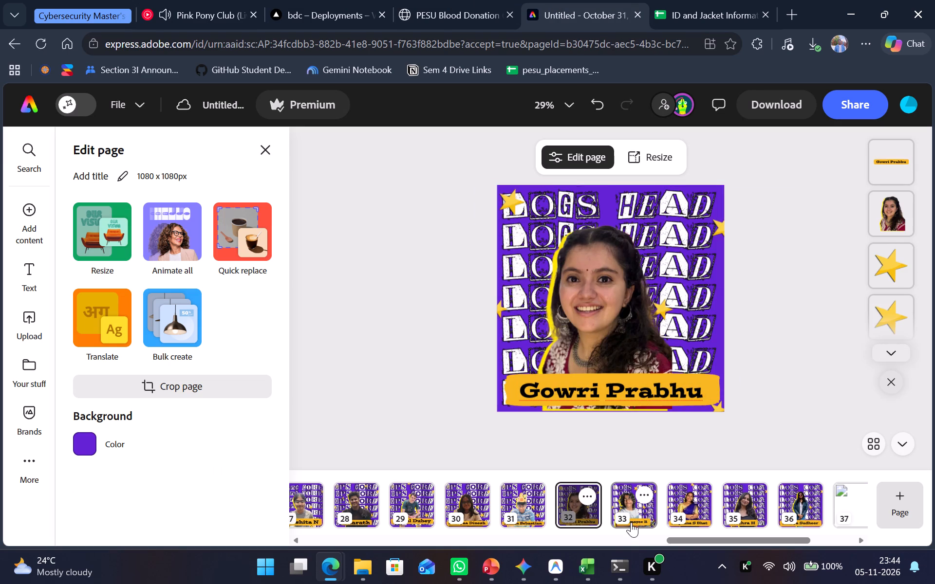
pyautogui.click(629, 522)
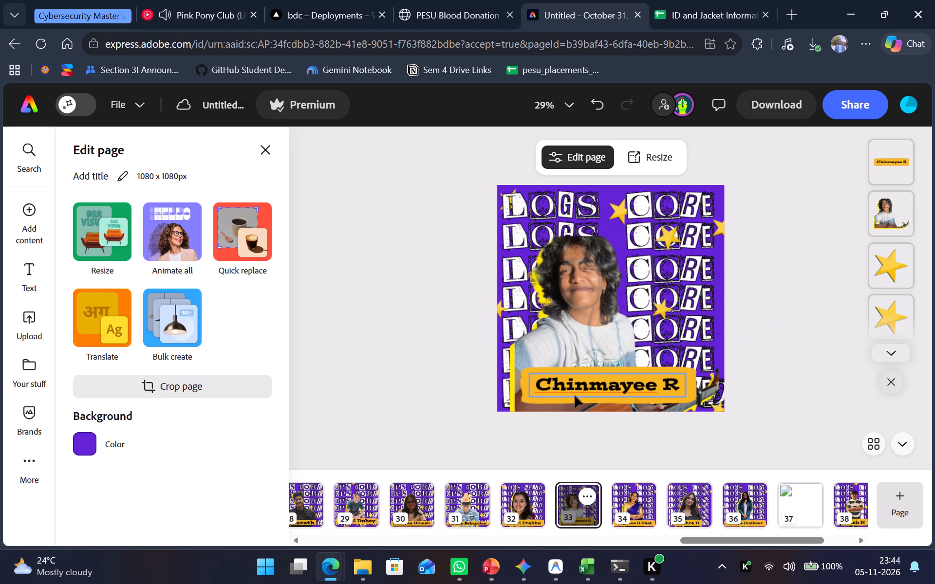
# Review the Logs Core posters on pages 34 to 40 for portrait size, position, yellow shadow and name banner consistency.
pyautogui.click(636, 512)
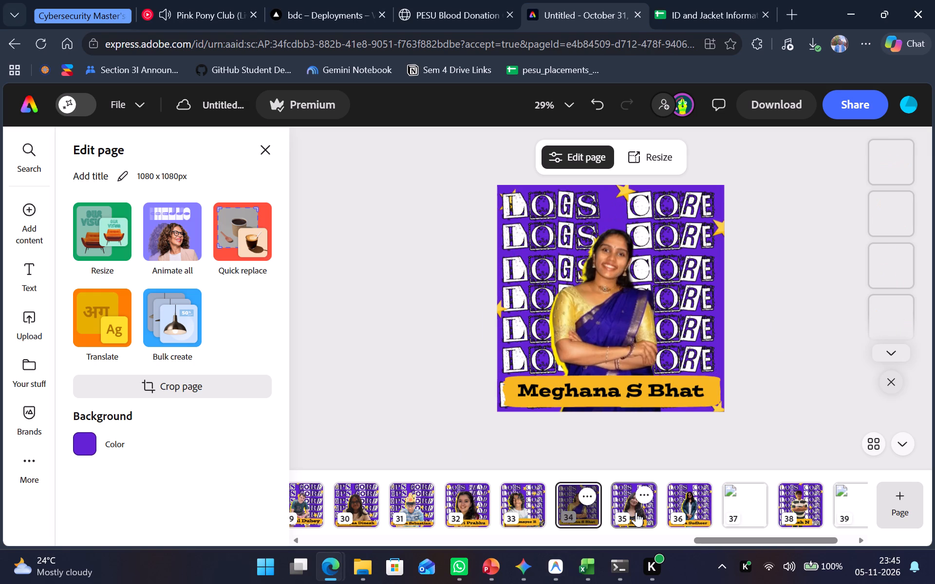
pyautogui.click(634, 518)
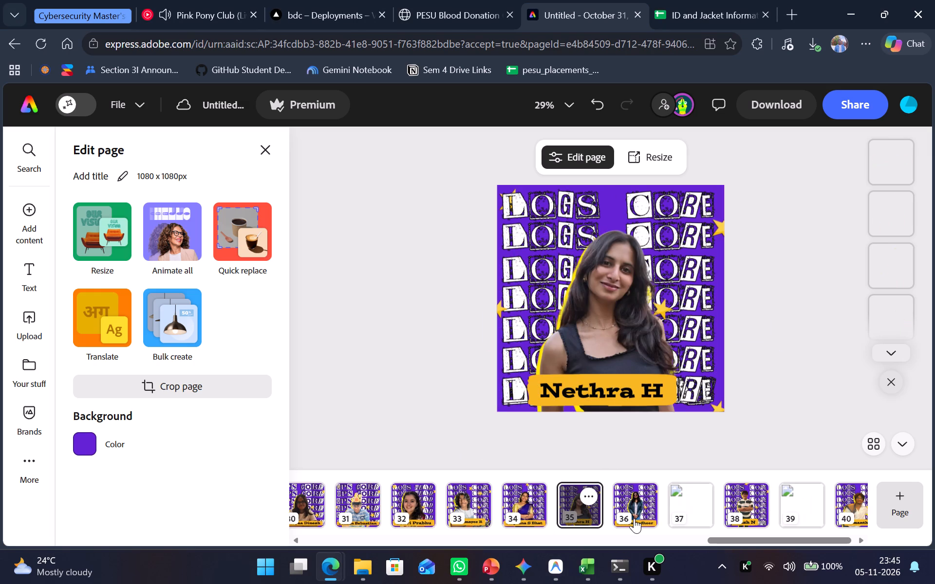
pyautogui.click(634, 518)
pyautogui.click(634, 518)
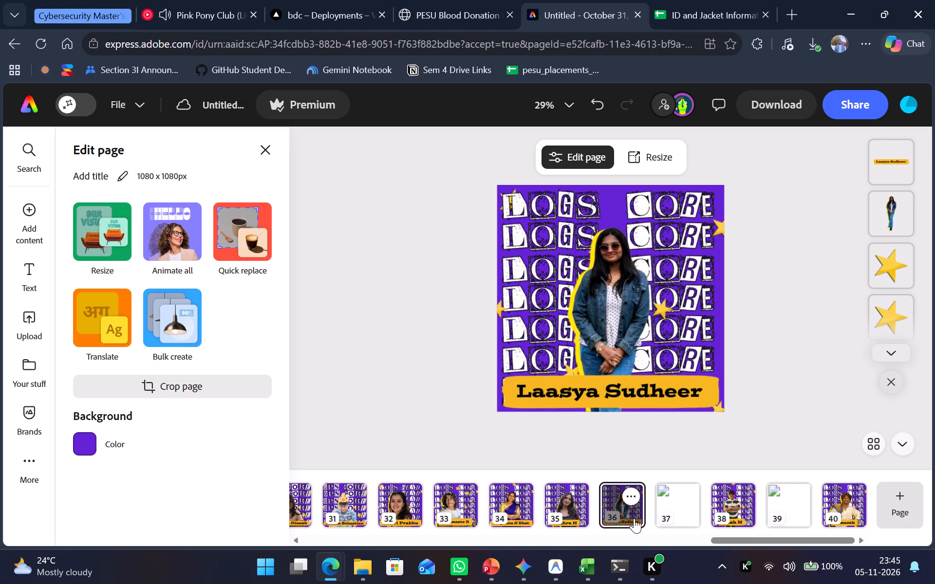
pyautogui.click(670, 518)
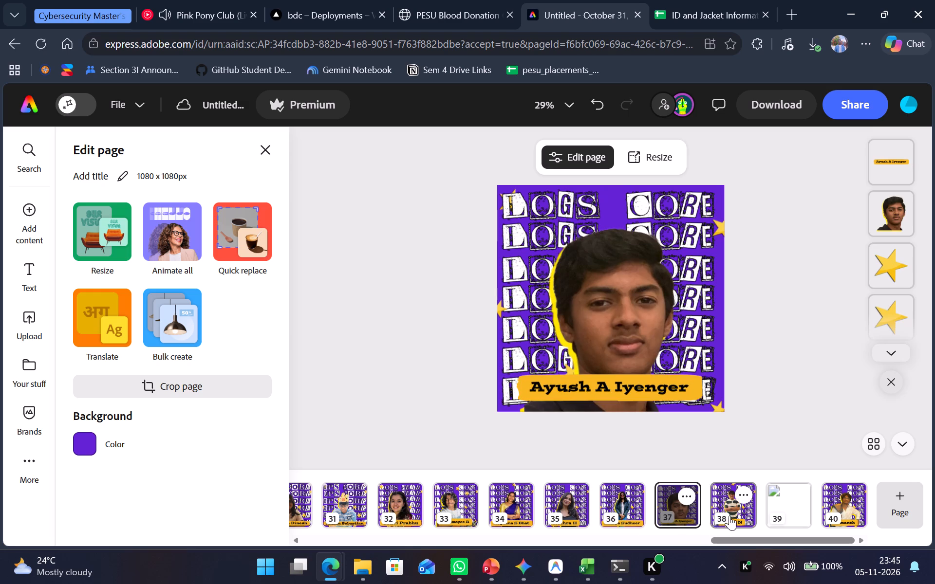
pyautogui.click(729, 515)
pyautogui.click(784, 515)
pyautogui.hscroll(-2, 784, 515)
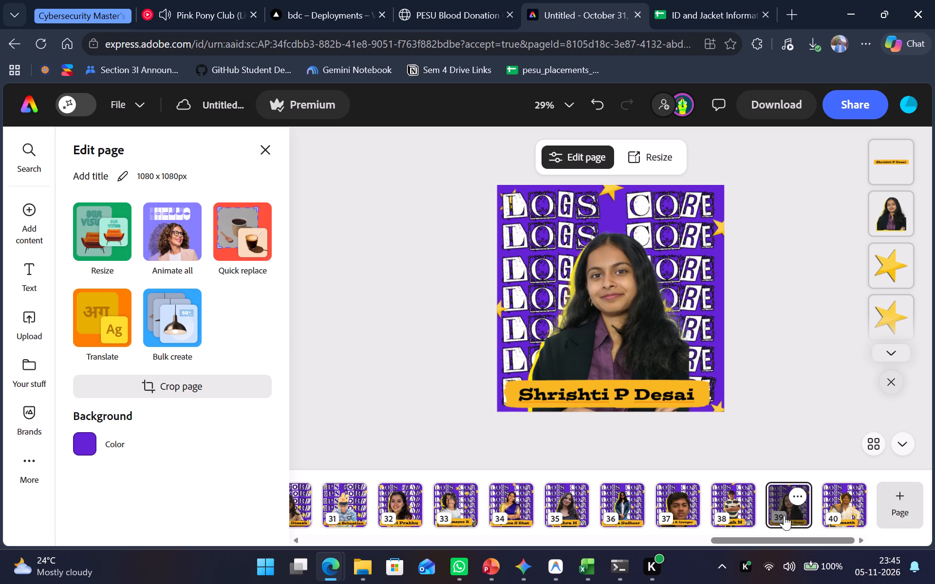
pyautogui.click(848, 521)
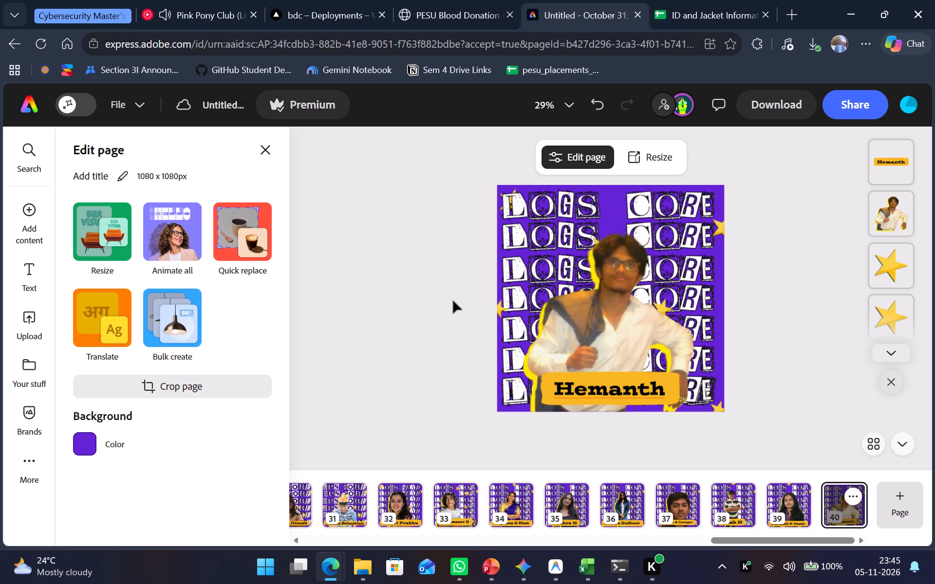
# Switch to Notepad++ and add the line "heads + evm -> Post 1" below the team counts in the "new 2" note.
pyautogui.click(262, 575)
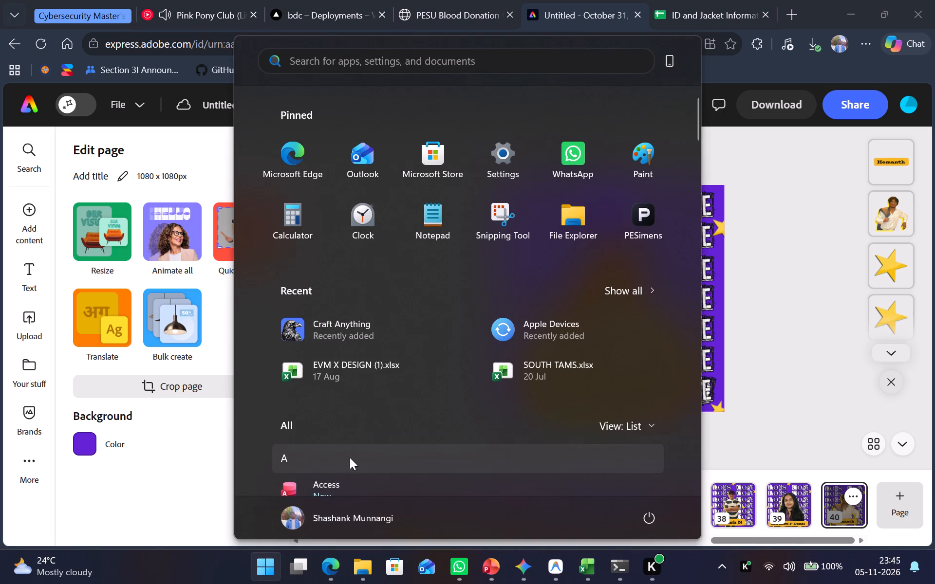
pyautogui.click(351, 460)
pyautogui.write('not')
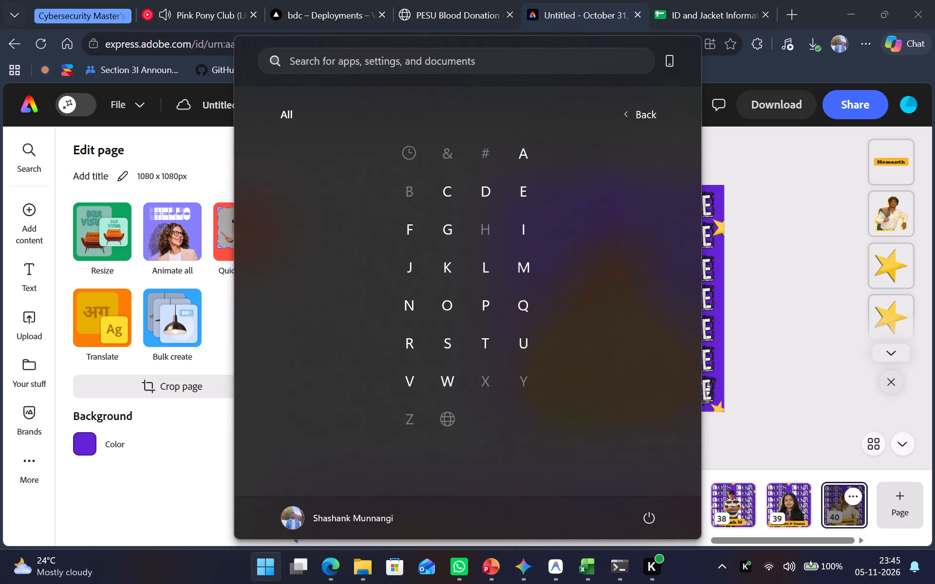
pyautogui.click(413, 306)
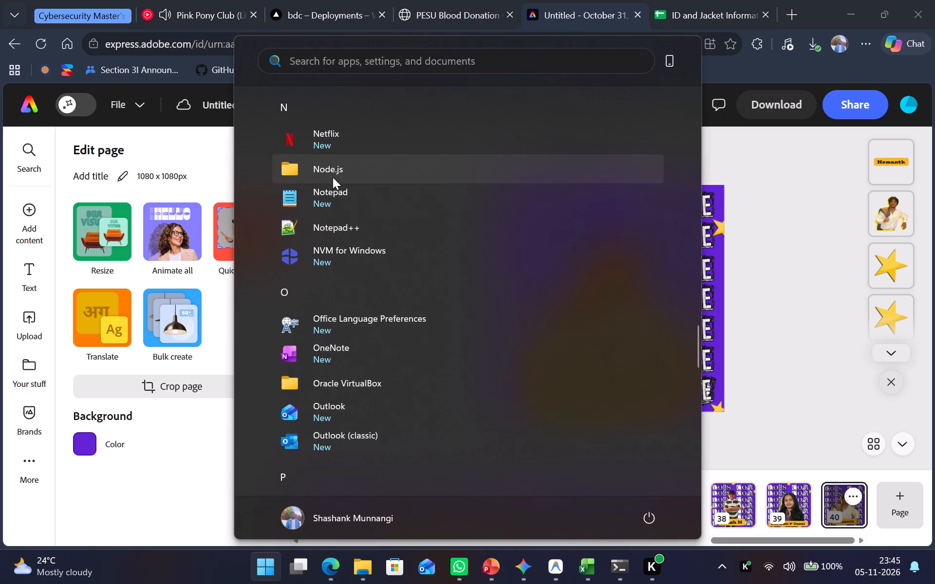
pyautogui.click(333, 219)
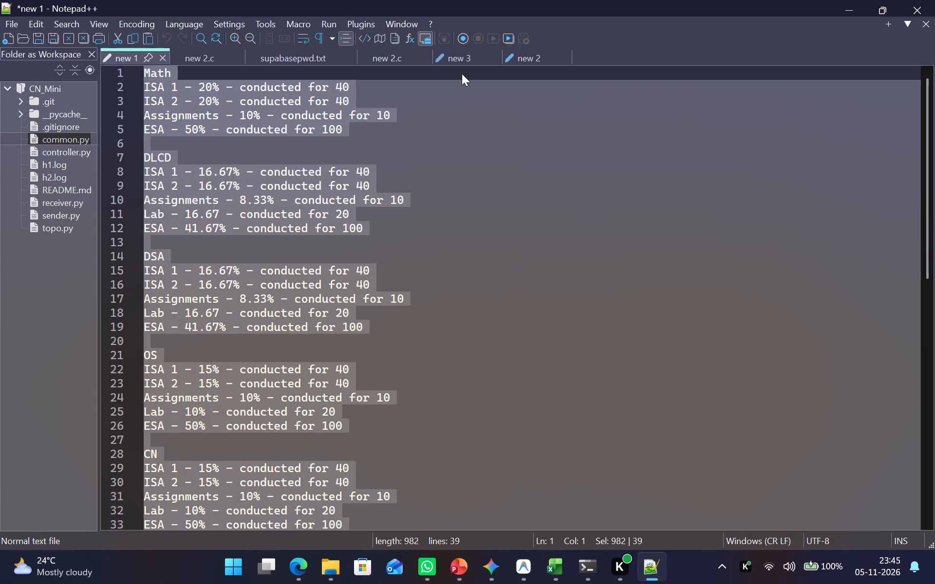
pyautogui.click(397, 60)
pyautogui.click(519, 62)
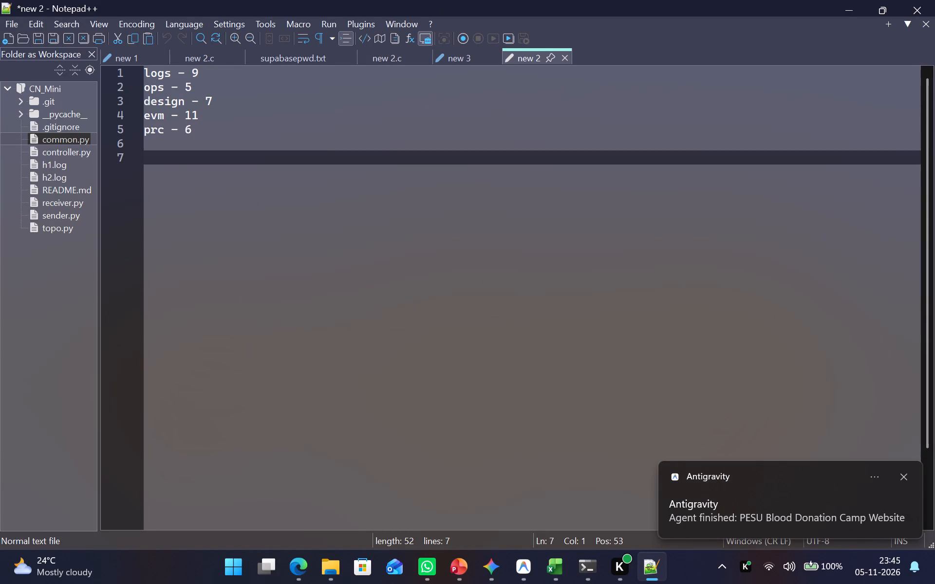
pyautogui.press('e')
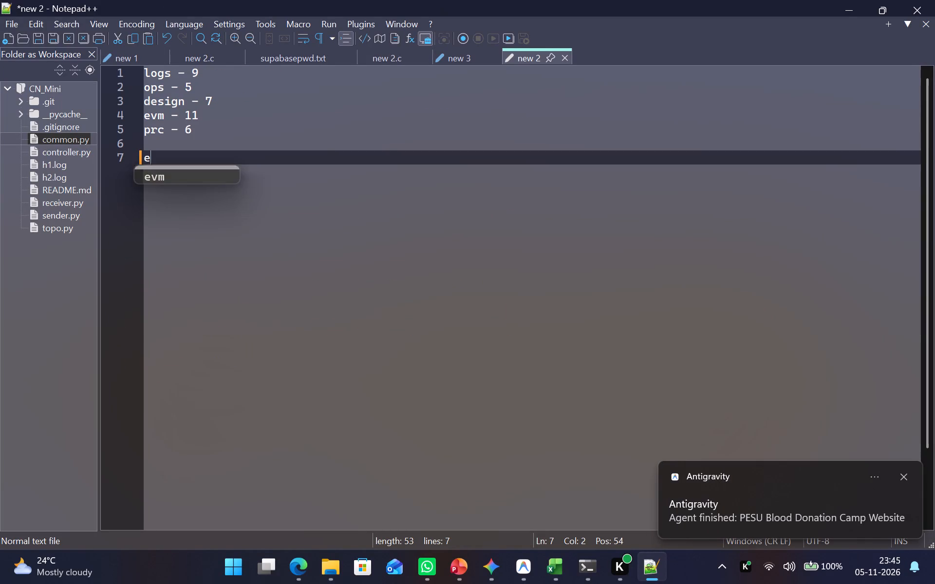
pyautogui.press('BackSpace')
pyautogui.write('heads + evm')
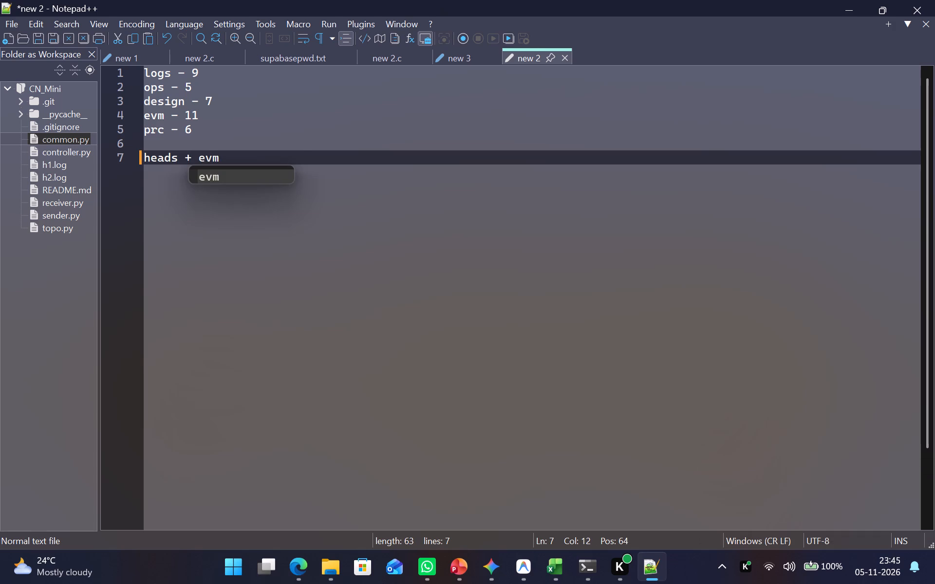
pyautogui.press('space')
pyautogui.write('-> Post 1')
pyautogui.press('Return')
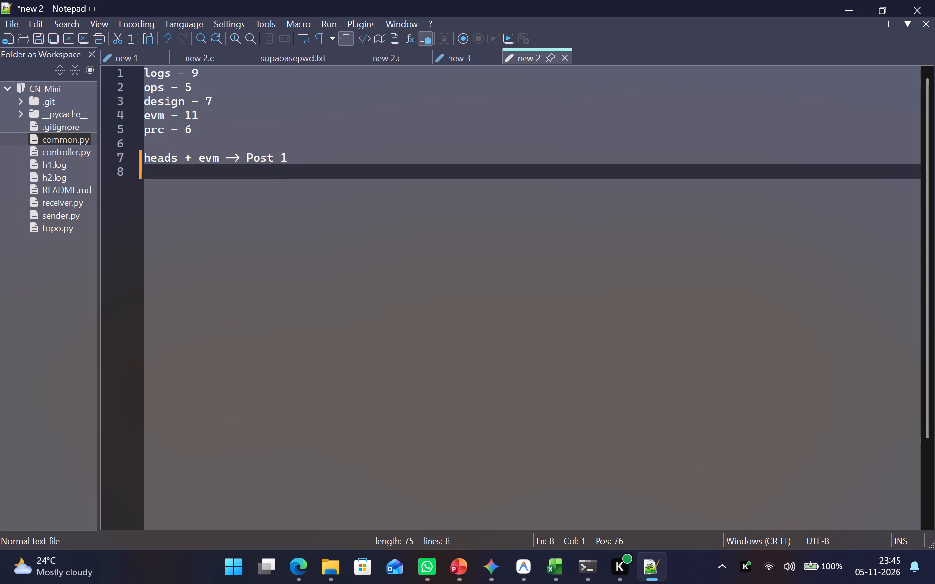
# Add the line "design + prc -> Post 3" below the Post 1 line.
pyautogui.write('Design')
pyautogui.press('BackSpace')
pyautogui.press('BackSpace')
pyautogui.press('BackSpace')
pyautogui.press('BackSpace')
pyautogui.press('BackSpace')
pyautogui.press('BackSpace')
pyautogui.write('design + prc -> Post 3')
# Insert the line "Logs + Ops -> Post 2" between the Post 1 and Post 3 lines.
pyautogui.click(359, 152)
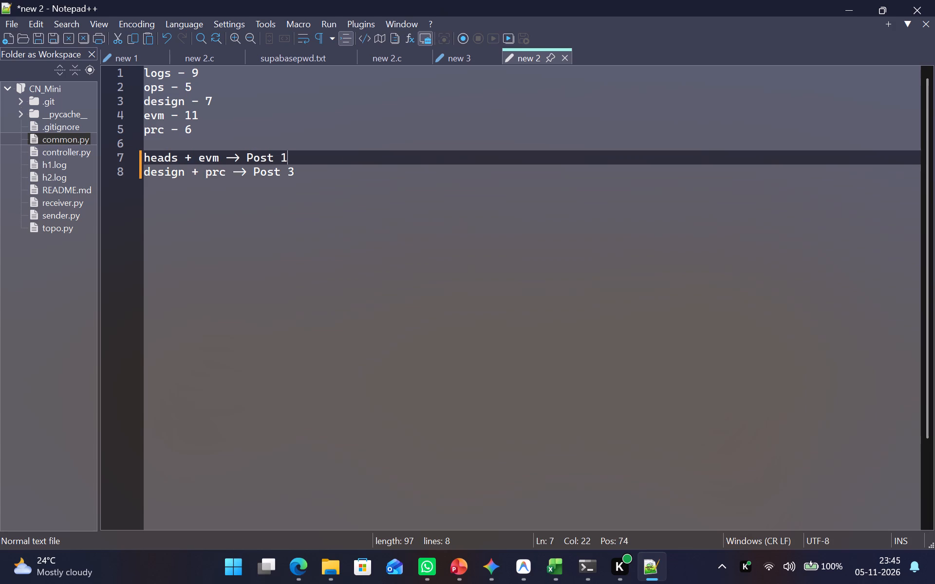
pyautogui.press('Return')
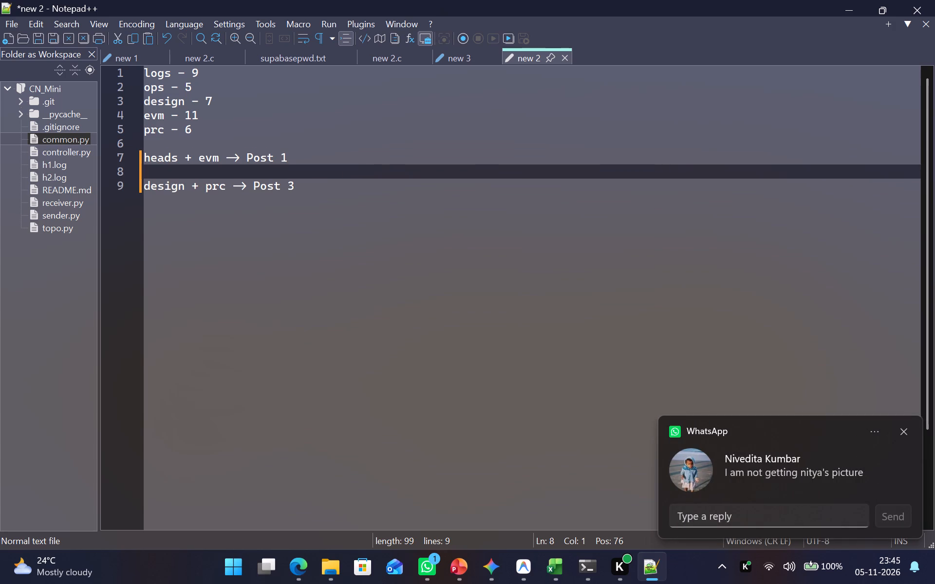
pyautogui.write('Logs + Ops -> Post 2')
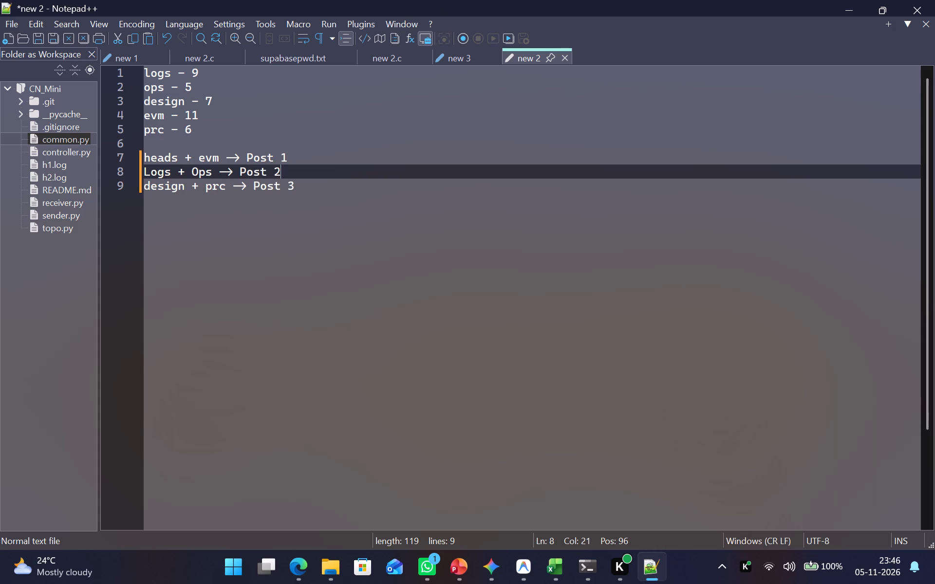
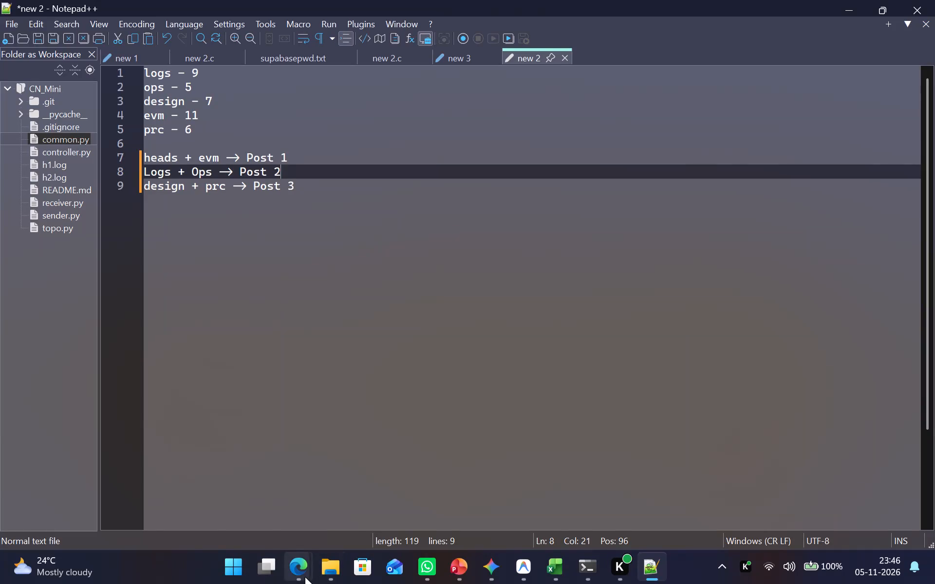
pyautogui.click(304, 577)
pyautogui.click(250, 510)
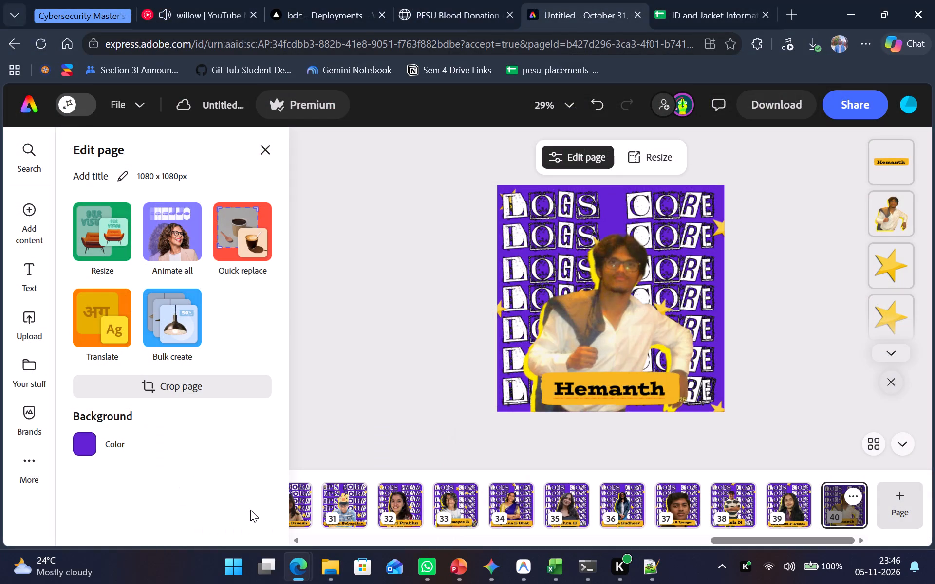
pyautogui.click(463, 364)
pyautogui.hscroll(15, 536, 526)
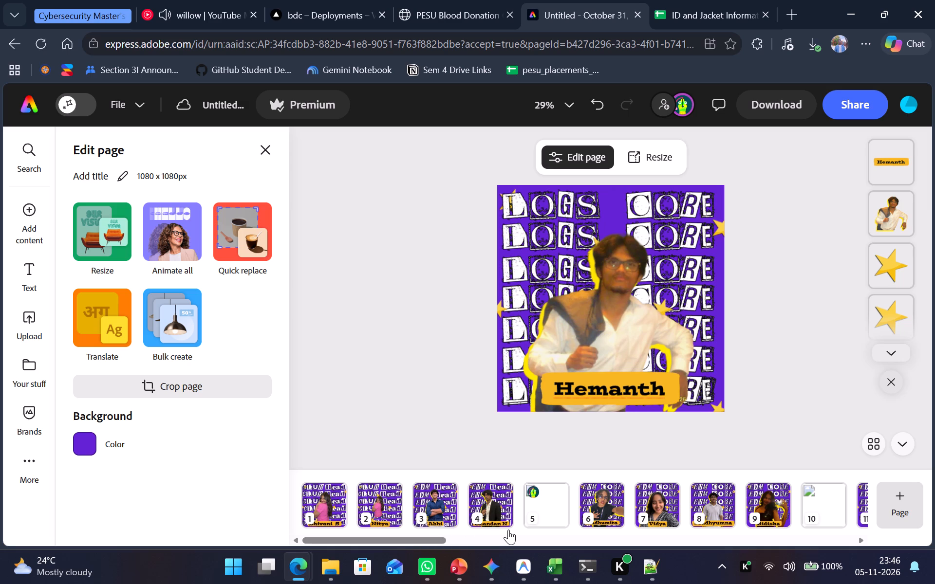
# In the Notepad++ note, change "Logs + Ops" to lowercase "logs + ops" on the Post 2 line.
pyautogui.hotkey('alt', 'Tab')
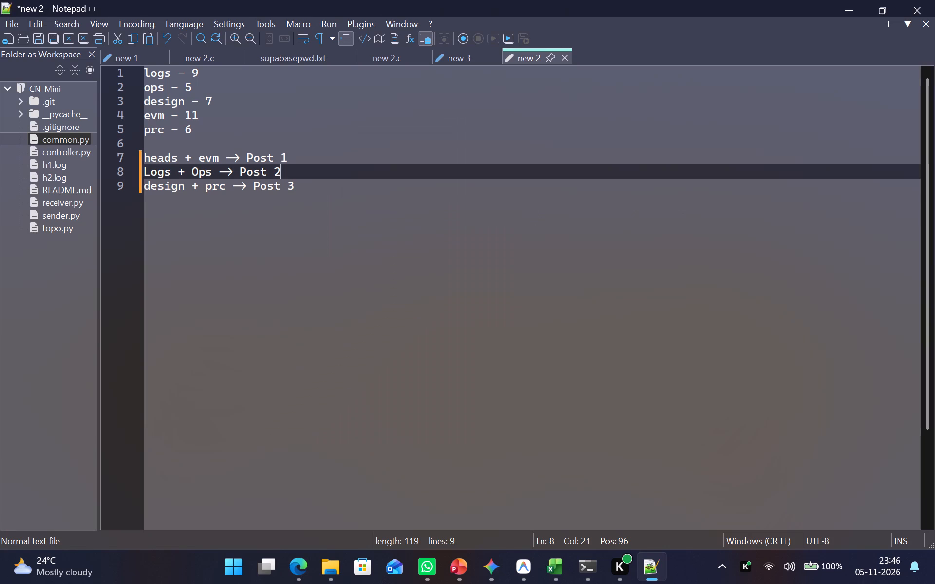
pyautogui.doubleClick(156, 176)
pyautogui.write('logs')
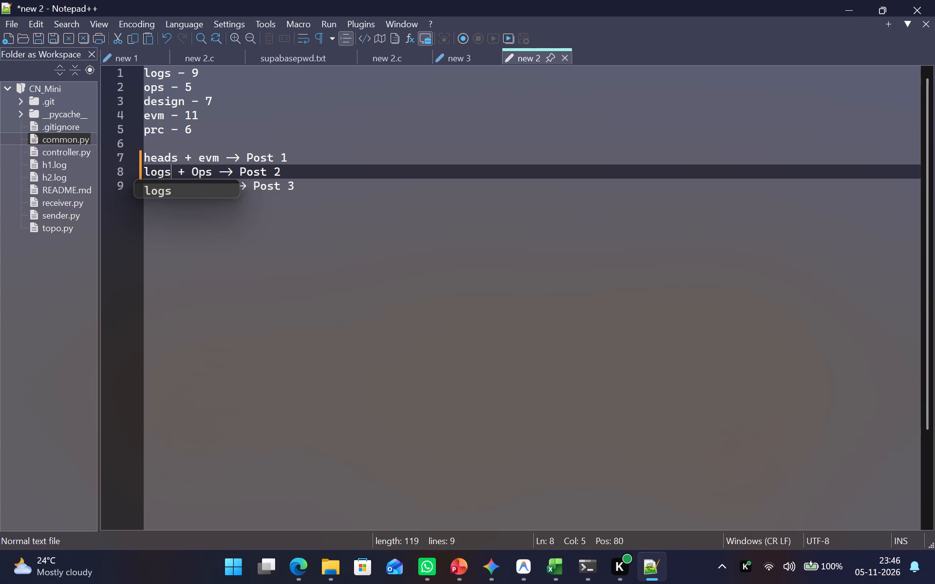
pyautogui.doubleClick(207, 170)
pyautogui.write('ops')
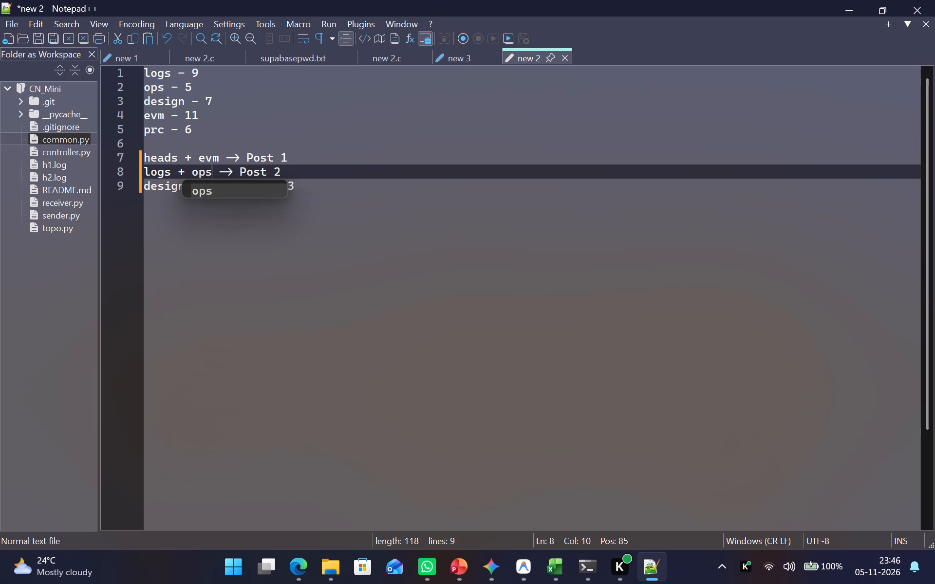
pyautogui.click(186, 145)
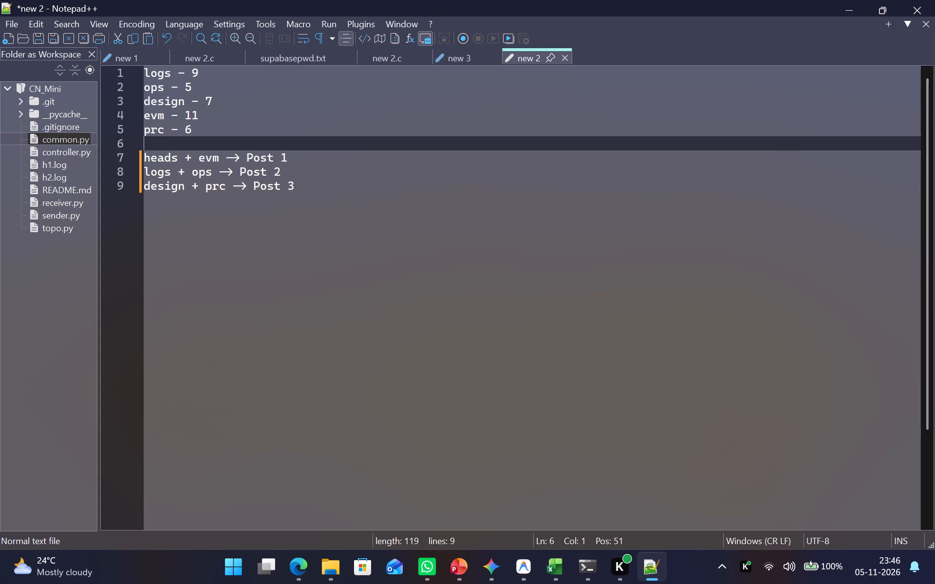
# Pad the Post 1 and Post 2 lines with spaces so their plus signs align with the Post 3 line.
pyautogui.click(177, 174)
pyautogui.press('space')
pyautogui.press('space')
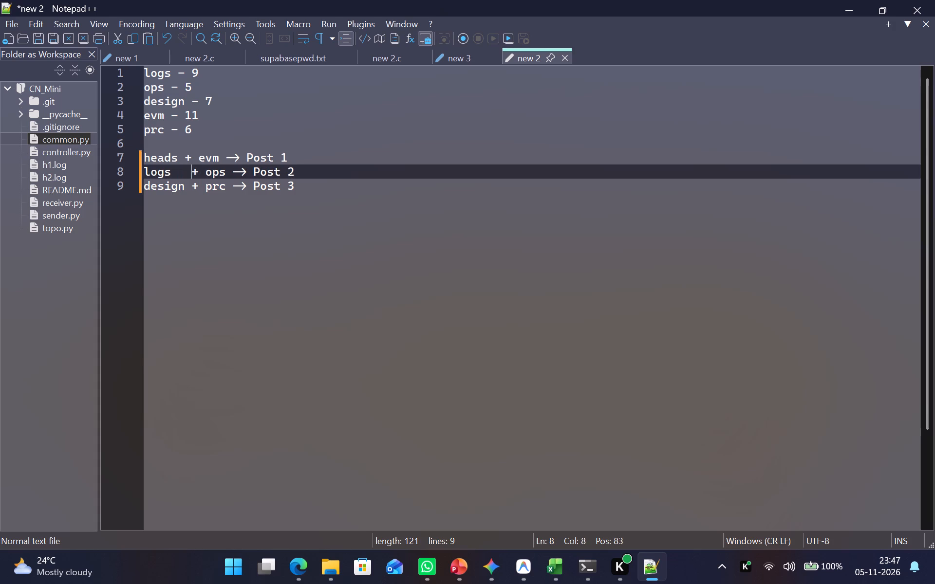
pyautogui.click(183, 156)
pyautogui.press('space')
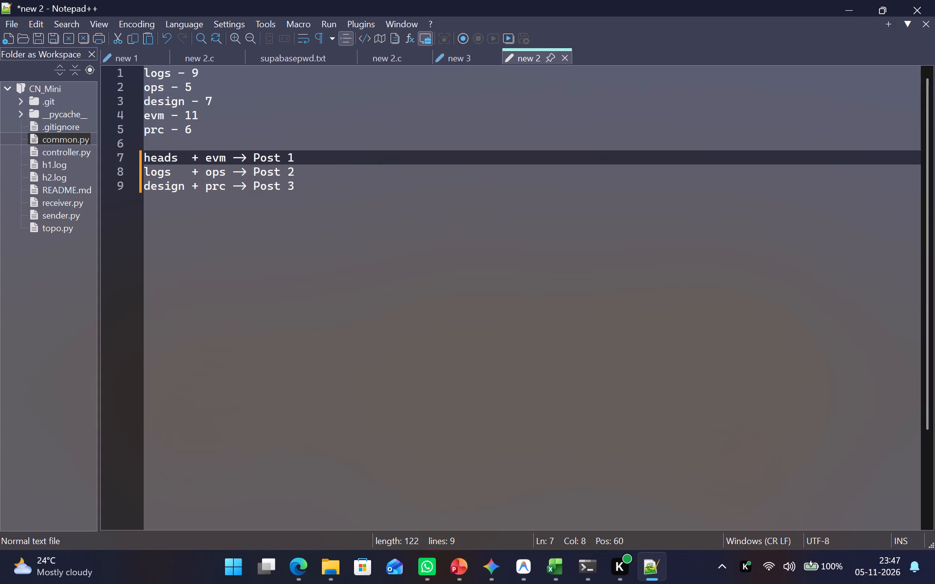
pyautogui.click(228, 220)
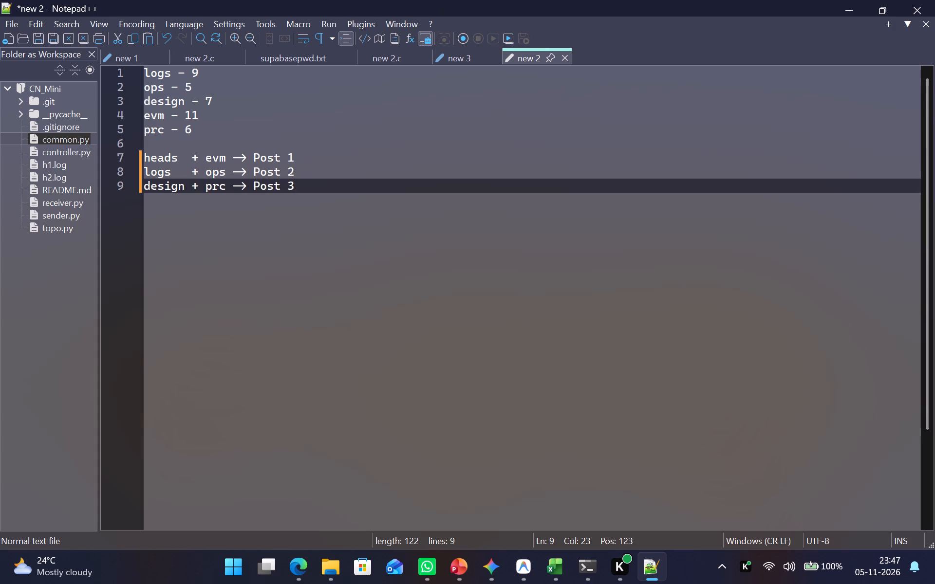
# Switch to the poster design in Edge and fill the bottom of page 11 with a duplicated EVM CORE text row behind the name banner.
pyautogui.hotkey('alt', 'Tab')
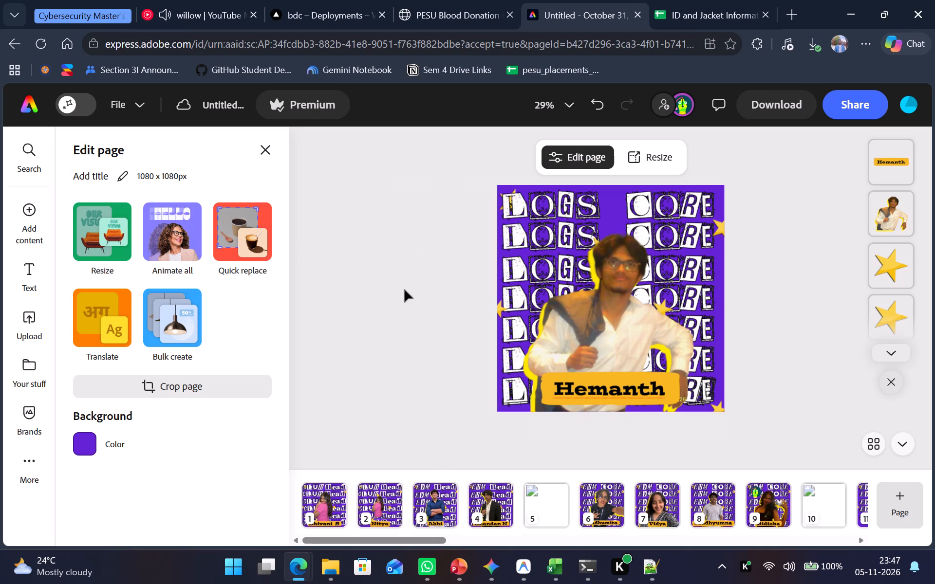
pyautogui.click(535, 507)
pyautogui.click(810, 508)
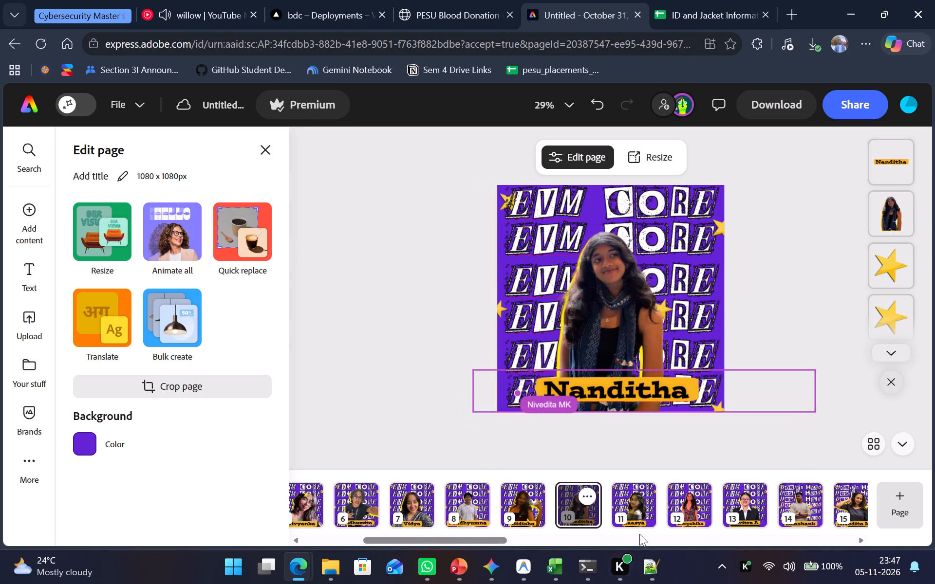
pyautogui.click(645, 519)
pyautogui.click(692, 342)
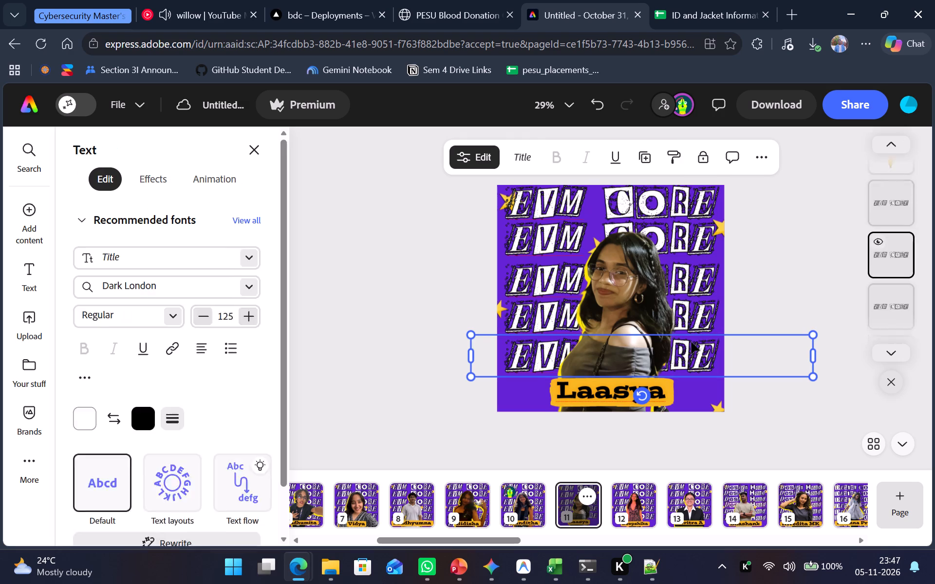
pyautogui.hotkey('ctrl', 'd')
pyautogui.moveTo(719, 293); pyautogui.dragTo(717, 392)
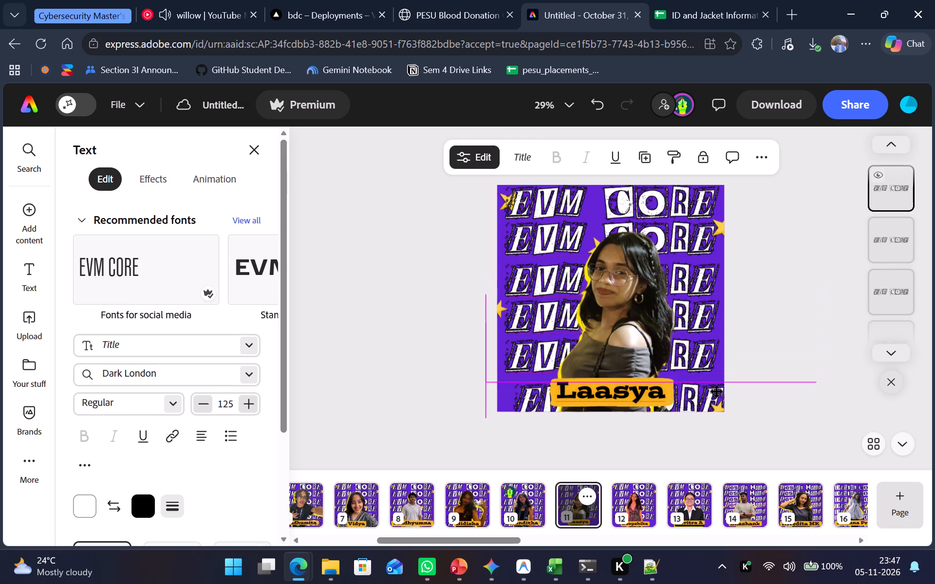
pyautogui.moveTo(717, 392); pyautogui.dragTo(705, 384)
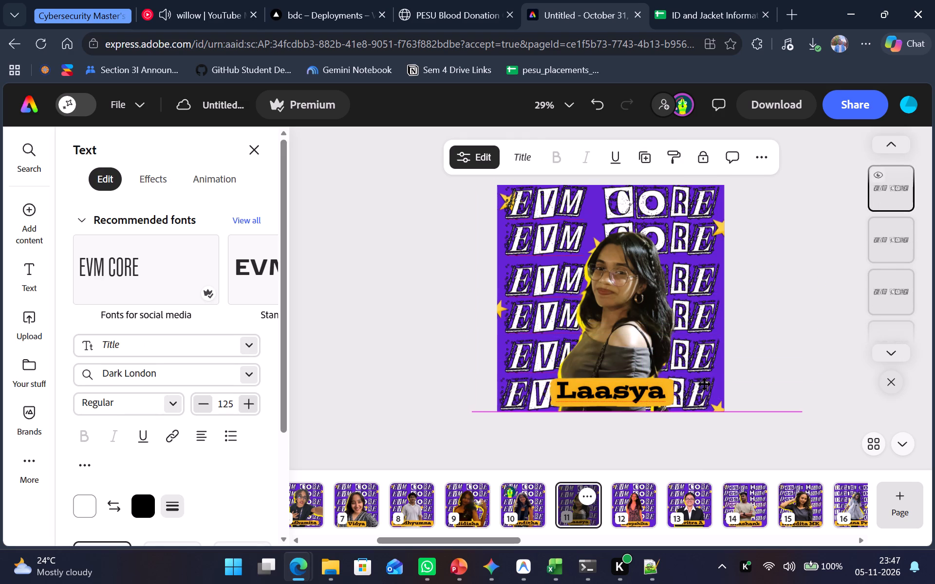
pyautogui.moveTo(705, 384); pyautogui.dragTo(706, 384)
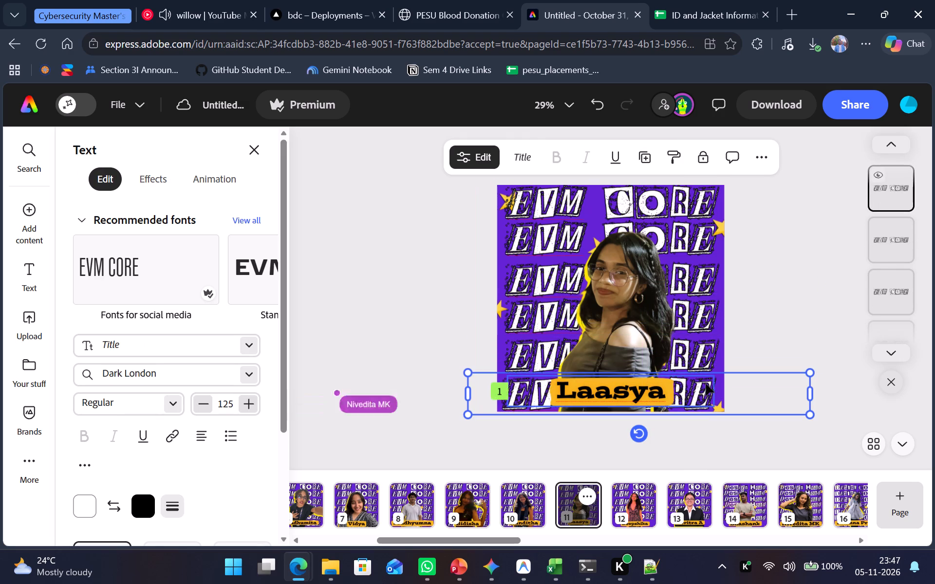
pyautogui.click(736, 435)
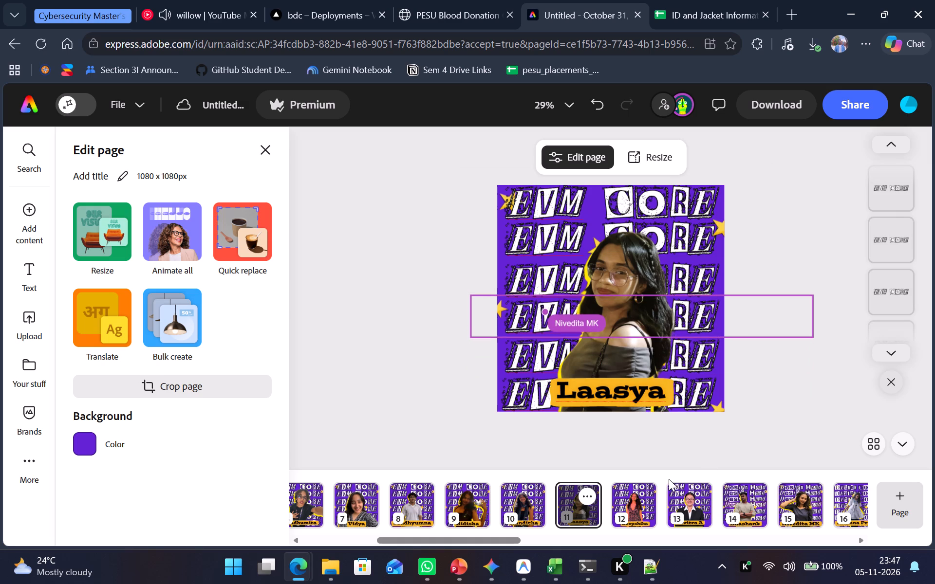
# Duplicate the lowest EVM CORE text row on page 12 and align the copy behind the name banner at the poster's bottom.
pyautogui.click(646, 513)
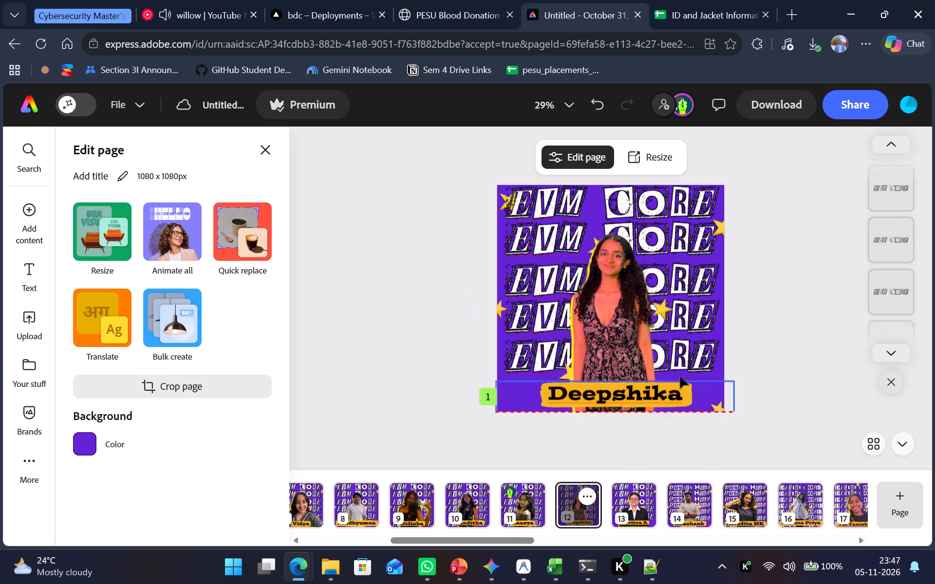
pyautogui.click(691, 367)
pyautogui.hotkey('ctrl', 'd')
pyautogui.moveTo(722, 290); pyautogui.dragTo(711, 381)
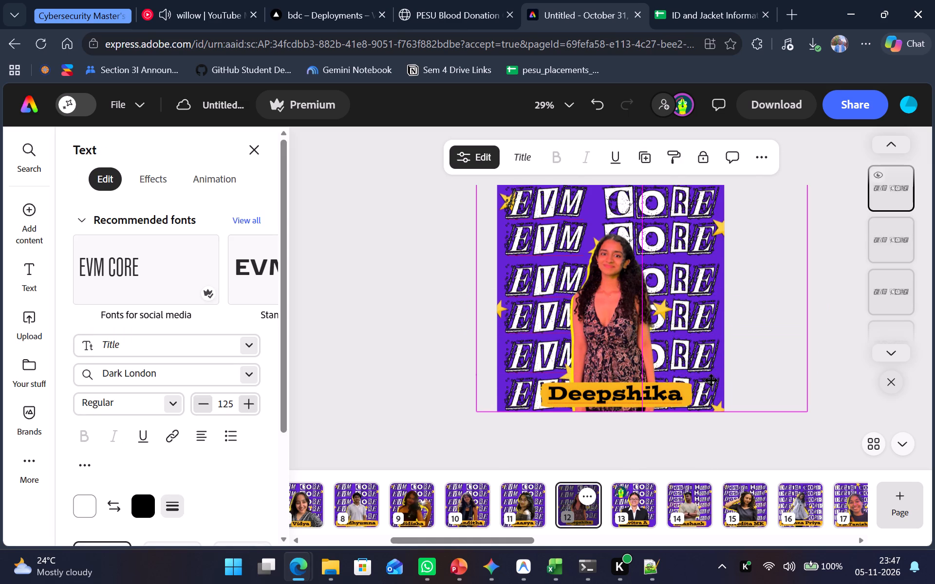
pyautogui.moveTo(711, 381); pyautogui.dragTo(711, 381)
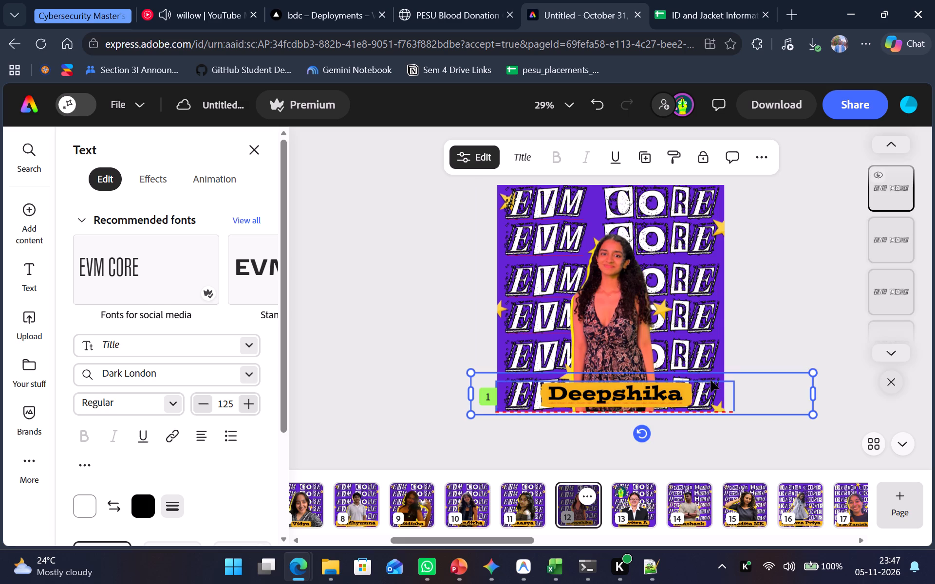
pyautogui.click(737, 433)
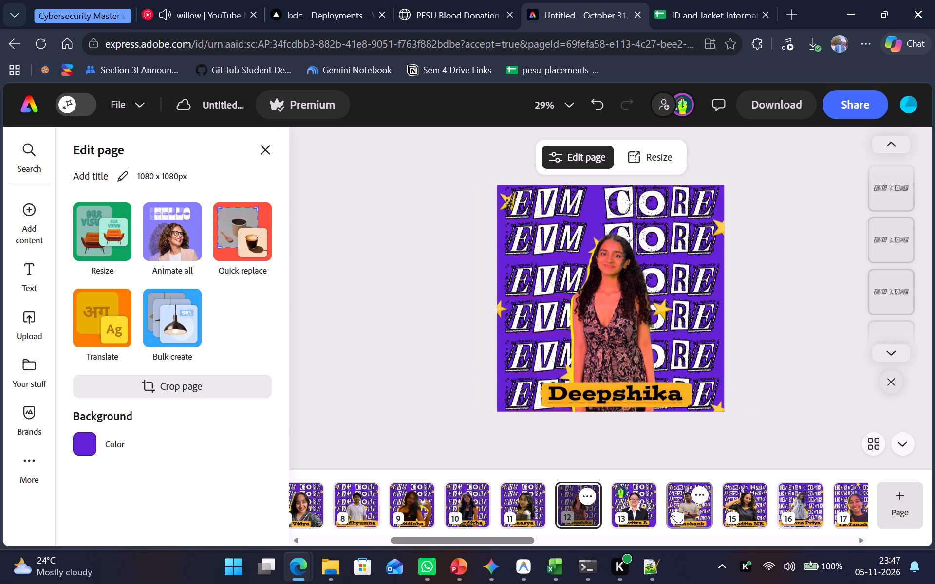
# Duplicate a Design Head text row on page 14 and place the copy behind the name banner at the poster's bottom.
pyautogui.click(679, 508)
pyautogui.click(689, 358)
pyautogui.hotkey('ctrl', 'd')
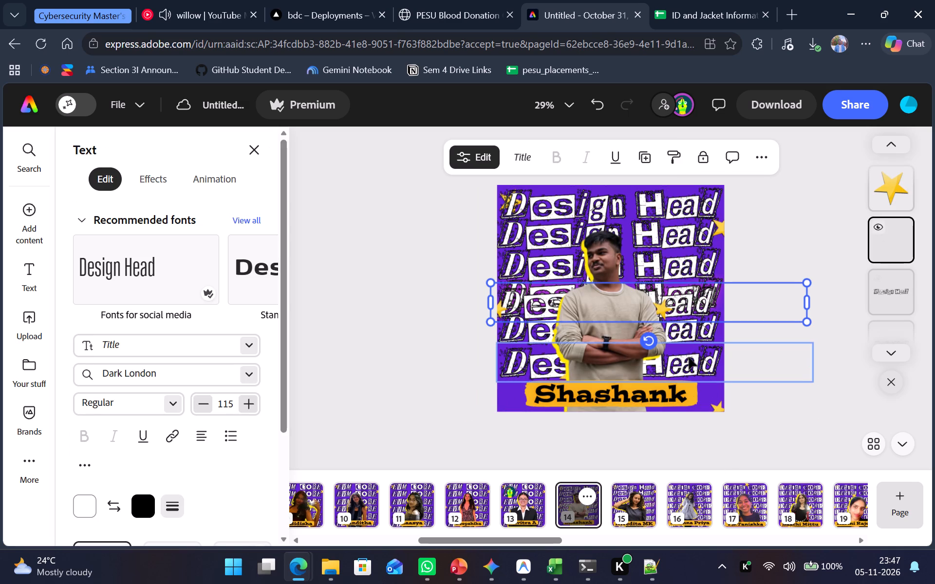
pyautogui.moveTo(705, 305); pyautogui.dragTo(710, 398)
pyautogui.click(727, 446)
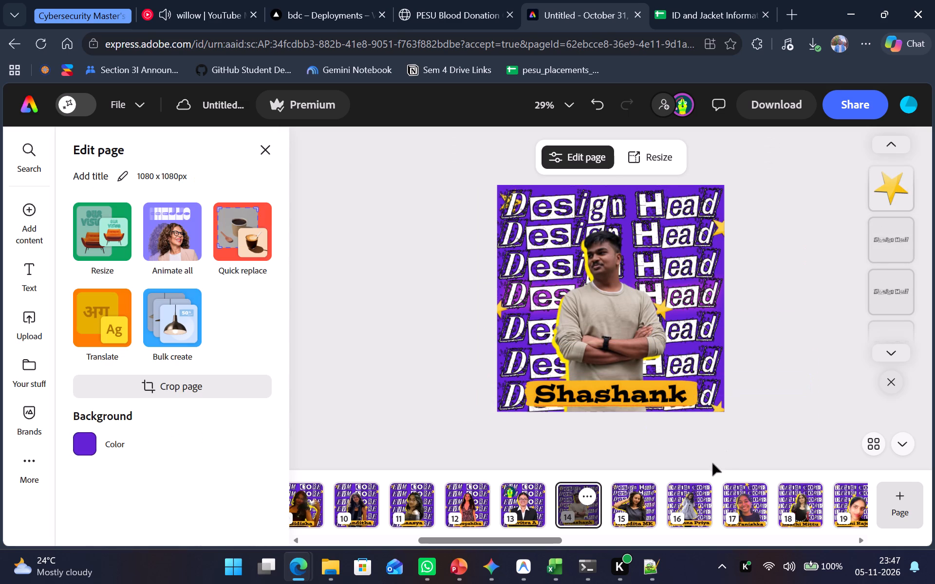
# Review the posters on pages 15 to 34 for complete background title rows down to the name banner.
pyautogui.click(638, 500)
pyautogui.click(640, 518)
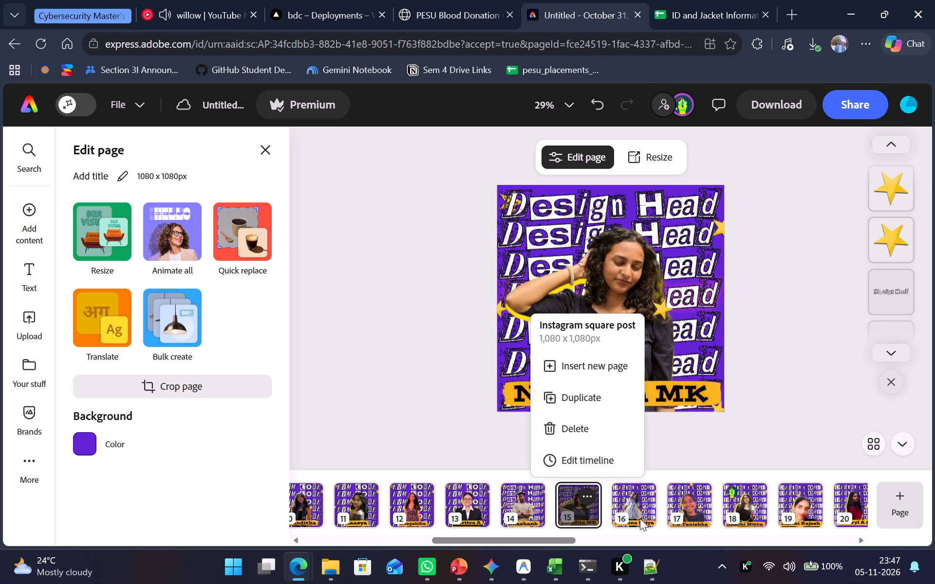
pyautogui.click(640, 518)
pyautogui.click(641, 518)
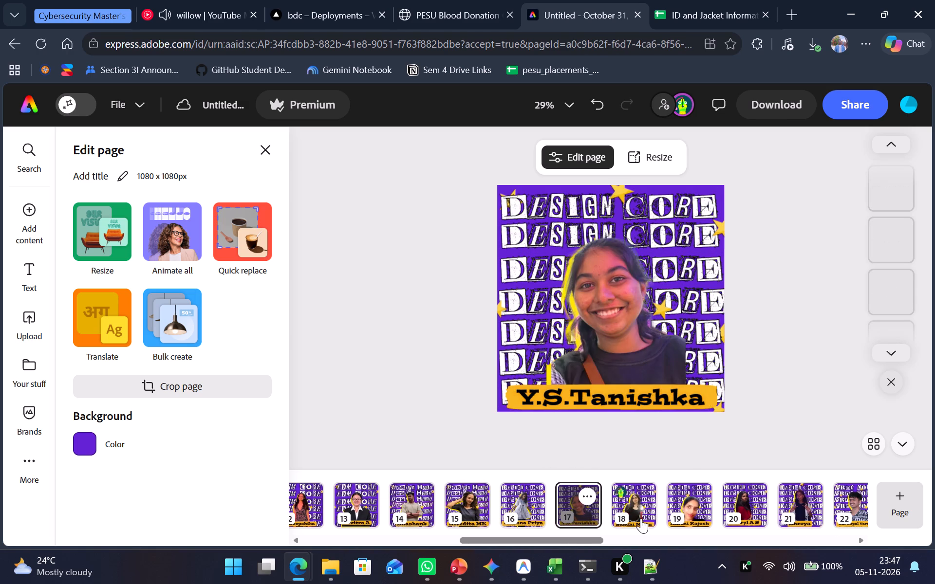
pyautogui.press('Right')
pyautogui.press('Right')
pyautogui.press('Right')
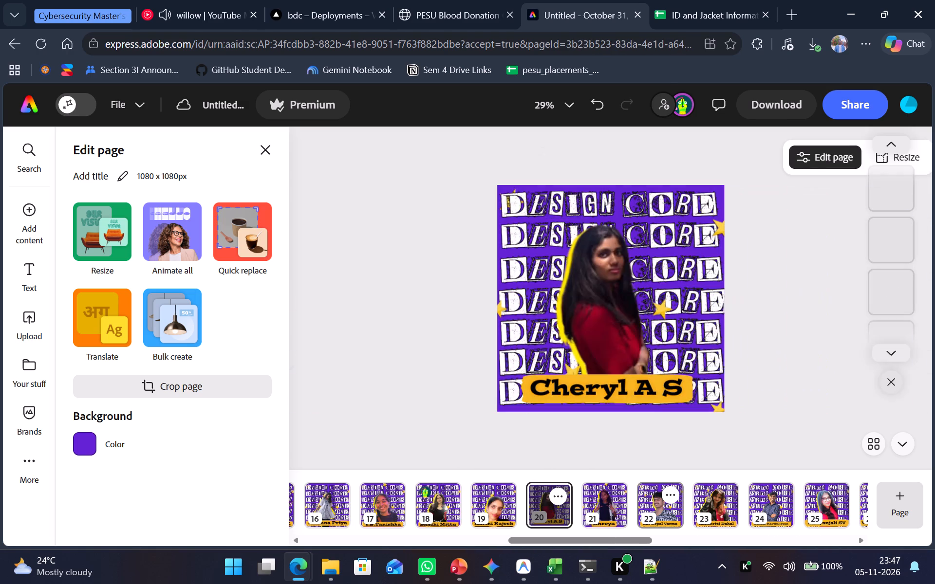
pyautogui.press('Right')
pyautogui.press('Right')
pyautogui.press('Right')
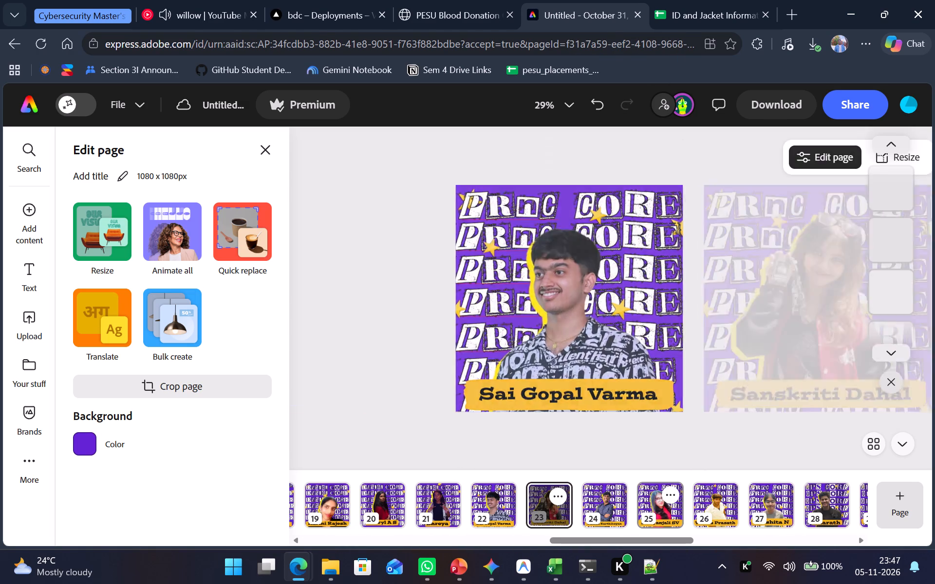
pyautogui.press('Right')
pyautogui.press('Right')
pyautogui.press('Right')
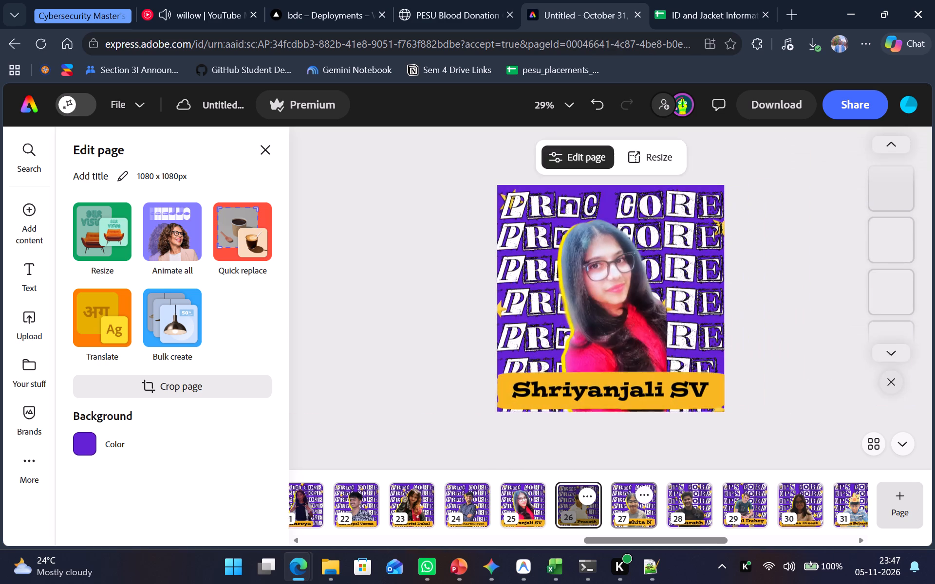
pyautogui.press('Right')
pyautogui.press('Right')
pyautogui.press('Right')
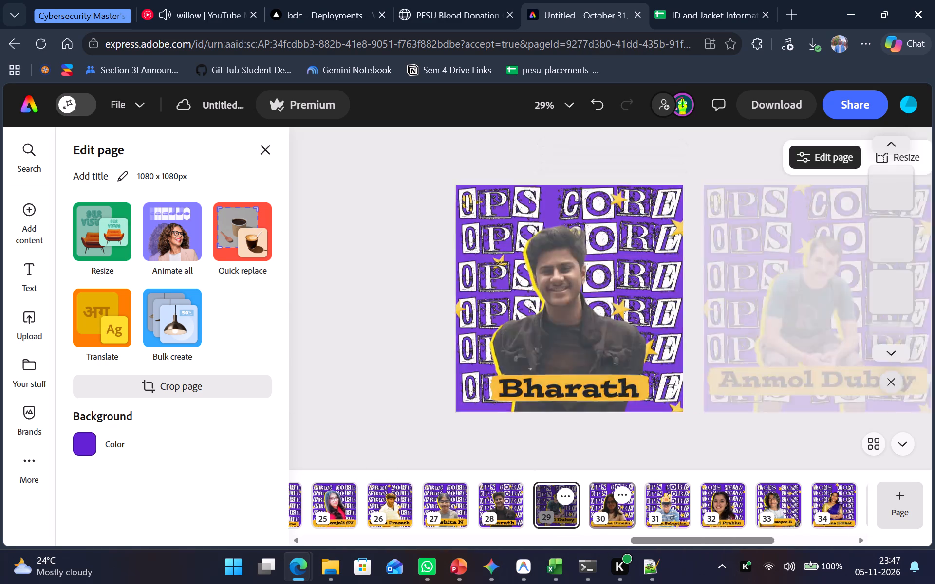
pyautogui.press('Right')
pyautogui.press('Right')
pyautogui.press('Right')
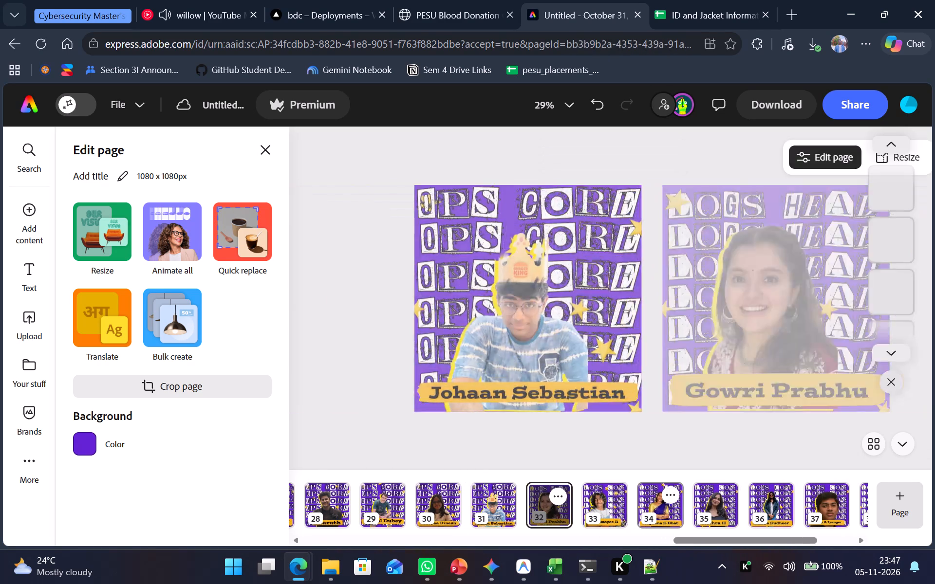
pyautogui.press('Right')
pyautogui.press('Left')
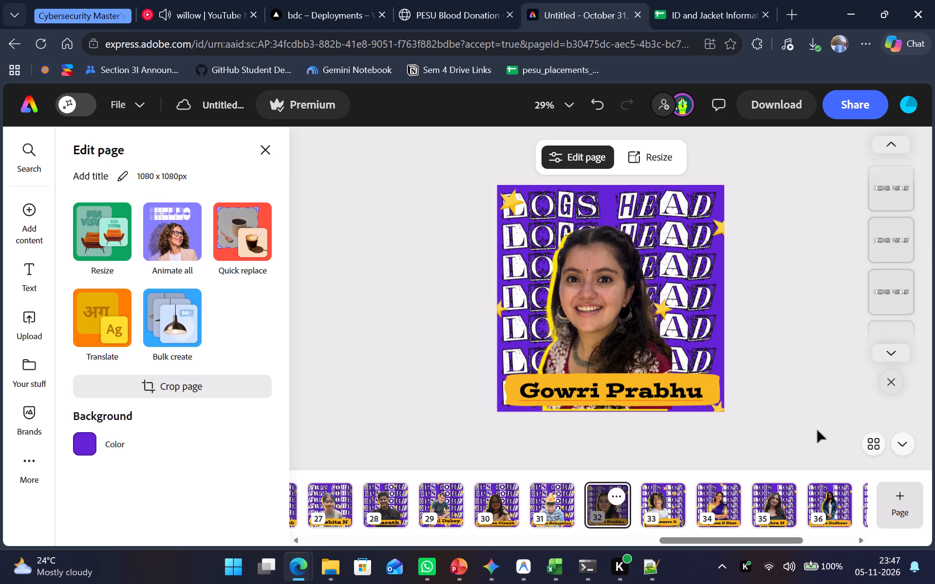
pyautogui.press('Right')
pyautogui.press('Right')
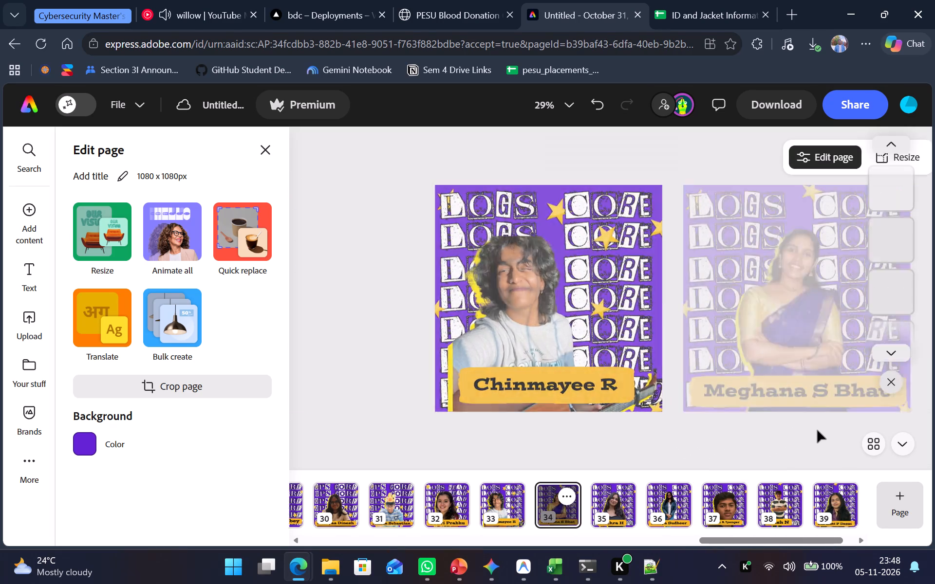
pyautogui.press('Left')
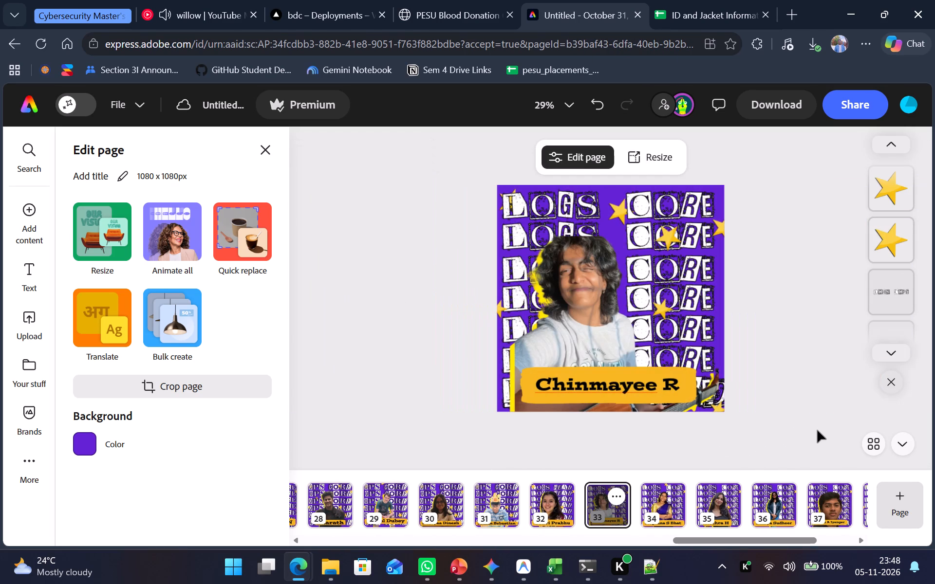
# Delete the overlapping text rows behind the name banner at the bottom of the page 33 poster.
pyautogui.click(503, 396)
pyautogui.click(499, 396)
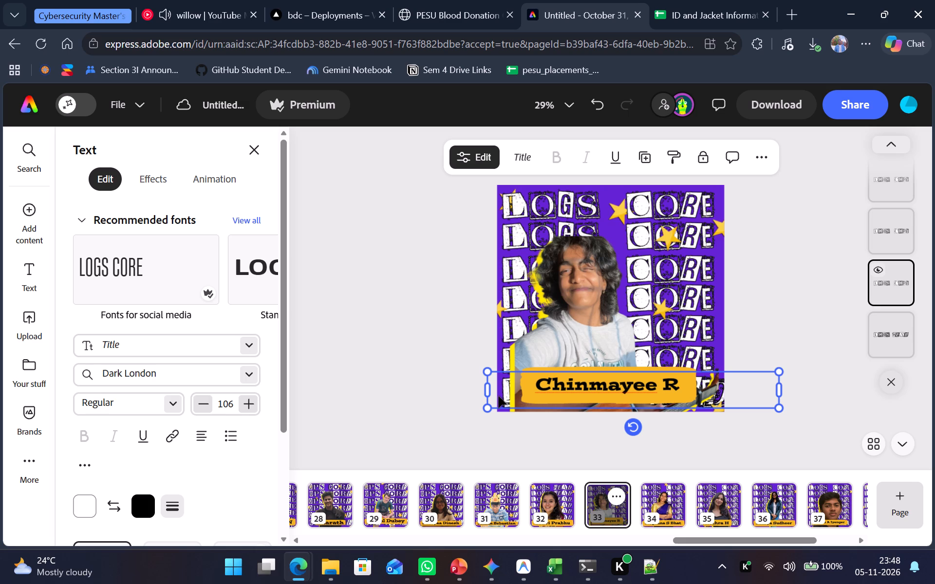
pyautogui.moveTo(499, 396); pyautogui.dragTo(425, 380)
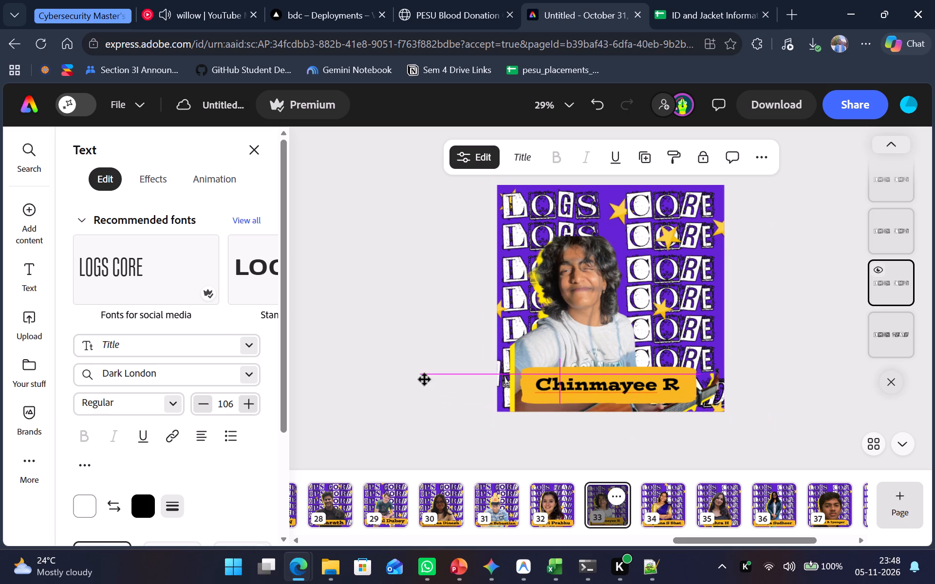
pyautogui.moveTo(425, 380); pyautogui.dragTo(427, 379)
pyautogui.press('Delete')
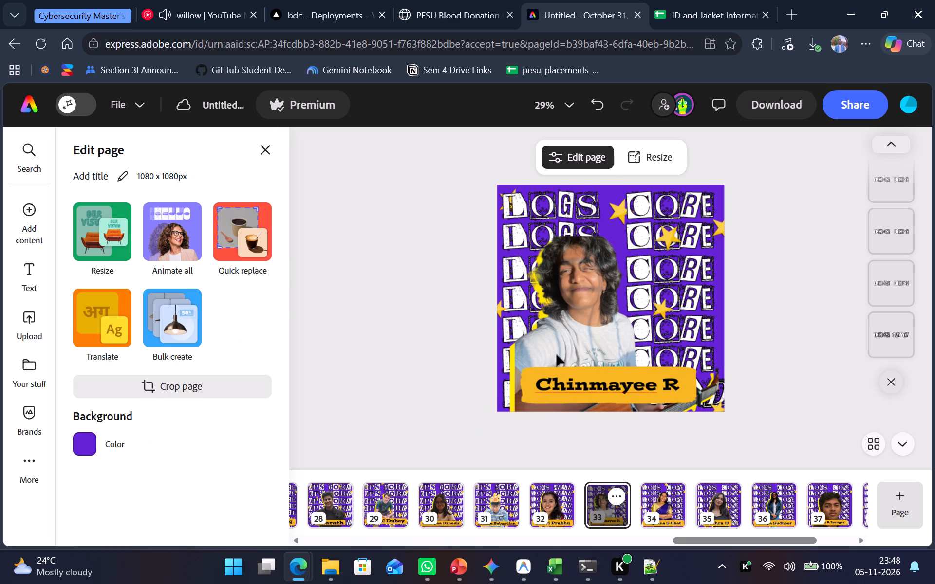
pyautogui.click(724, 391)
pyautogui.press('BackSpace')
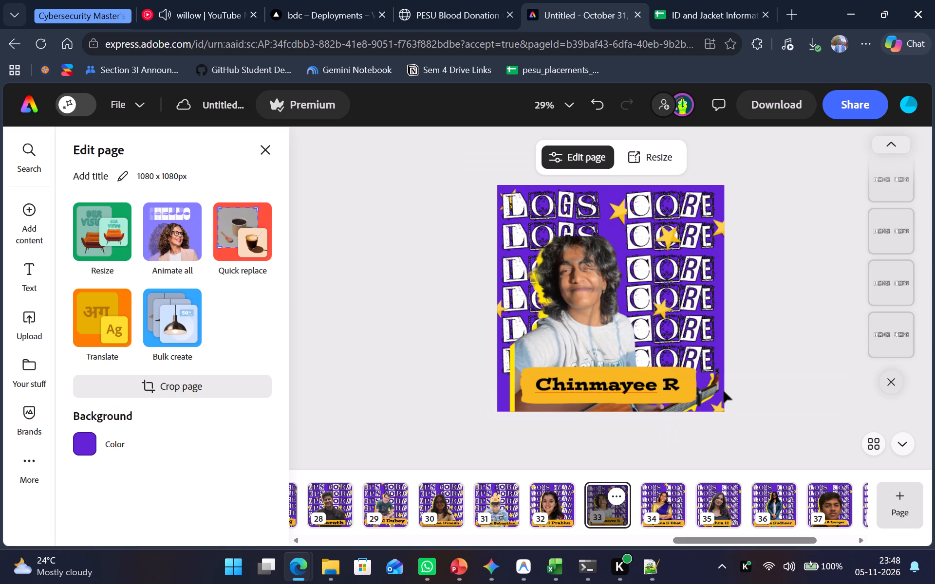
# Duplicate the top LOGS CORE row on page 33 and align the copy behind the name banner at the poster's bottom.
pyautogui.click(516, 202)
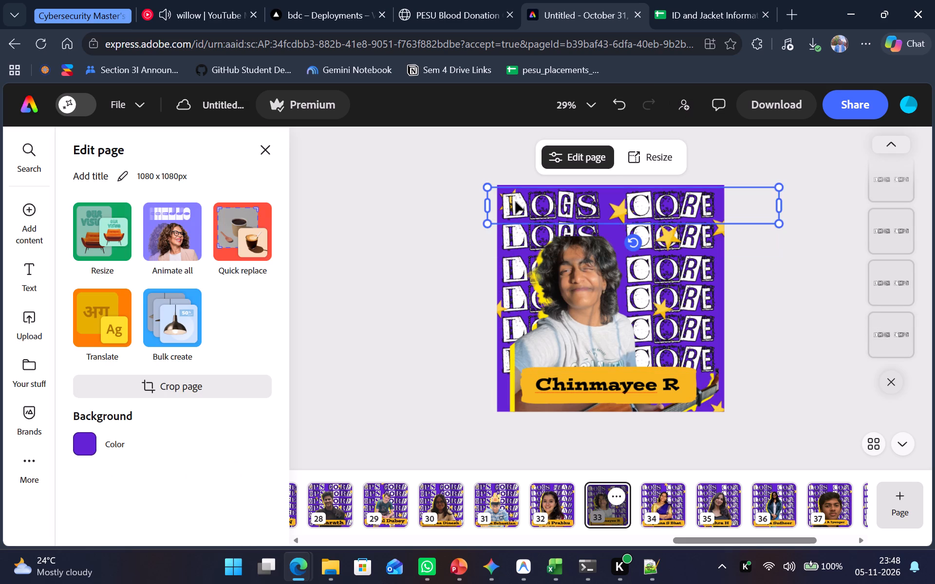
pyautogui.hotkey('ctrl', 'd')
pyautogui.moveTo(540, 209); pyautogui.dragTo(534, 435)
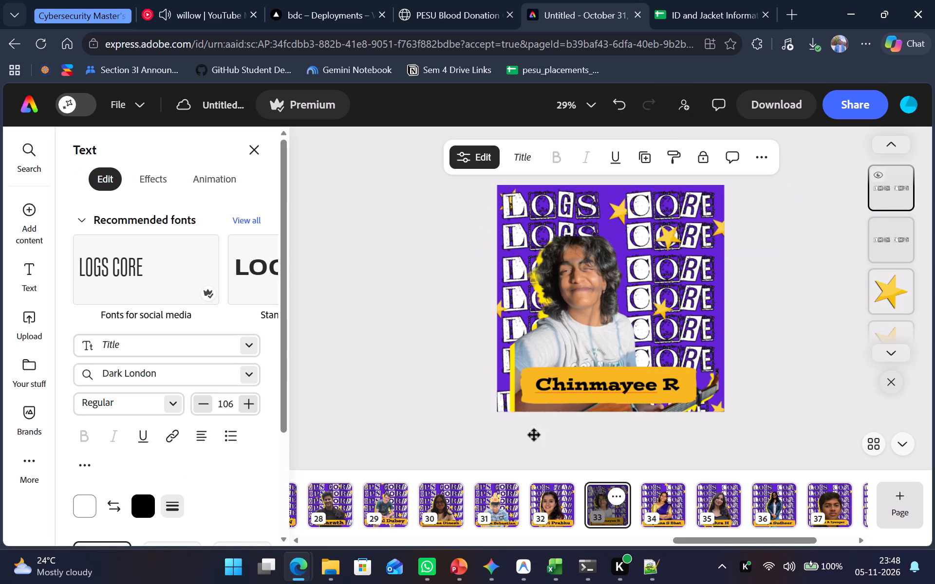
pyautogui.moveTo(534, 435); pyautogui.dragTo(529, 385)
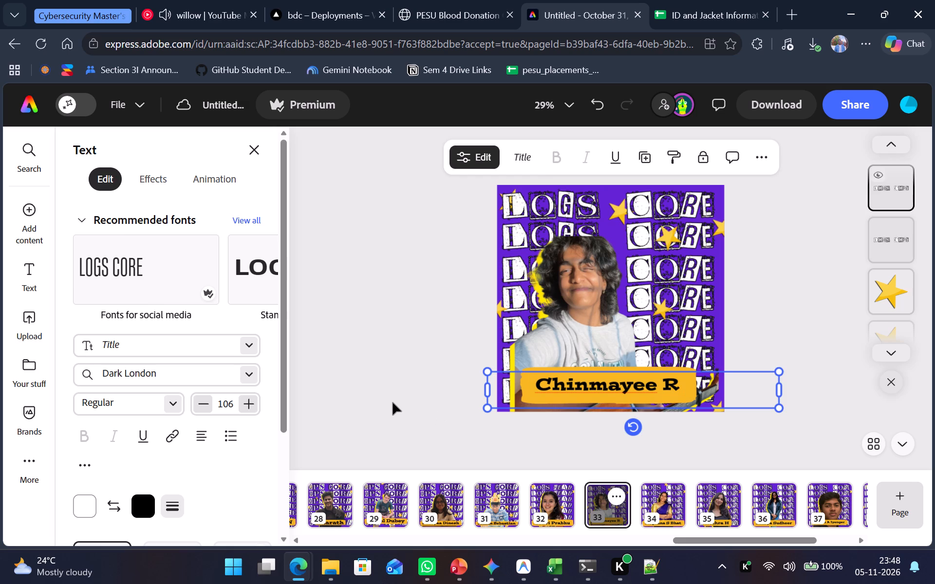
pyautogui.click(393, 401)
# Align the lowest LOGS CORE row on page 34 with the rows above it, behind the name banner.
pyautogui.press('Right')
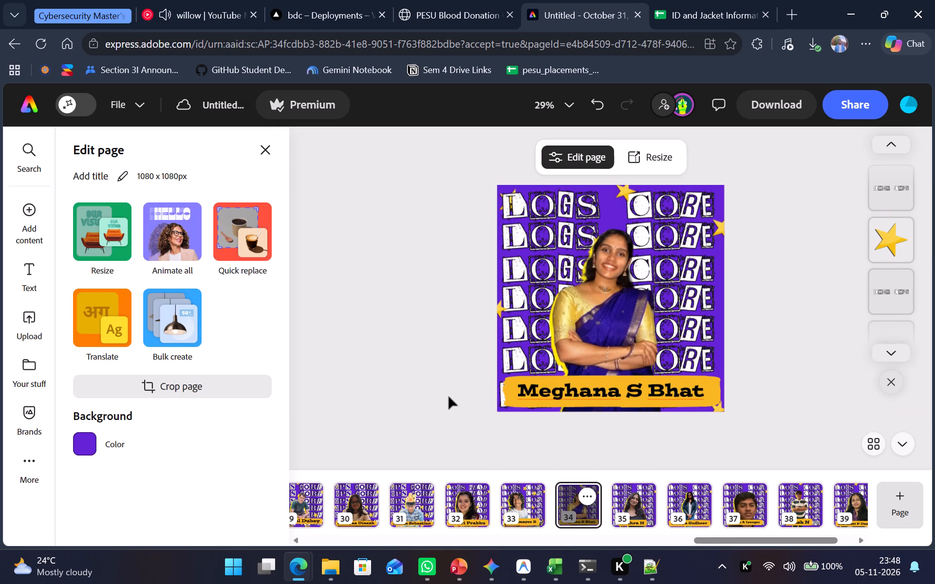
pyautogui.click(497, 400)
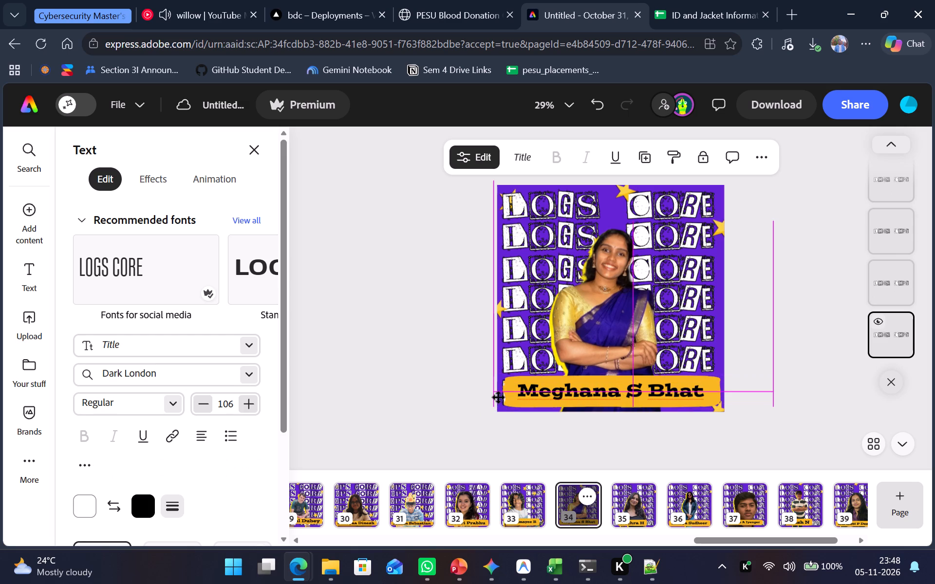
pyautogui.click(434, 420)
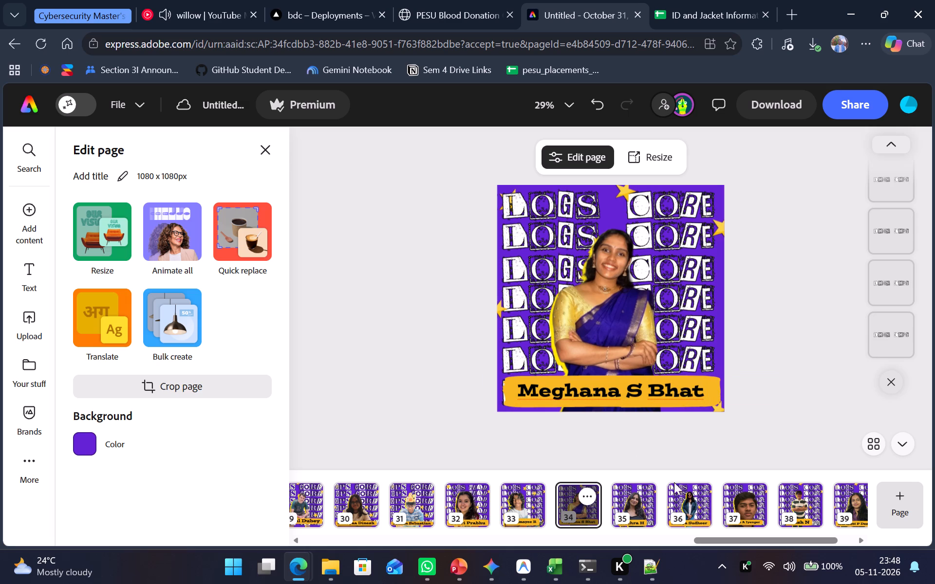
# Review the LOGS CORE posters on pages 35 to 40 for complete background title rows down to the name banner.
pyautogui.click(638, 511)
pyautogui.press('Right')
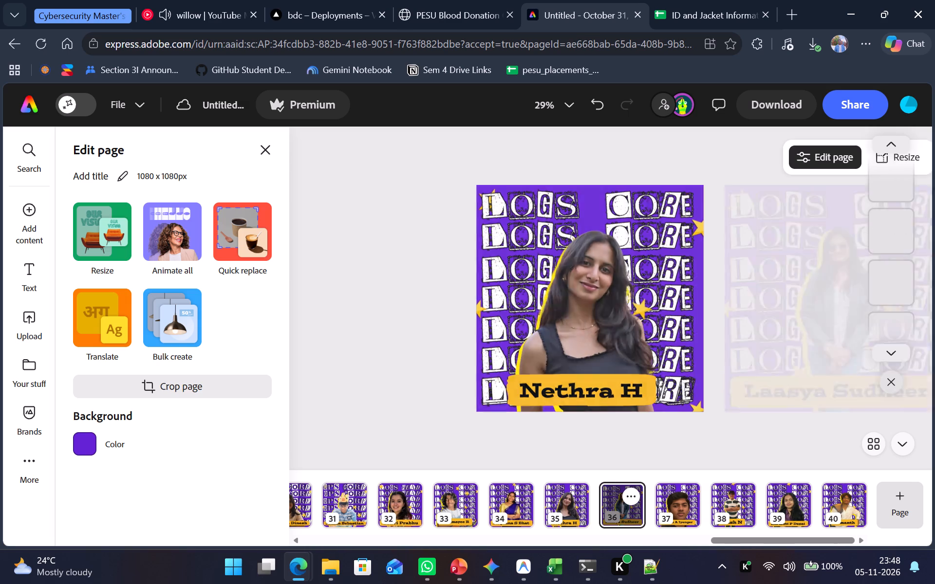
pyautogui.press('Right')
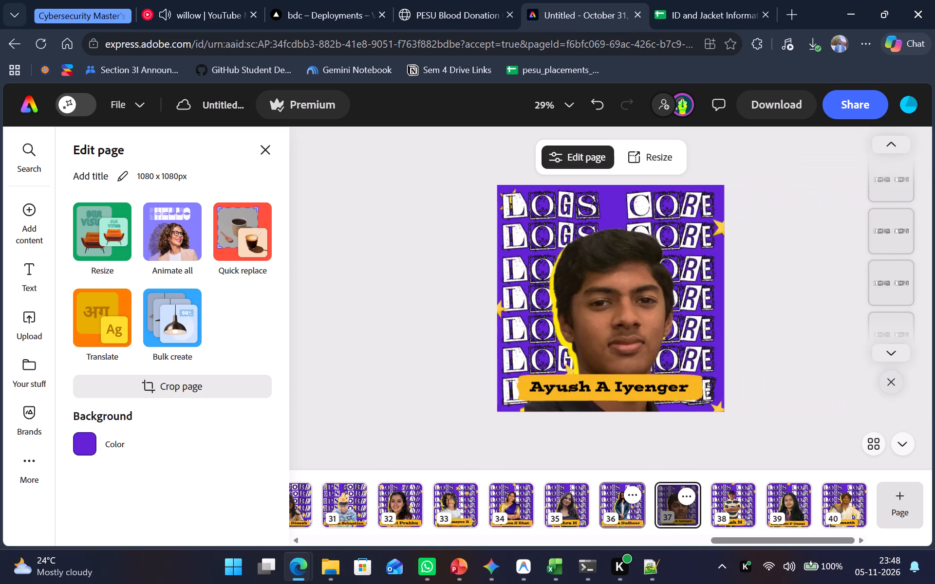
pyautogui.press('Right')
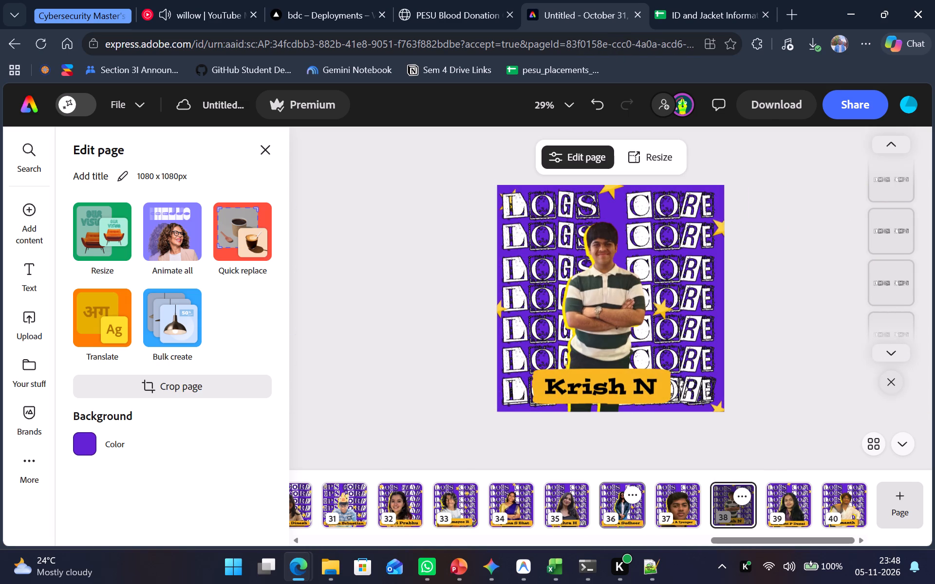
pyautogui.press('Right')
pyautogui.press('Right')
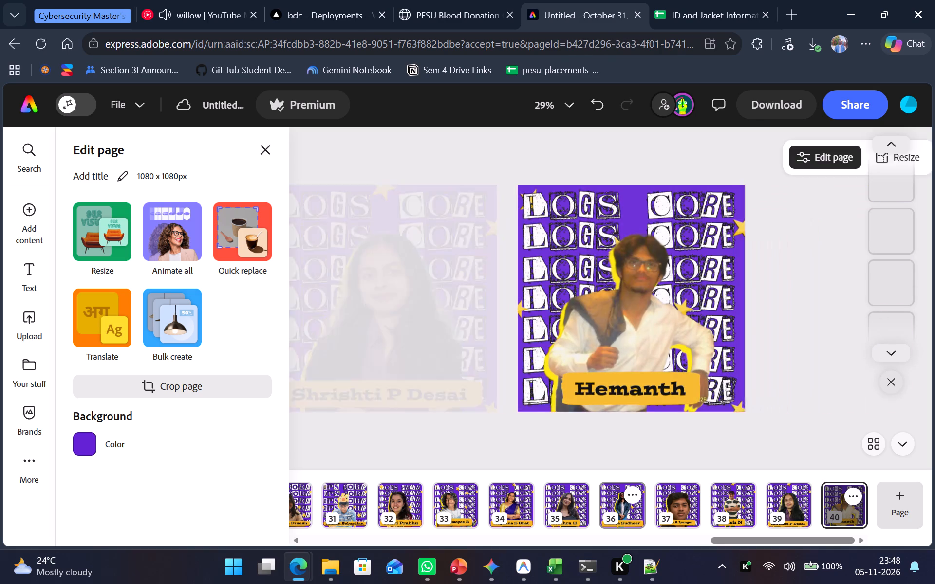
pyautogui.press('Right')
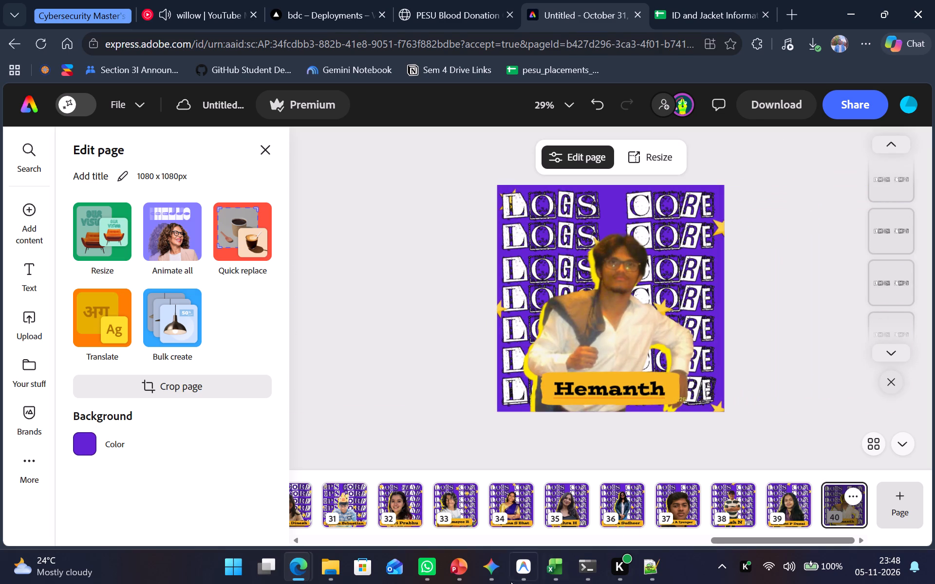
# Delete the cut-out photo of the person in pink from the CLUB Head poster on page 2.
pyautogui.moveTo(737, 543); pyautogui.dragTo(335, 532)
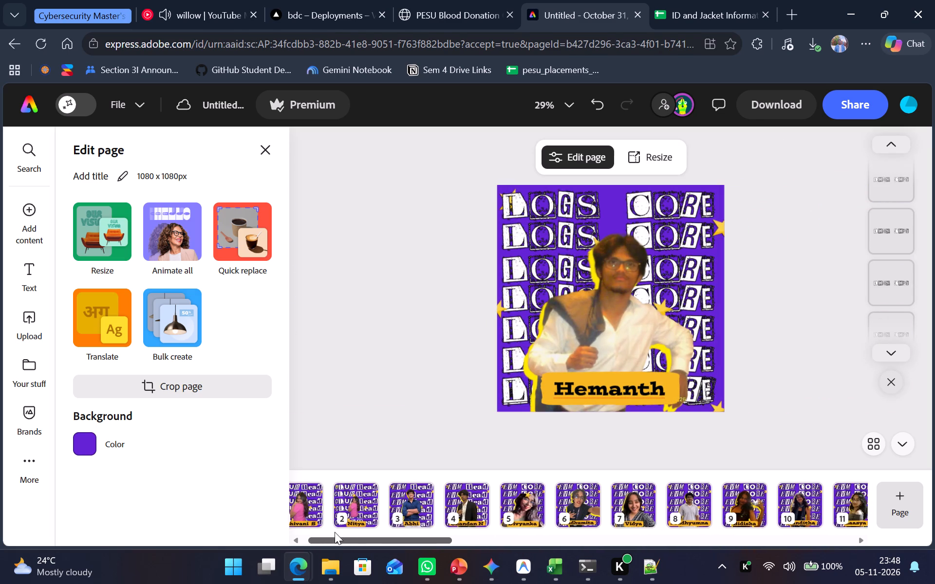
pyautogui.moveTo(335, 532); pyautogui.dragTo(315, 536)
pyautogui.click(375, 515)
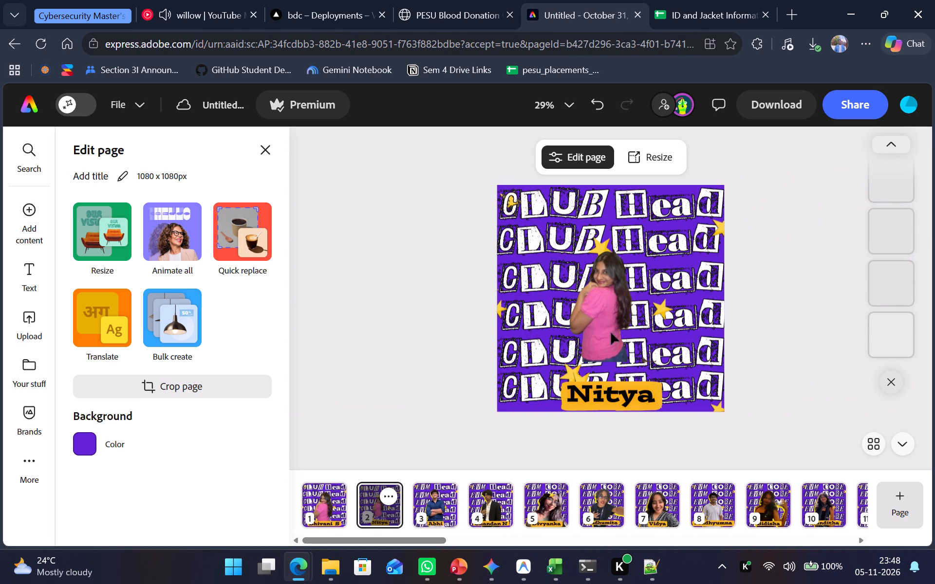
pyautogui.click(614, 311)
pyautogui.press('BackSpace')
# Switch from the poster design to another open window.
pyautogui.hotkey('alt', 'Tab')
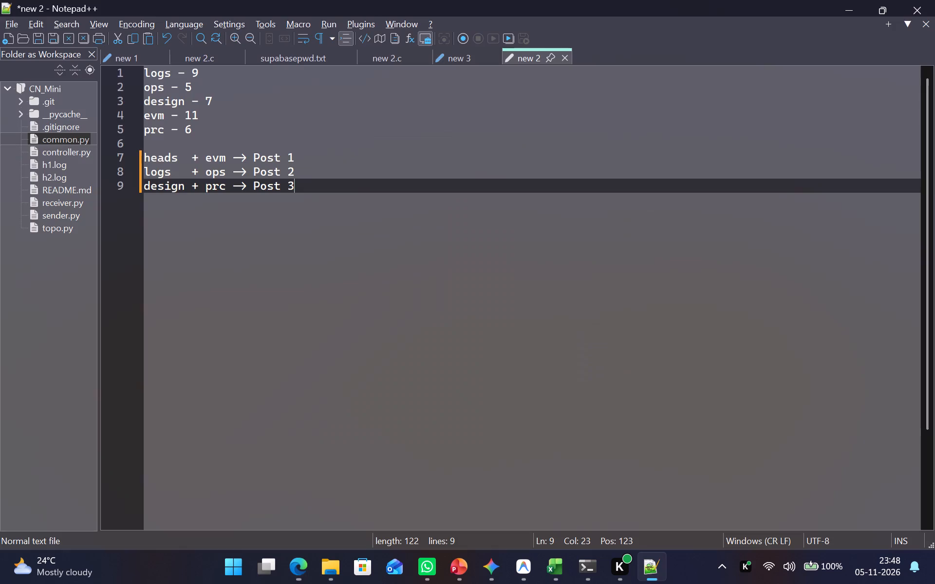
pyautogui.hotkey('alt', 'Tab')
pyautogui.hotkey('alt', 'Tab')
pyautogui.hotkey('alt', 'Tab')
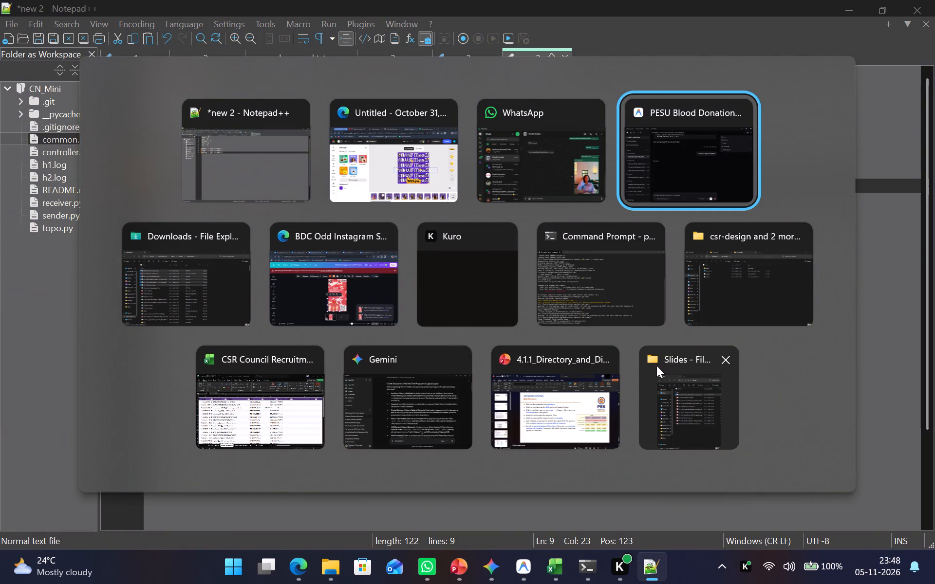
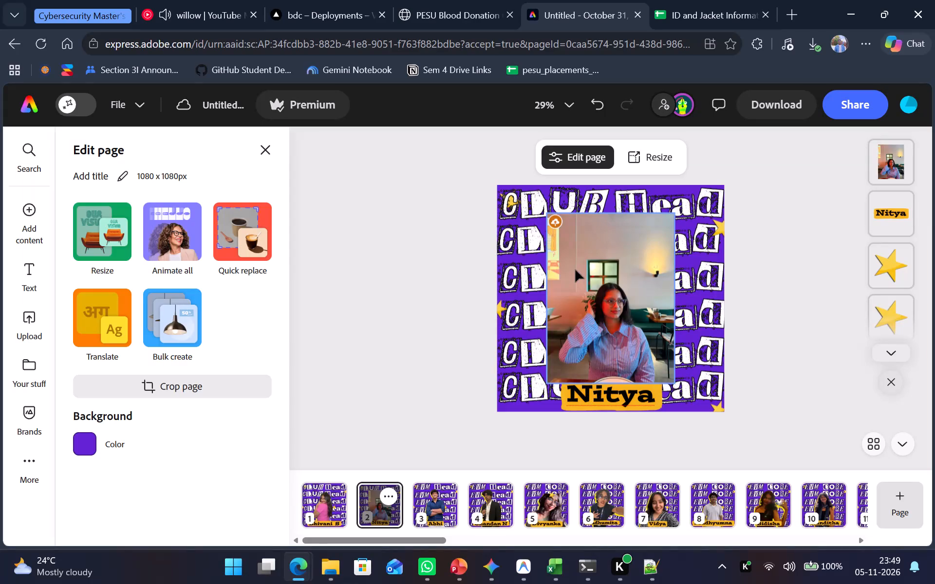
# Remove the background from the new portrait photo on the page 2 CLUB Head poster.
pyautogui.keyDown('alt'); pyautogui.click(580, 275); pyautogui.keyUp('alt')
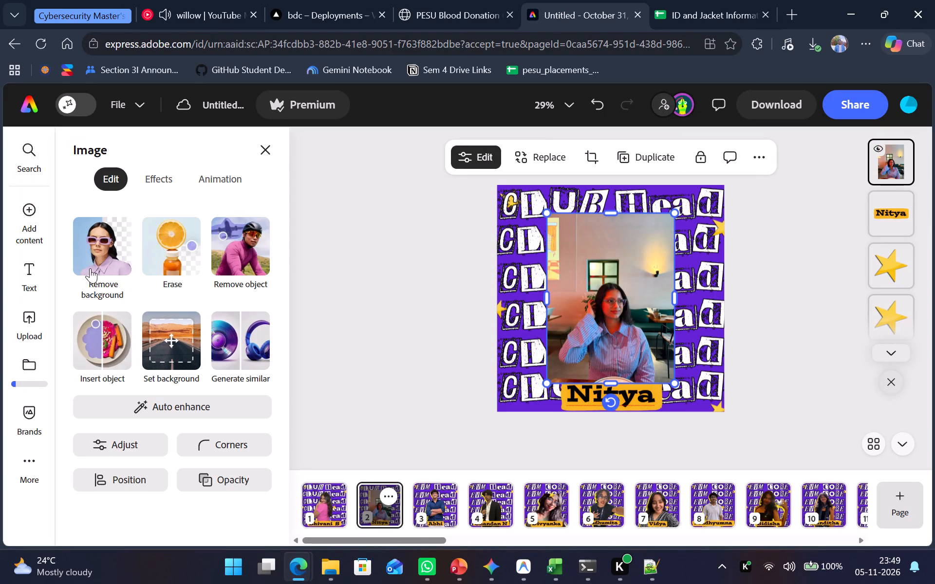
pyautogui.keyDown('alt'); pyautogui.click(91, 256); pyautogui.keyUp('alt')
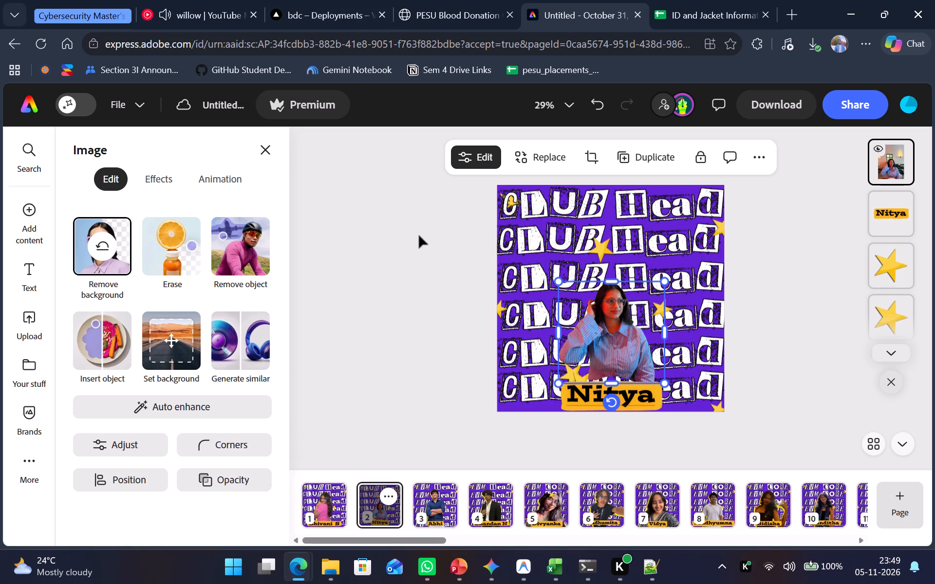
# Enlarge the cut-out portrait on page 2, centre it at the poster's lower edge and layer it behind the name banner.
pyautogui.keyDown('alt'); pyautogui.moveTo(665, 384); pyautogui.dragTo(676, 395); pyautogui.keyUp('alt')
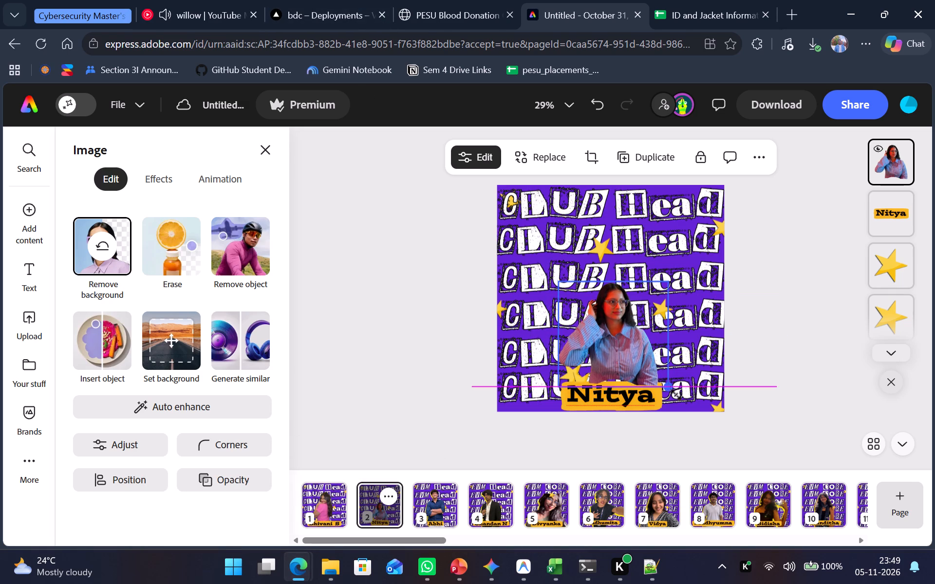
pyautogui.keyDown('alt'); pyautogui.moveTo(676, 395); pyautogui.dragTo(691, 411); pyautogui.keyUp('alt')
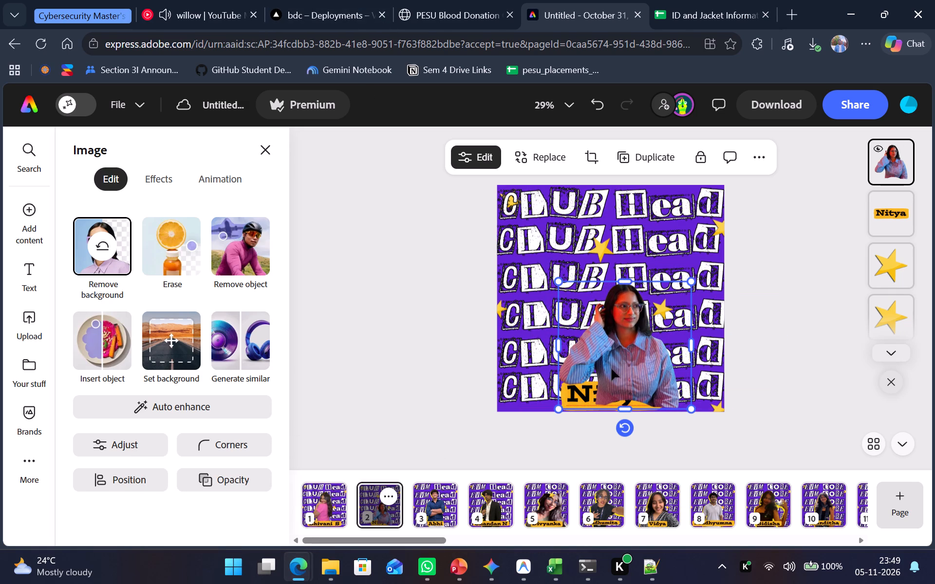
pyautogui.keyDown('alt'); pyautogui.moveTo(559, 409); pyautogui.dragTo(552, 413); pyautogui.keyUp('alt')
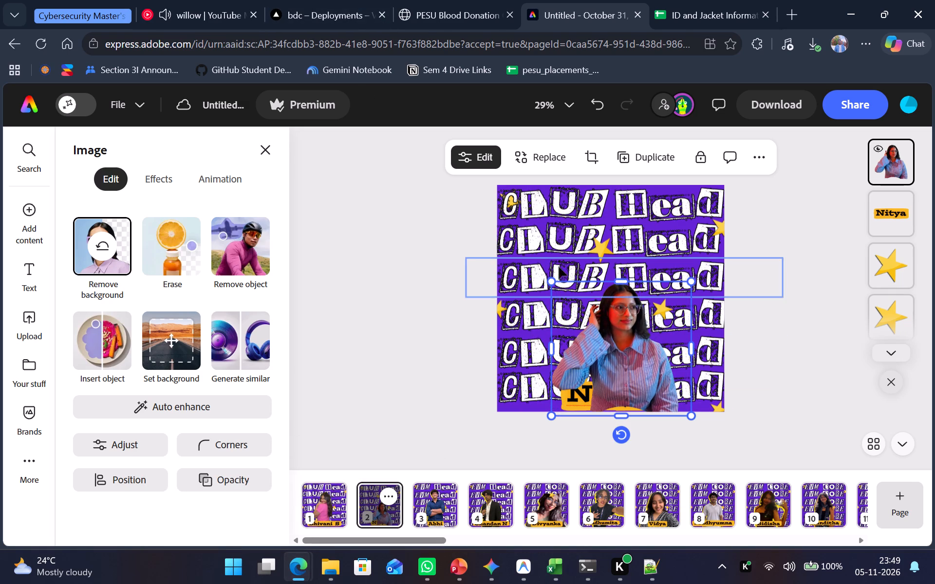
pyautogui.keyDown('alt'); pyautogui.moveTo(549, 282); pyautogui.dragTo(514, 229); pyautogui.keyUp('alt')
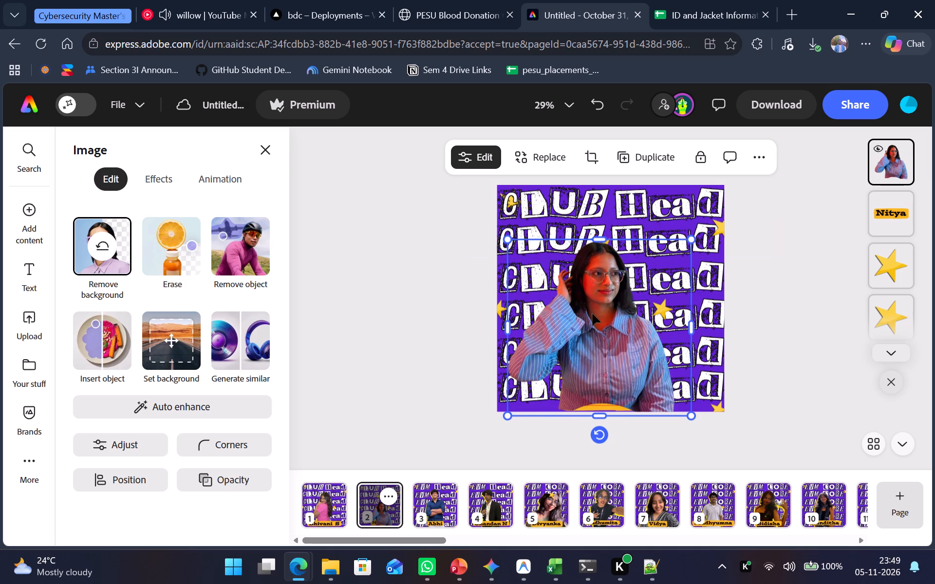
pyautogui.keyDown('alt'); pyautogui.moveTo(603, 326); pyautogui.dragTo(605, 331); pyautogui.keyUp('alt')
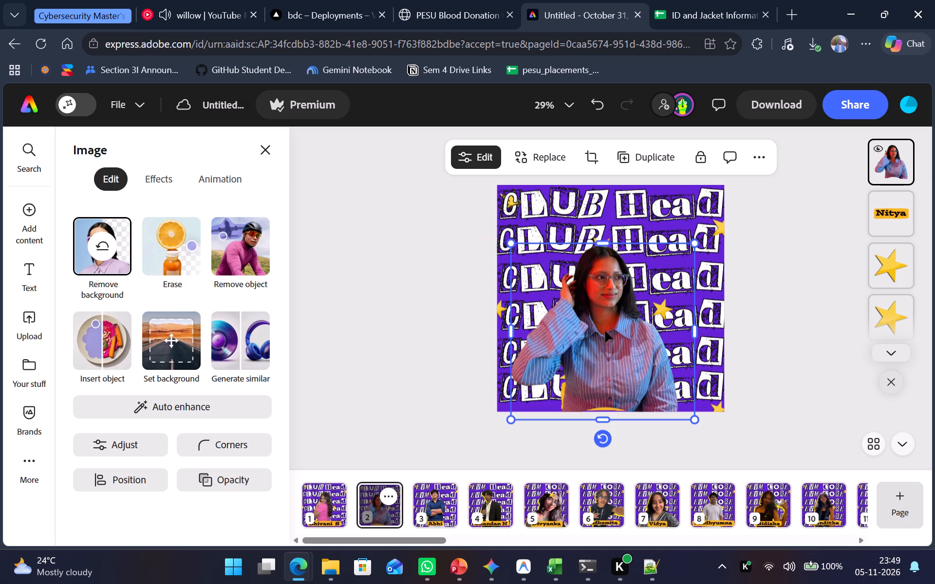
pyautogui.keyDown('alt'); pyautogui.moveTo(904, 172); pyautogui.dragTo(907, 231); pyautogui.keyUp('alt')
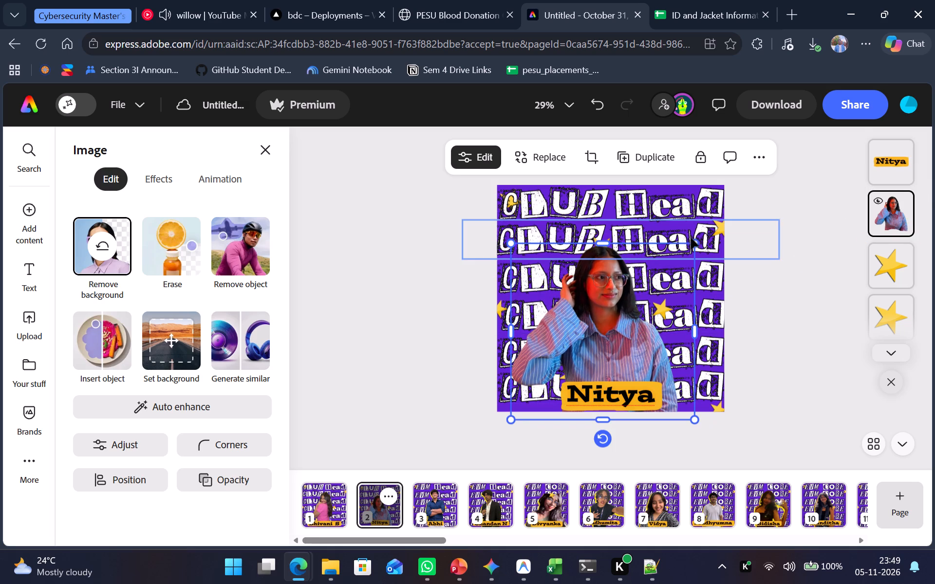
pyautogui.keyDown('alt'); pyautogui.moveTo(695, 242); pyautogui.dragTo(706, 236); pyautogui.keyUp('alt')
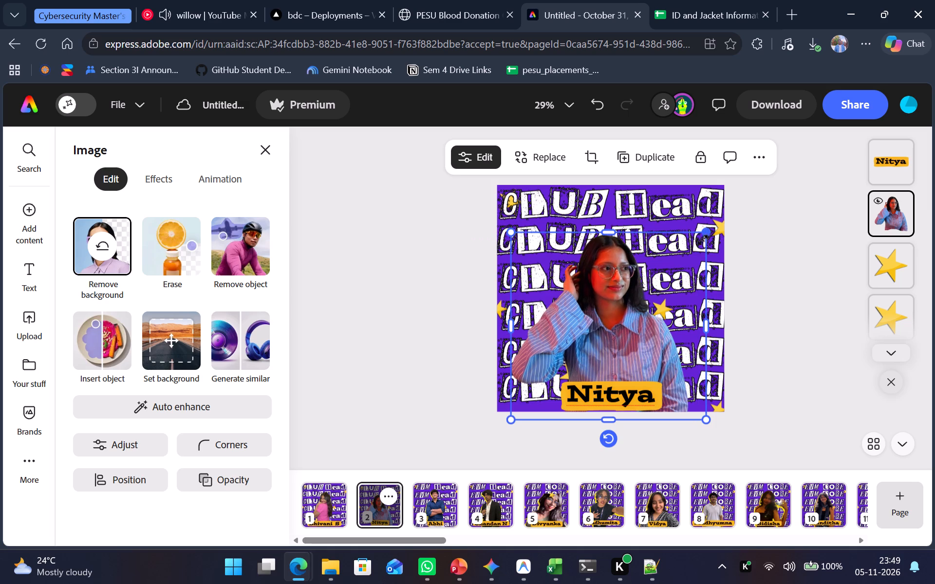
pyautogui.keyDown('alt'); pyautogui.moveTo(632, 302); pyautogui.dragTo(624, 302); pyautogui.keyUp('alt')
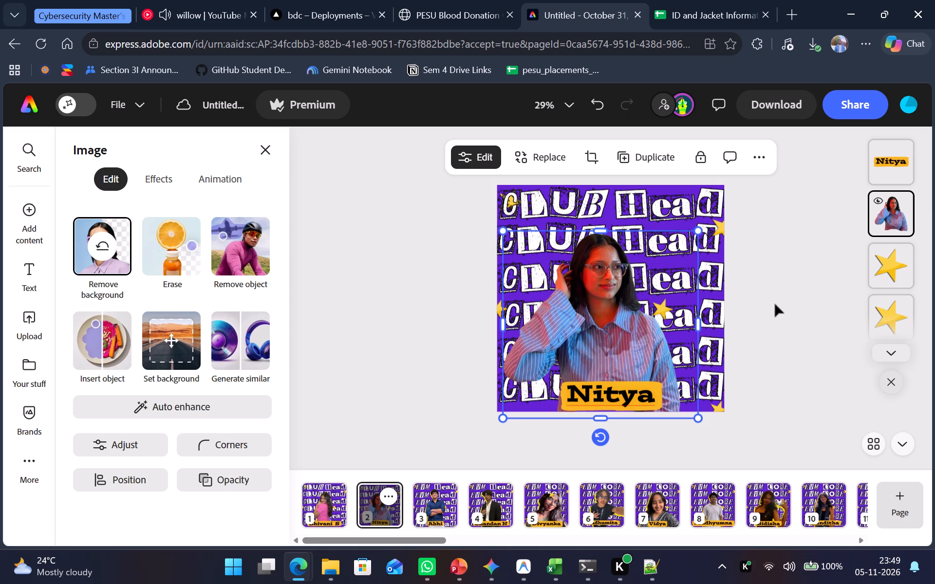
pyautogui.keyDown('alt'); pyautogui.click(775, 305); pyautogui.keyUp('alt')
# Give the page 2 cut-out portrait a custom shadow in yellow #FFE600.
pyautogui.keyDown('alt'); pyautogui.click(577, 336); pyautogui.keyUp('alt')
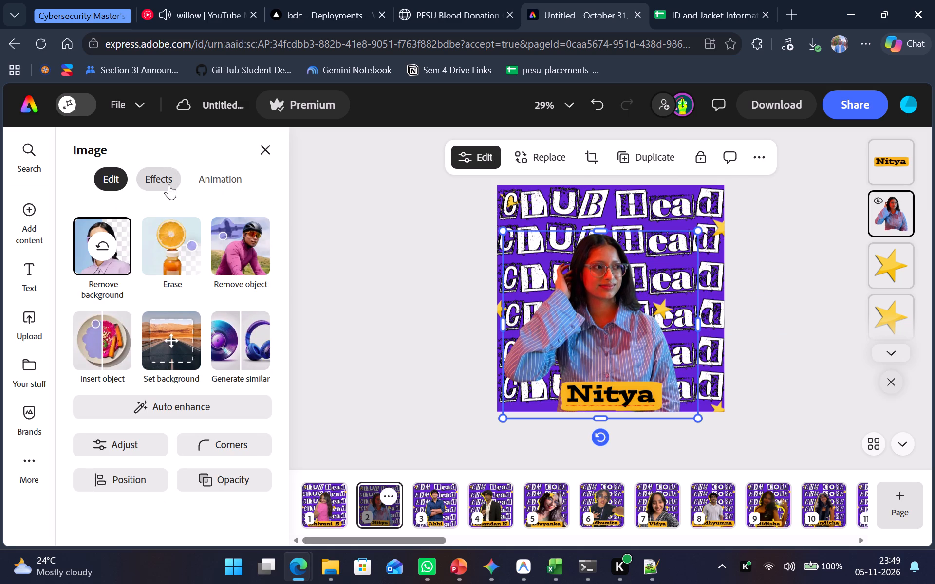
pyautogui.keyDown('alt'); pyautogui.click(165, 184); pyautogui.keyUp('alt')
pyautogui.keyDown('alt'); pyautogui.scroll(-3, 188, 443); pyautogui.keyUp('alt')
pyautogui.keyDown('alt'); pyautogui.click(165, 362); pyautogui.keyUp('alt')
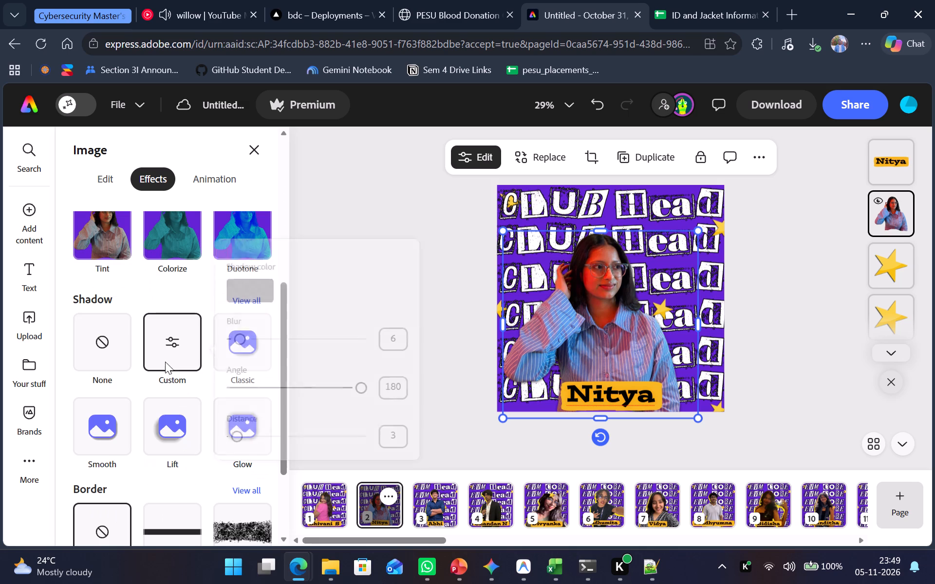
pyautogui.keyDown('alt'); pyautogui.click(245, 283); pyautogui.keyUp('alt')
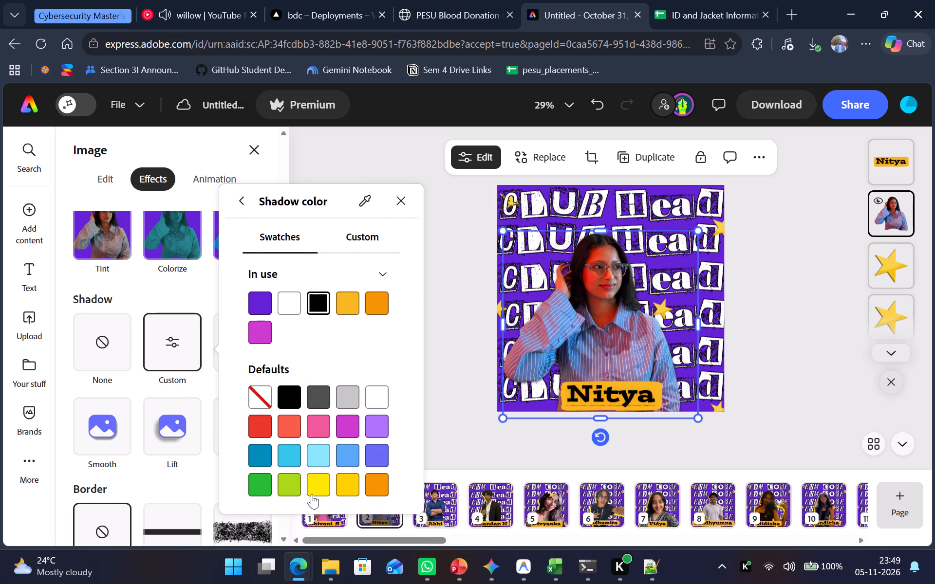
pyautogui.keyDown('alt'); pyautogui.rightClick(313, 492); pyautogui.keyUp('alt')
pyautogui.keyDown('alt'); pyautogui.click(307, 487); pyautogui.keyUp('alt')
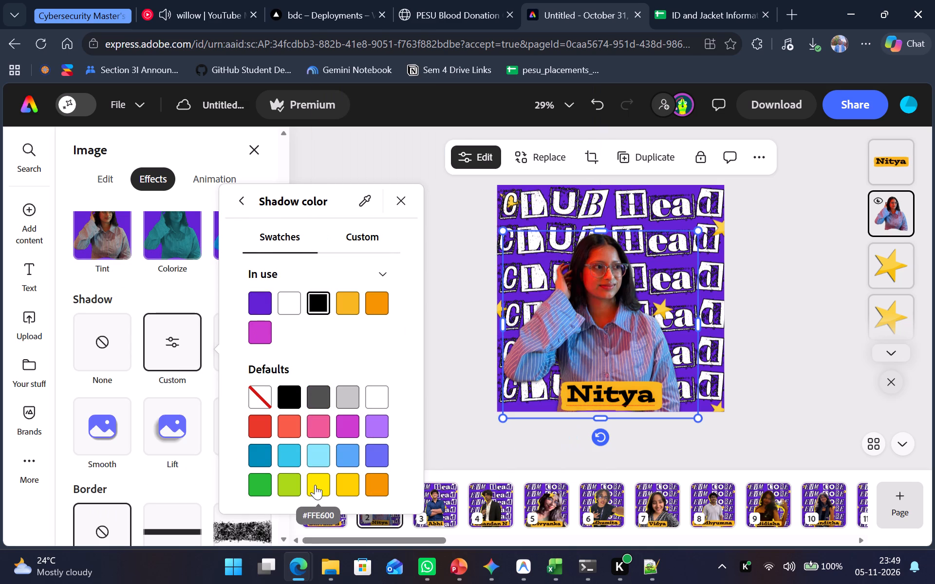
pyautogui.keyDown('alt'); pyautogui.click(315, 485); pyautogui.keyUp('alt')
pyautogui.keyDown('alt'); pyautogui.click(246, 201); pyautogui.keyUp('alt')
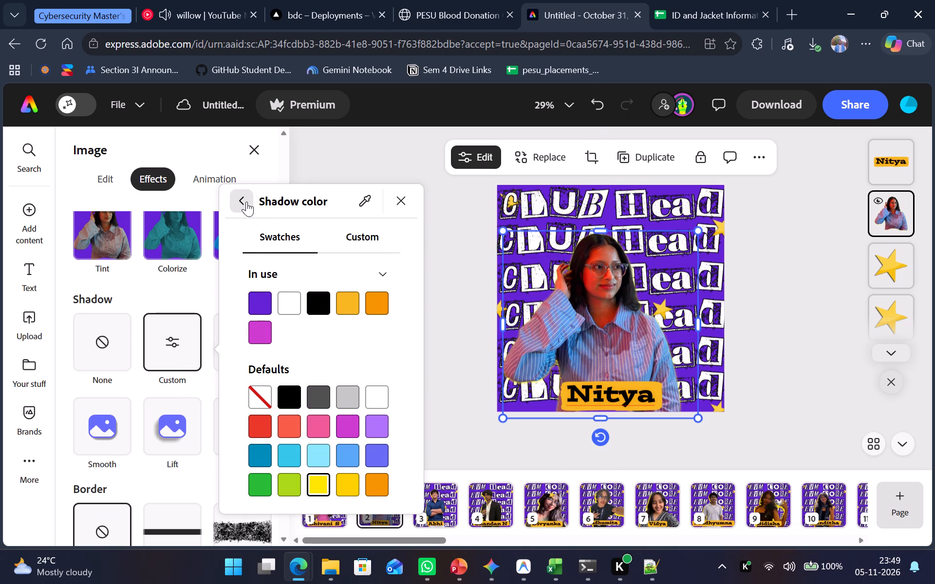
# Set the portrait's shadow to blur 0, angle -135 and distance 40.
pyautogui.keyDown('alt'); pyautogui.moveTo(246, 340); pyautogui.dragTo(217, 338); pyautogui.keyUp('alt')
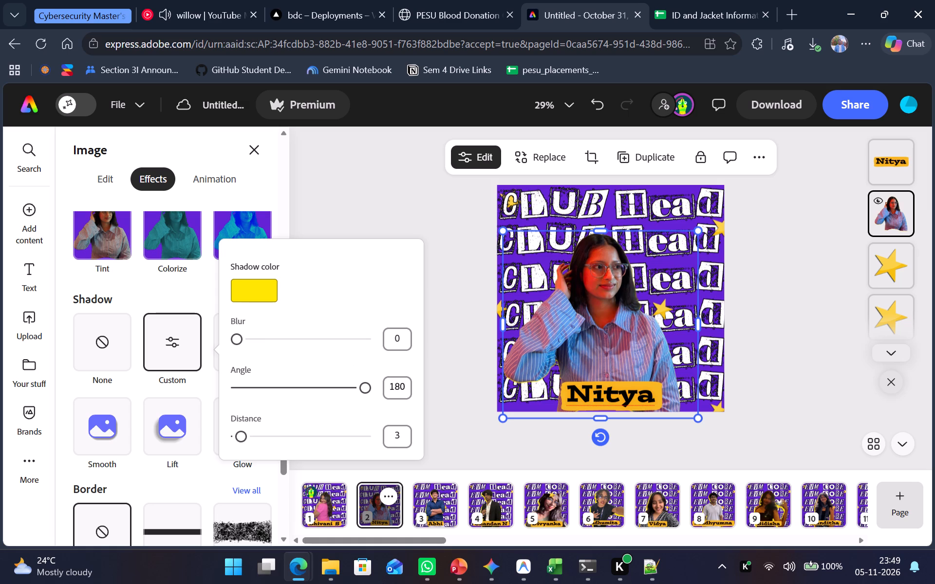
pyautogui.keyDown('alt'); pyautogui.click(394, 388); pyautogui.keyUp('alt')
pyautogui.hotkey('ctrl', 'a')
pyautogui.write('-135')
pyautogui.press('Return')
pyautogui.press('Tab')
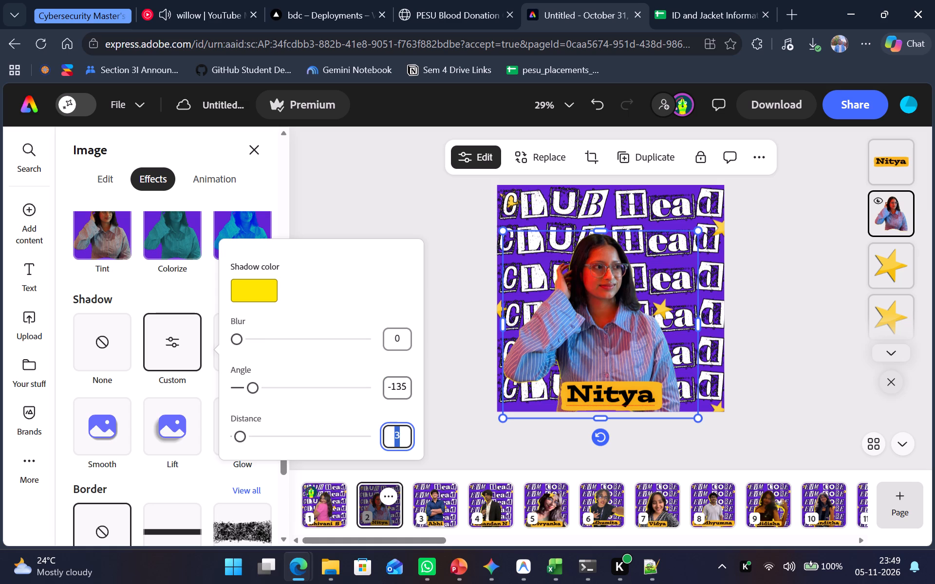
pyautogui.write('40')
pyautogui.press('Return')
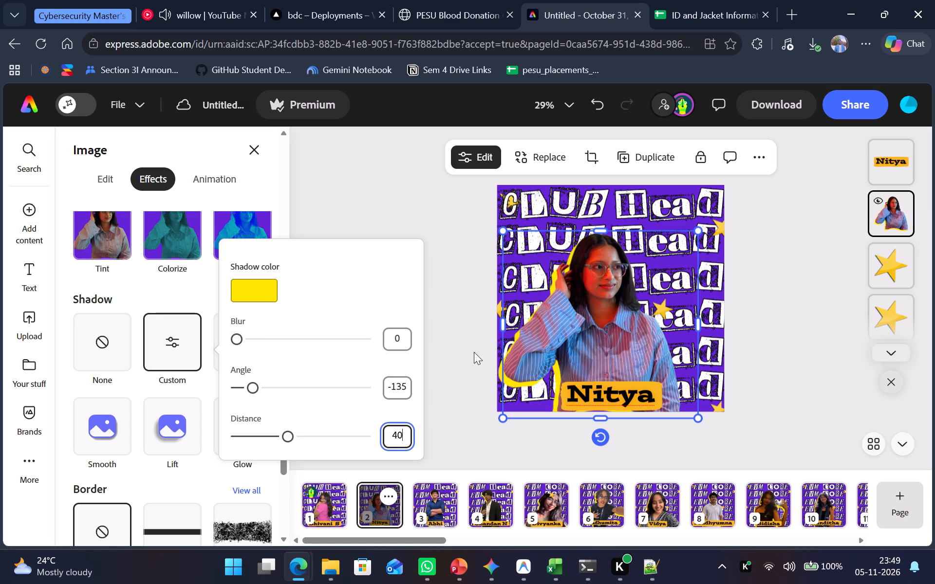
pyautogui.click(462, 351)
# Review the posters on page 1 and pages 3 to 18 for consistent photo size, shadow and background title rows.
pyautogui.click(323, 514)
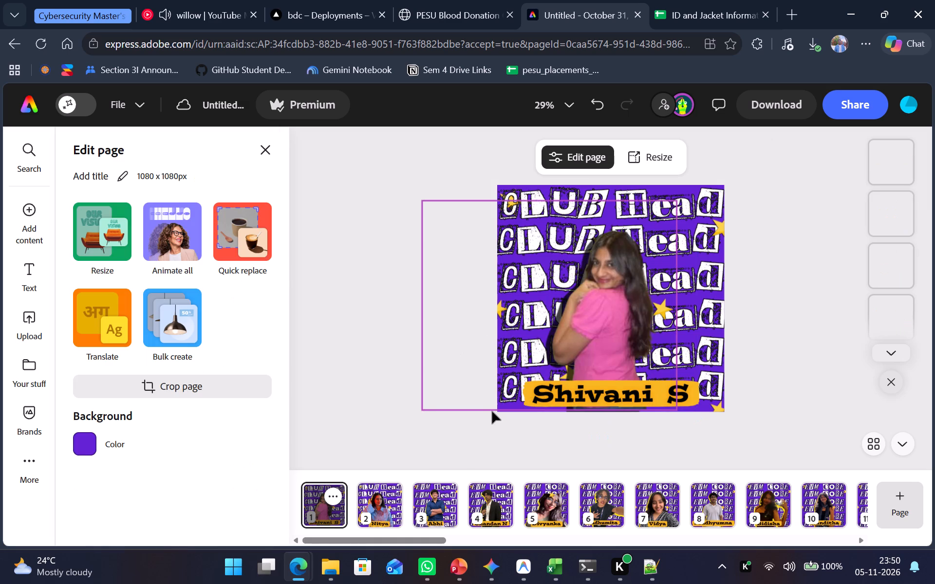
pyautogui.click(426, 455)
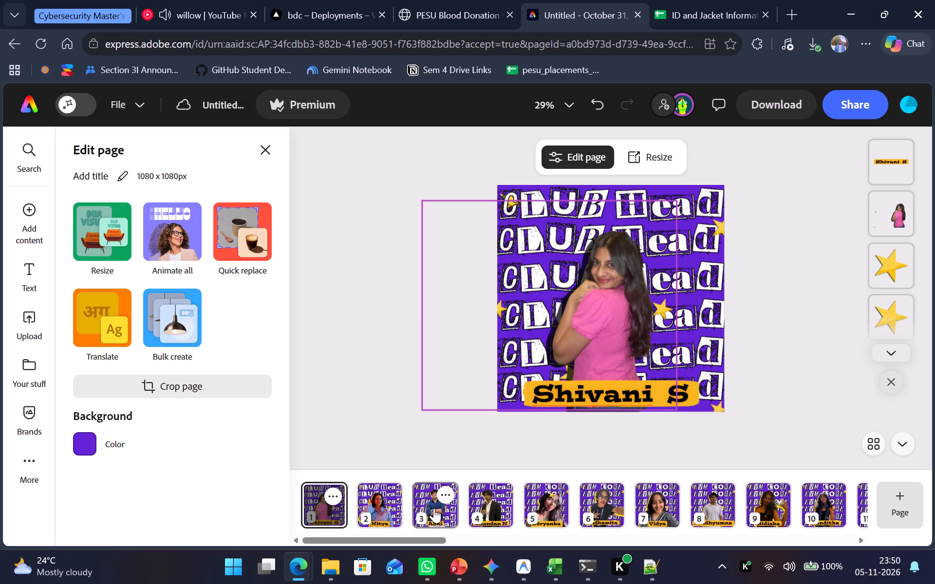
pyautogui.click(434, 508)
pyautogui.click(482, 510)
pyautogui.click(537, 514)
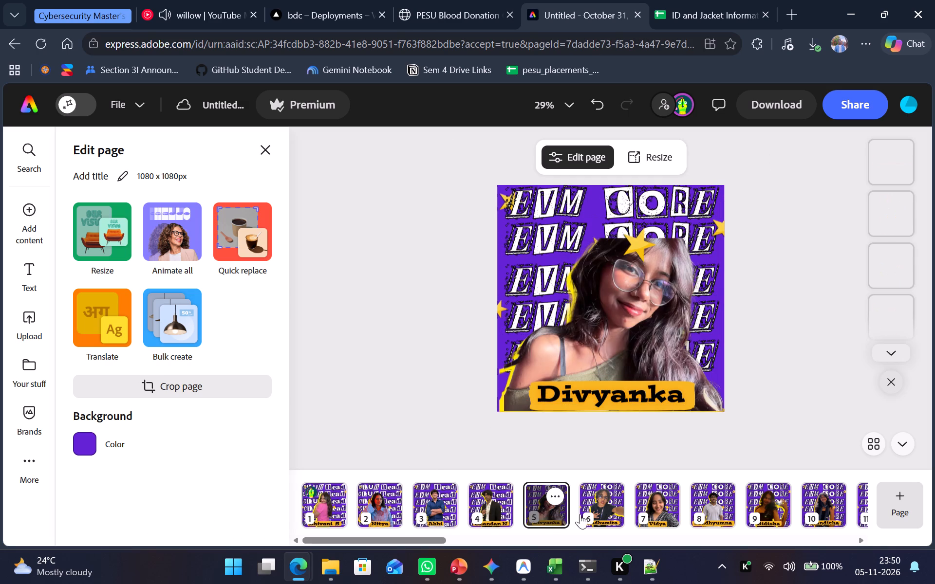
pyautogui.click(594, 516)
pyautogui.click(641, 520)
pyautogui.click(630, 521)
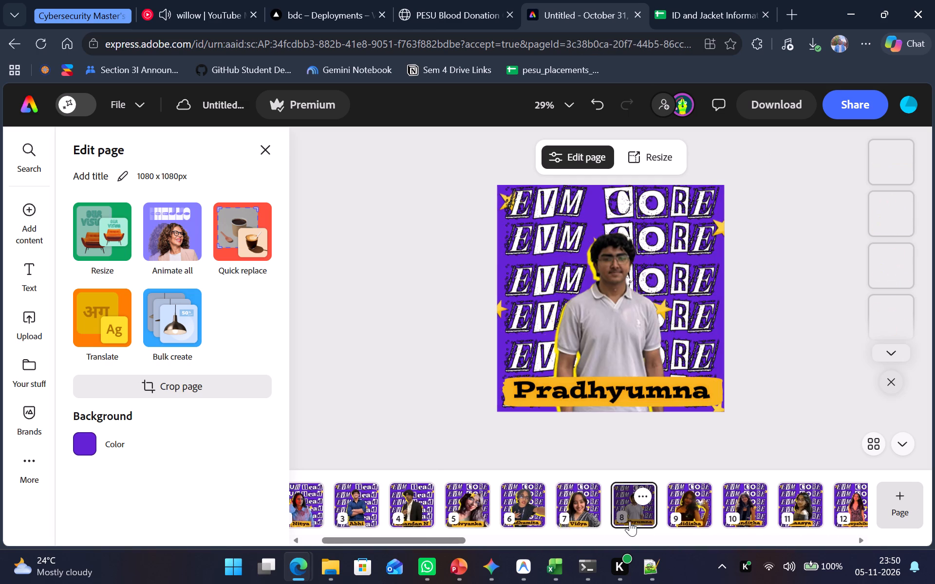
pyautogui.click(630, 521)
pyautogui.click(527, 517)
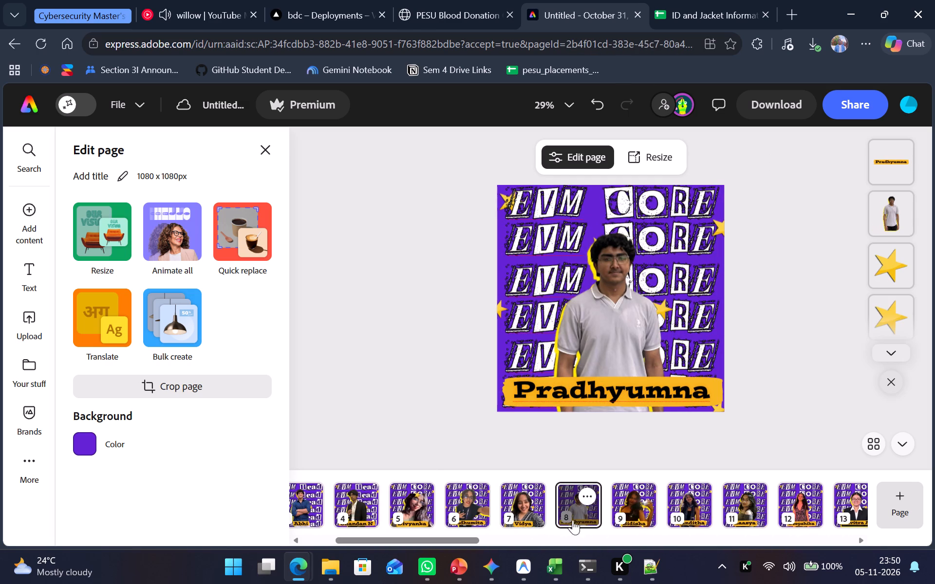
pyautogui.click(626, 518)
pyautogui.click(630, 519)
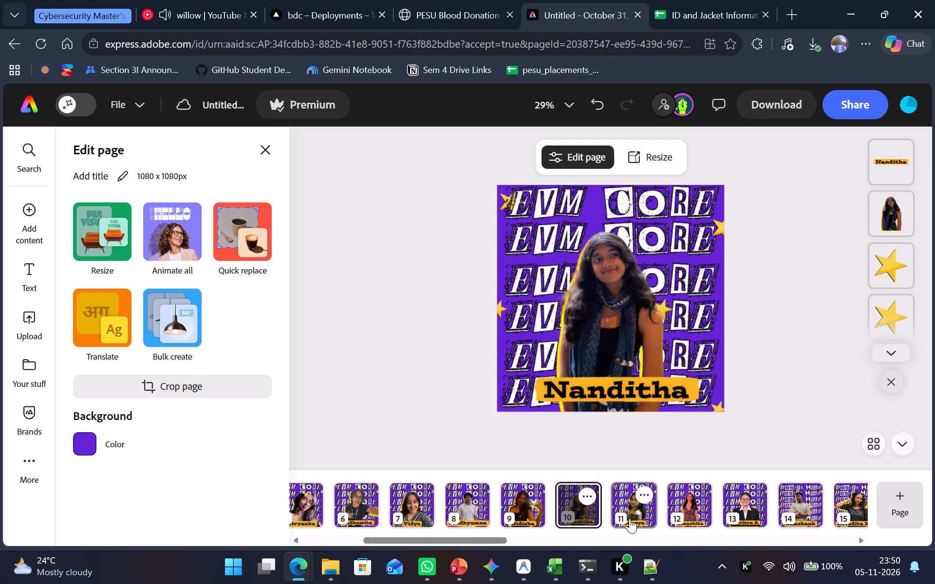
pyautogui.click(630, 518)
pyautogui.click(630, 518)
pyautogui.click(630, 518)
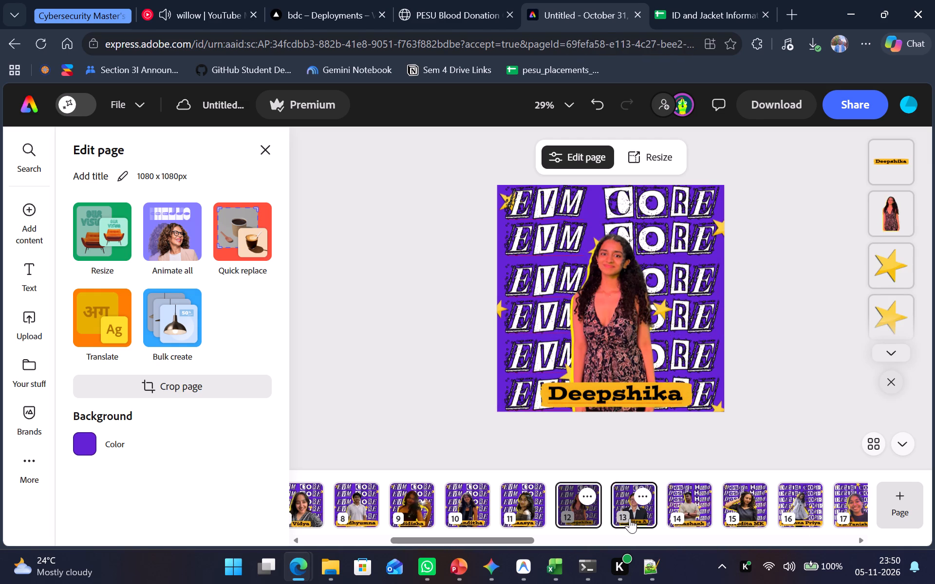
pyautogui.click(630, 518)
pyautogui.click(630, 518)
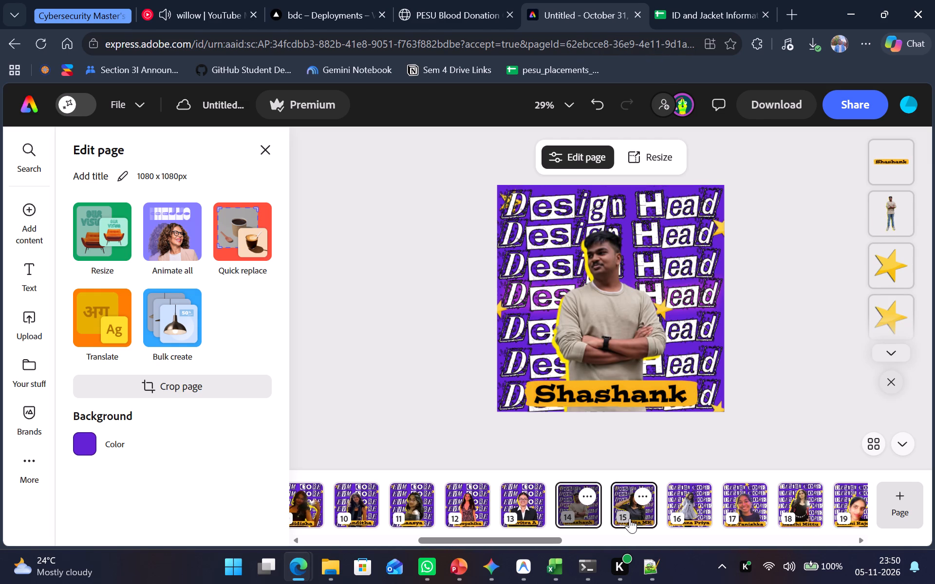
pyautogui.click(630, 518)
pyautogui.click(630, 518)
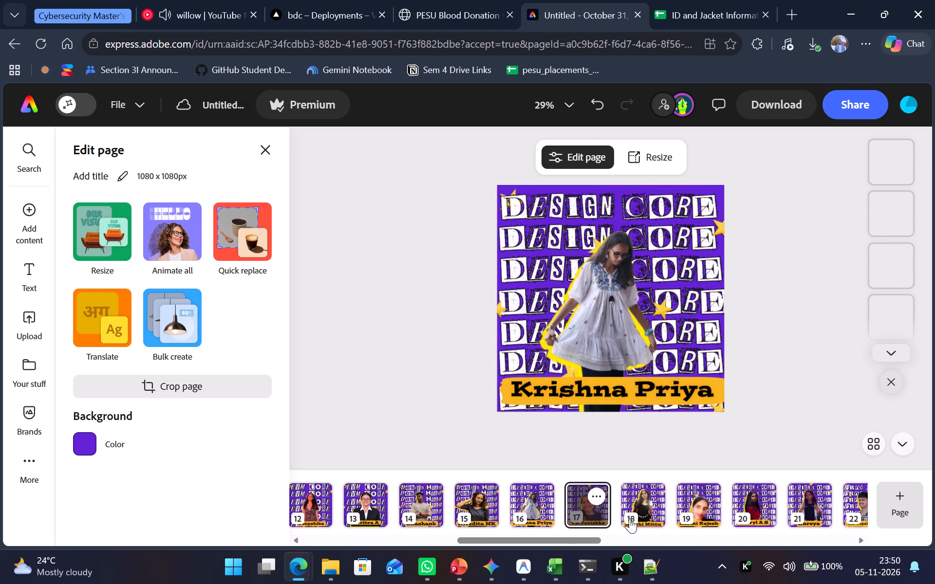
pyautogui.click(630, 518)
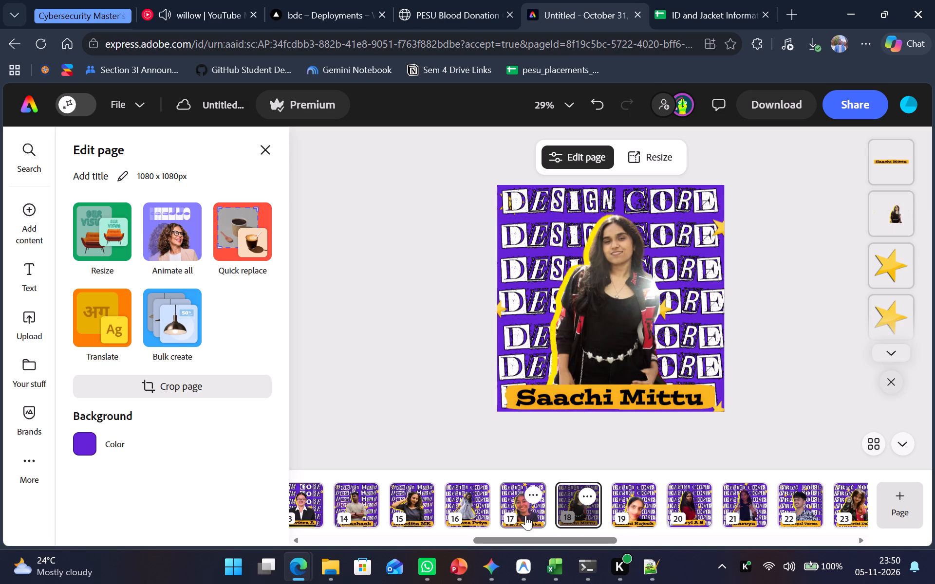
# Shift the cut-out portrait on the page 17 DESIGN CORE poster slightly and enlarge it above the name banner.
pyautogui.click(525, 515)
pyautogui.click(588, 346)
pyautogui.moveTo(593, 350); pyautogui.dragTo(584, 358)
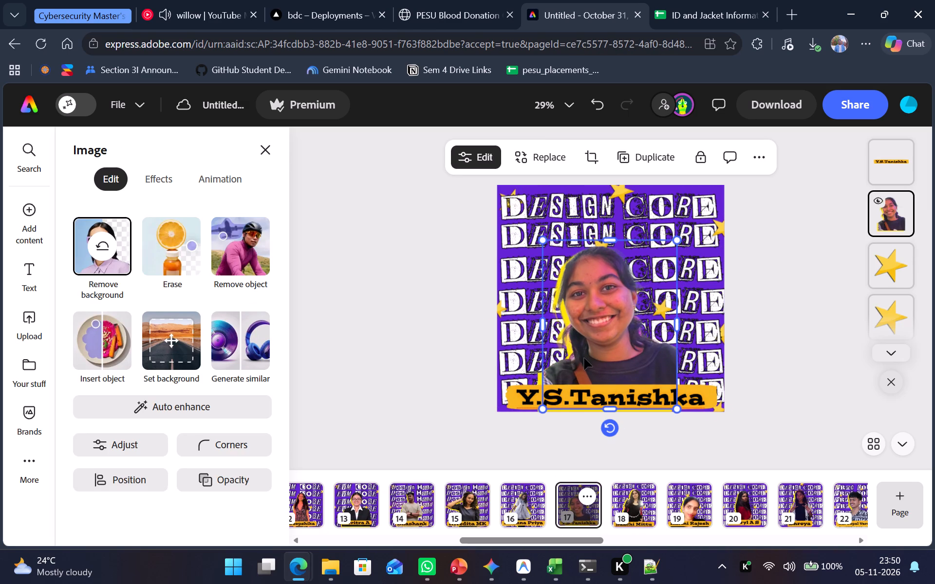
pyautogui.moveTo(675, 242); pyautogui.dragTo(687, 227)
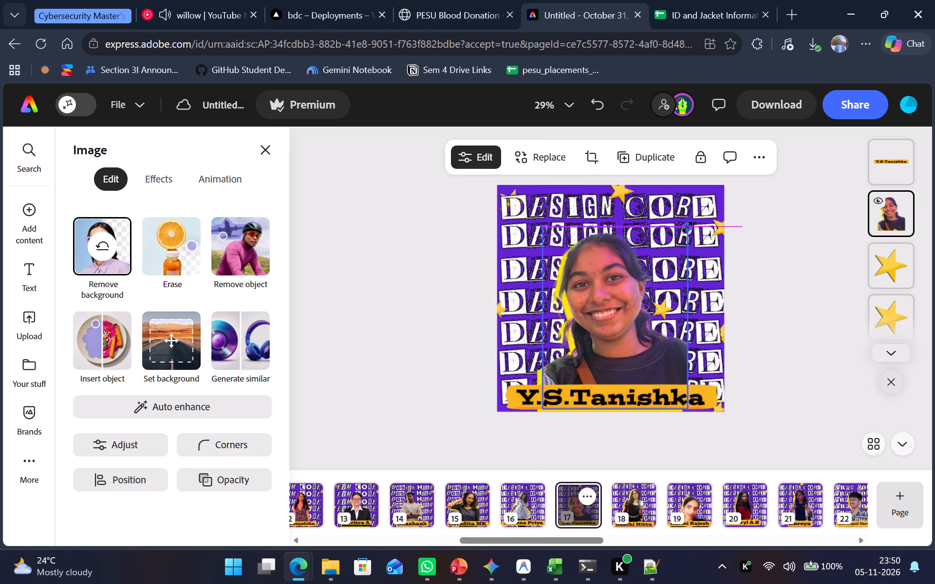
pyautogui.moveTo(687, 227); pyautogui.dragTo(691, 224)
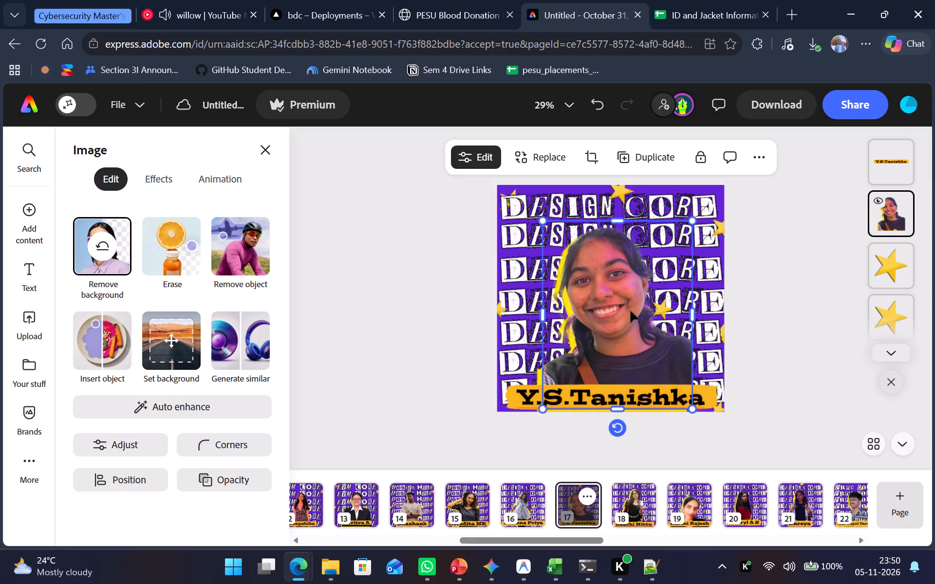
# Switch to the ID and Jacket Information Collection spreadsheet and search it for "tan".
pyautogui.click(709, 0)
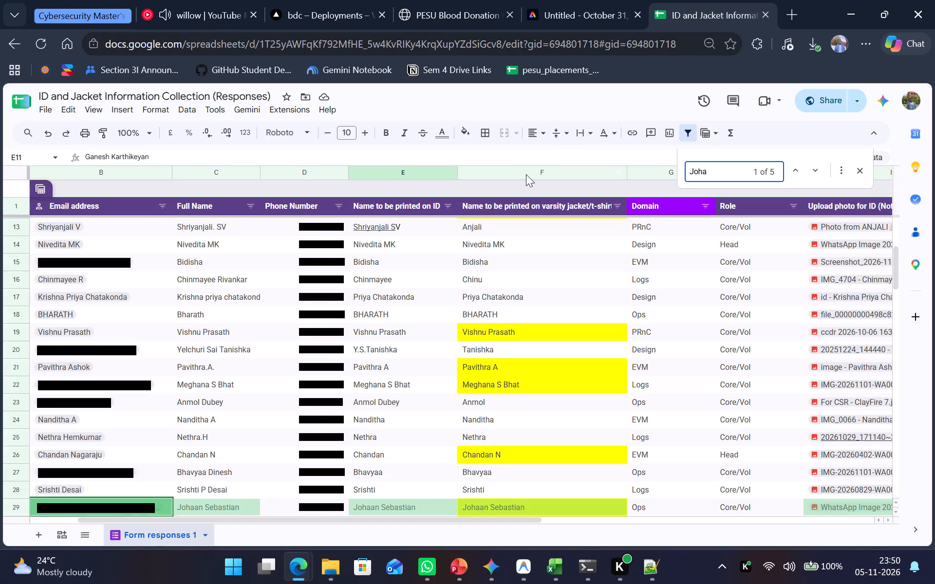
pyautogui.hotkey('ctrl', 'f')
pyautogui.write('tan')
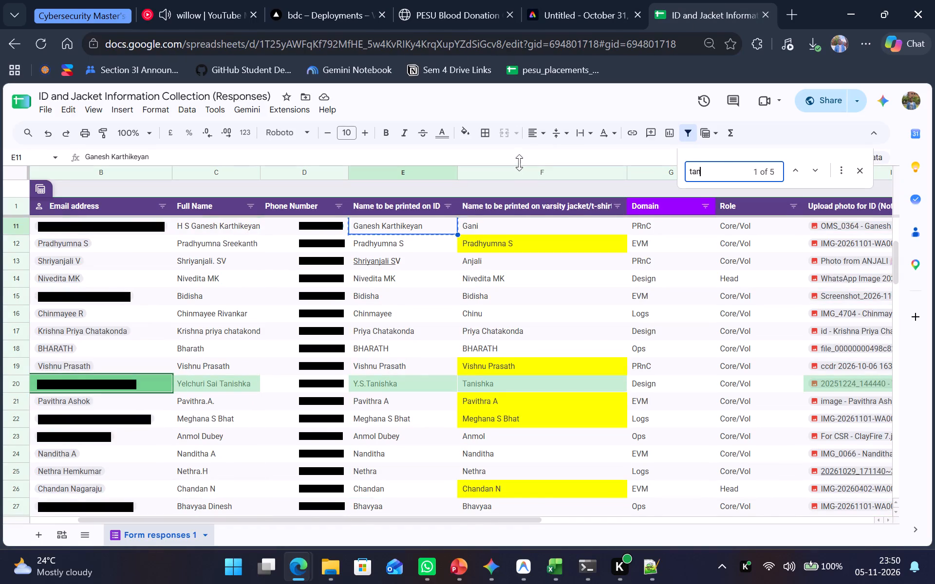
# Return to the Adobe Express poster project and lower the cut-out portrait on the page 18 DESIGN CORE poster slightly behind the name banner.
pyautogui.click(334, 0)
pyautogui.click(437, 2)
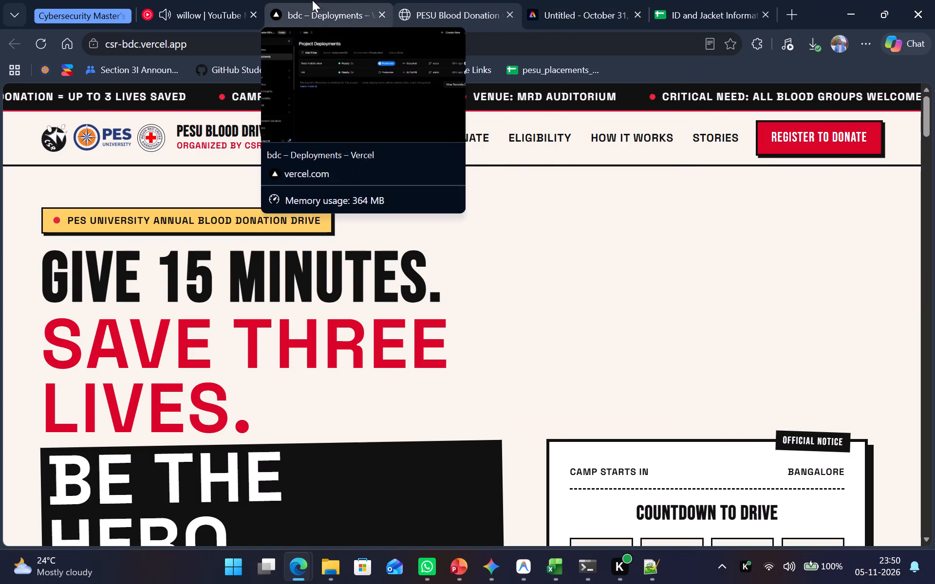
pyautogui.click(576, 15)
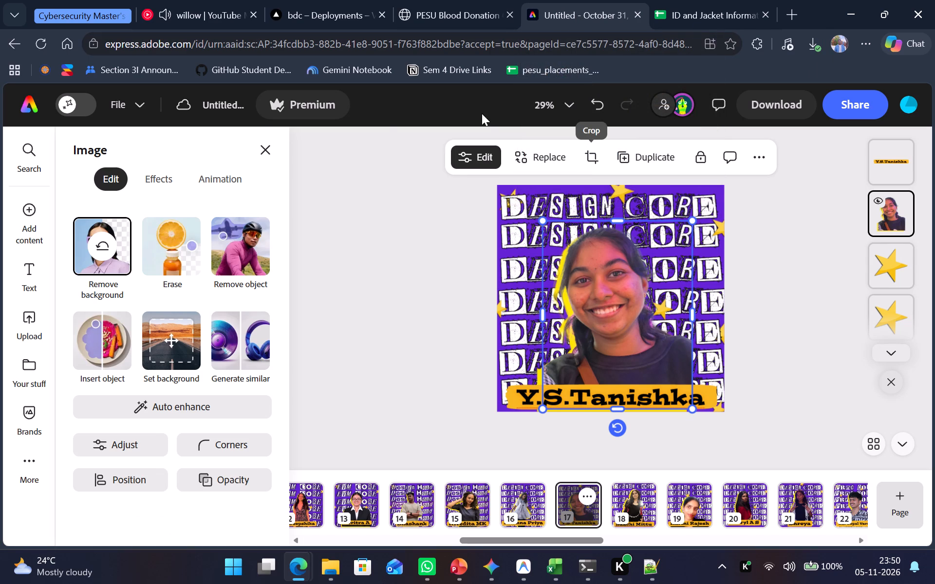
pyautogui.click(228, 106)
pyautogui.click(216, 103)
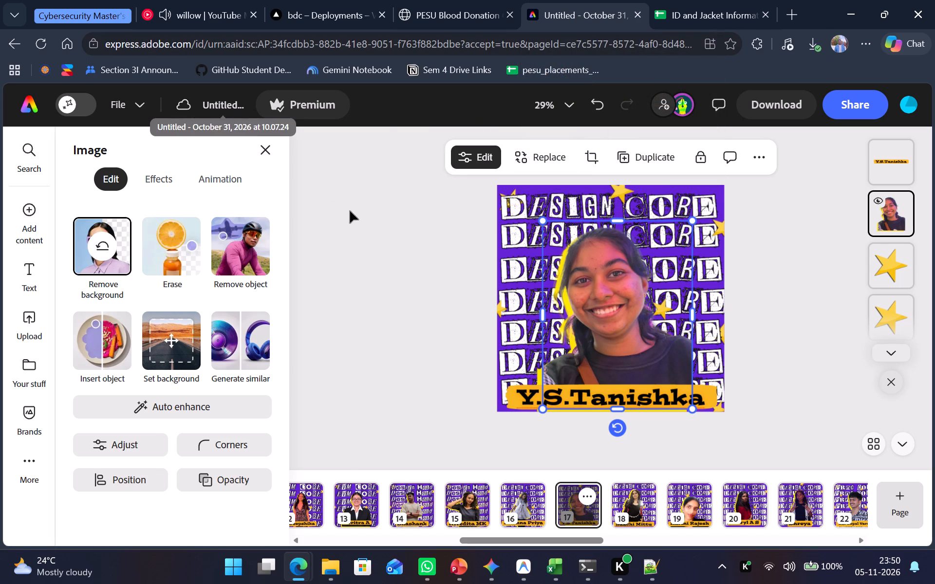
pyautogui.click(356, 213)
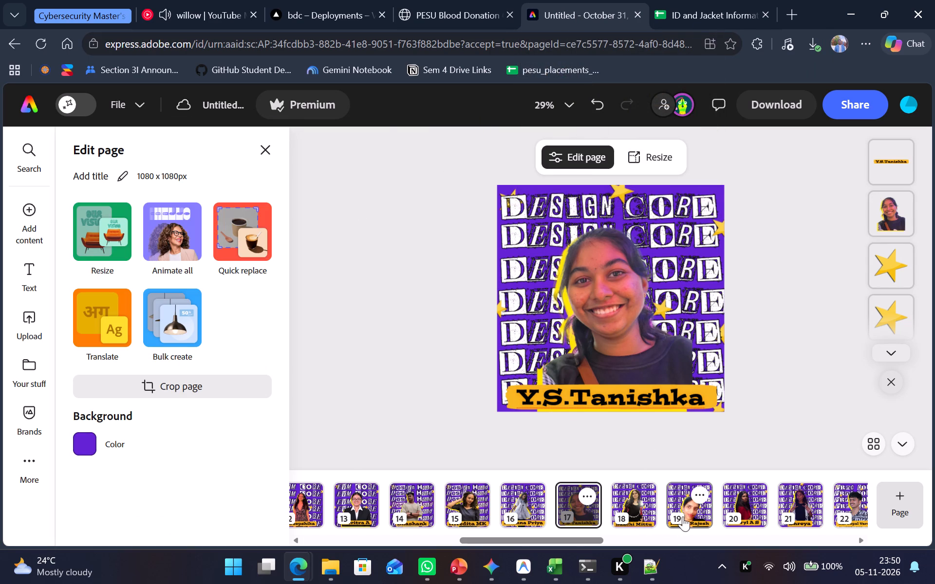
pyautogui.click(633, 518)
pyautogui.click(625, 259)
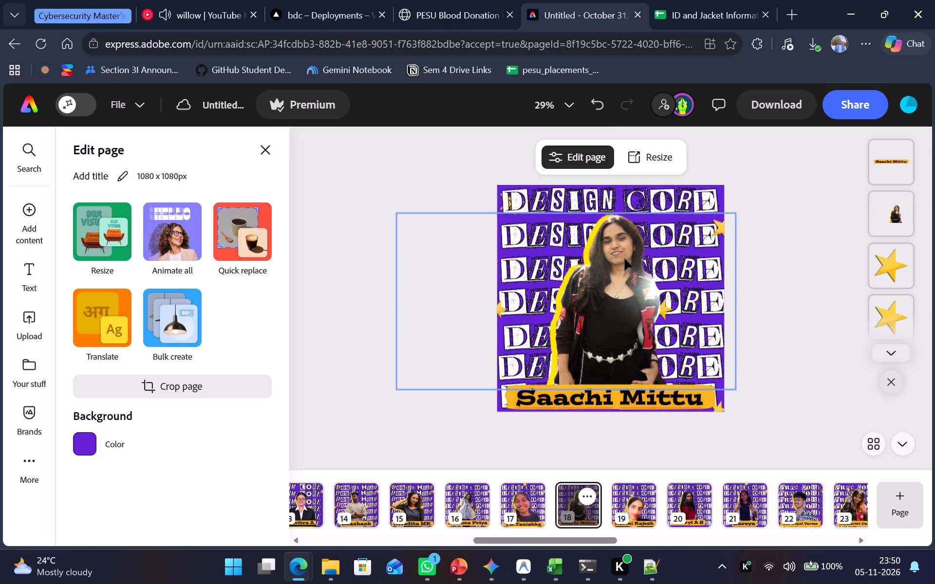
pyautogui.moveTo(662, 261); pyautogui.dragTo(662, 278)
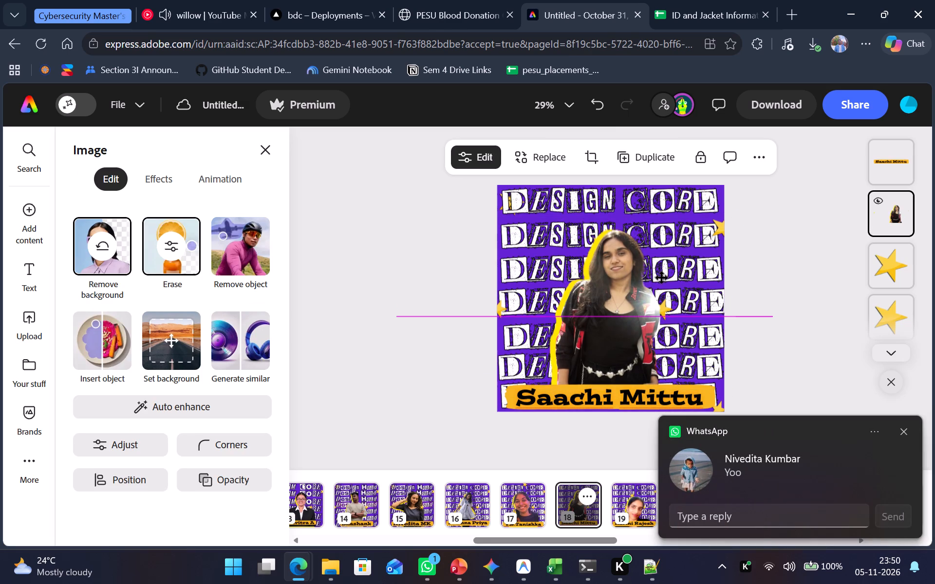
pyautogui.moveTo(662, 278); pyautogui.dragTo(661, 282)
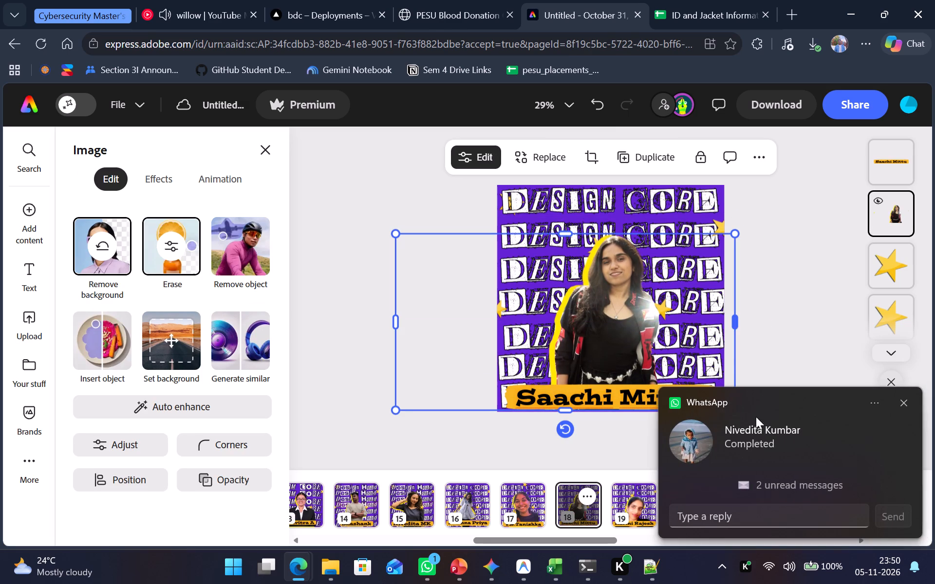
pyautogui.click(790, 360)
# Open the WhatsApp conversation from the incoming message notification.
pyautogui.click(758, 462)
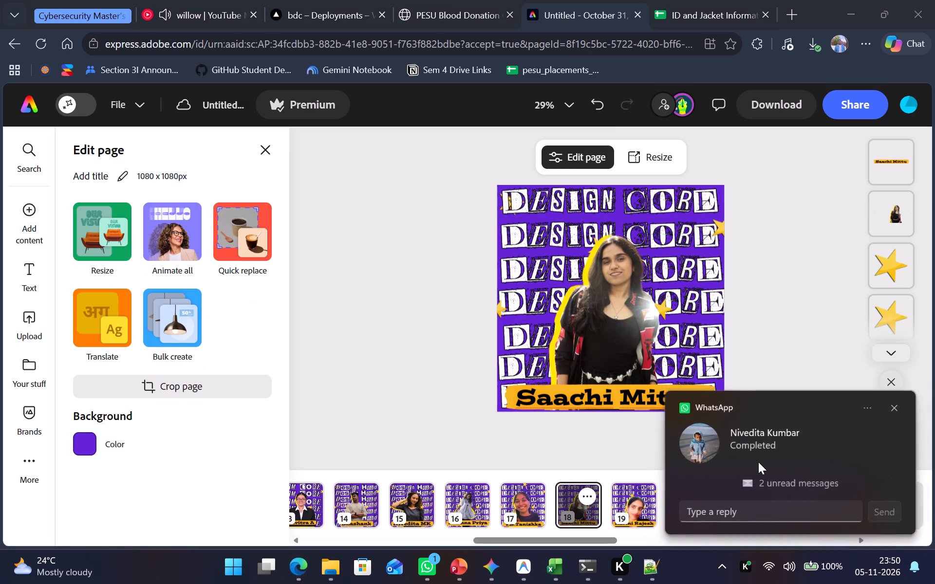
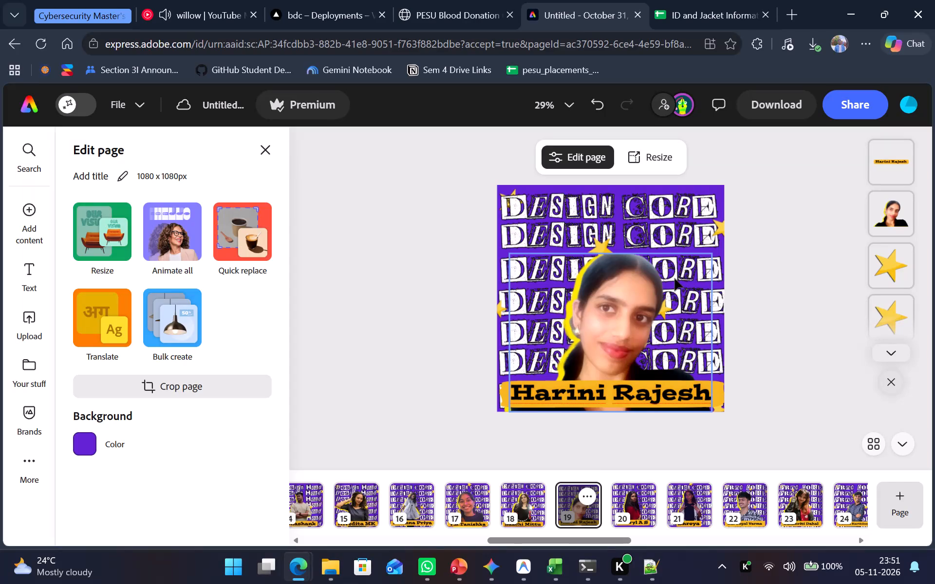
# Enlarge the cut-out portrait on the page 19 DESIGN CORE poster slightly and adjust its position above the name banner.
pyautogui.click(681, 292)
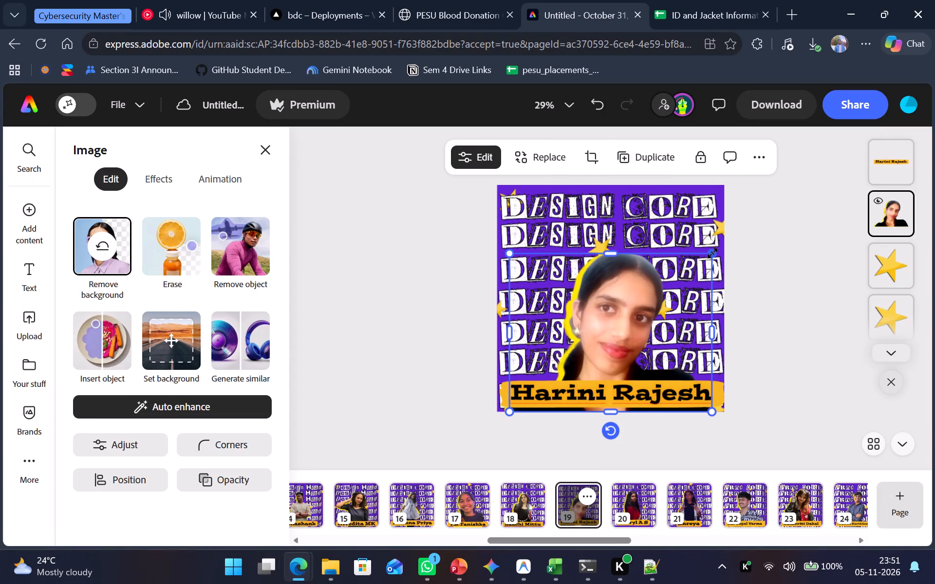
pyautogui.moveTo(712, 253); pyautogui.dragTo(718, 231)
pyautogui.moveTo(661, 289); pyautogui.dragTo(654, 288)
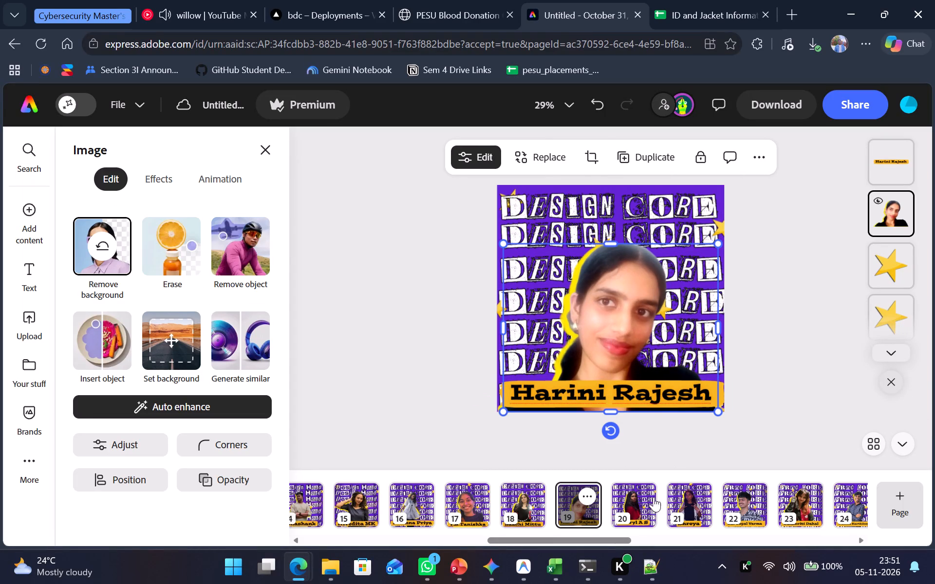
# Open the incoming WhatsApp message from its notification.
pyautogui.click(736, 464)
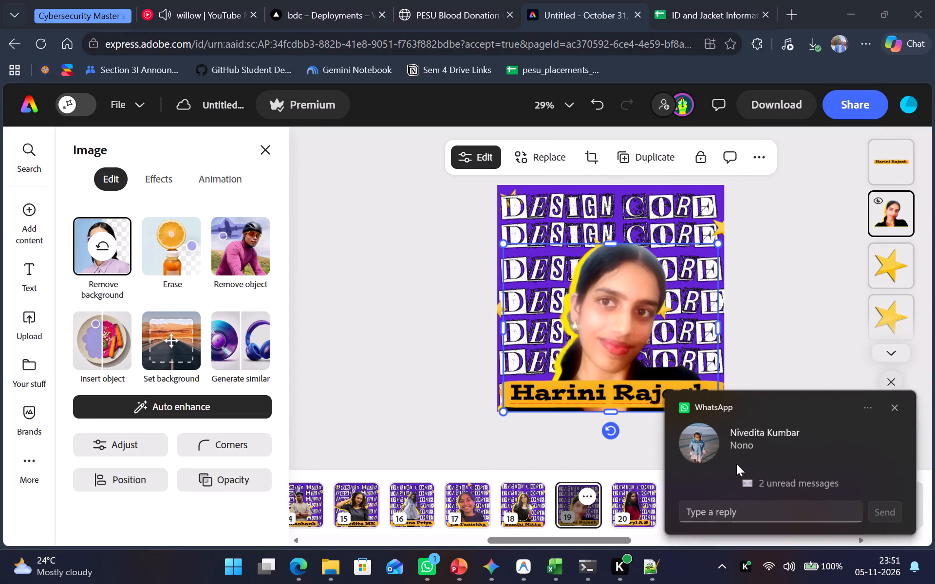
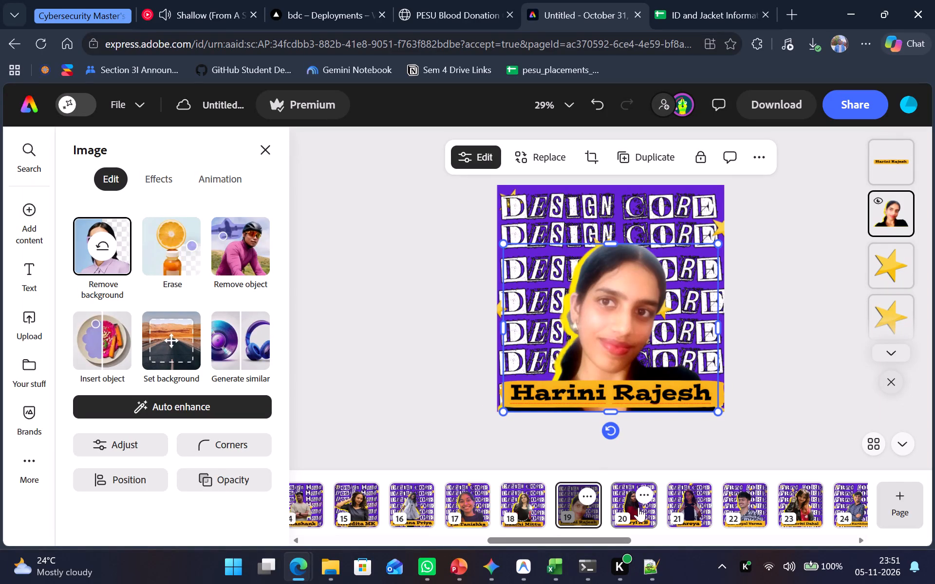
# Look through the page thumbnails from page 14 to page 40 to compare the portraits on the remaining DESIGN CORE posters.
pyautogui.keyDown('alt'); pyautogui.hscroll(-1, 735, 507); pyautogui.keyUp('alt')
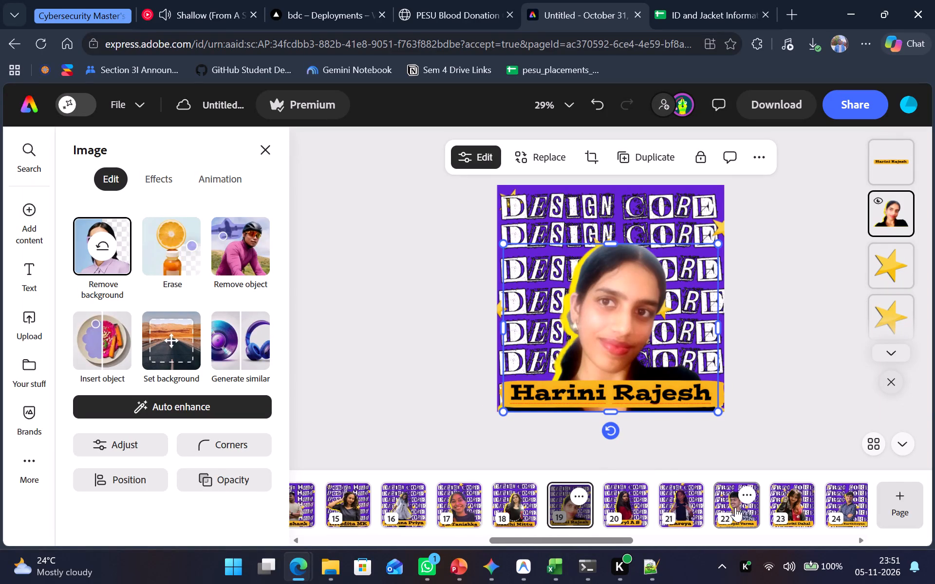
pyautogui.keyDown('alt'); pyautogui.hscroll(-2, 735, 507); pyautogui.keyUp('alt')
pyautogui.keyDown('alt'); pyautogui.moveTo(700, 477); pyautogui.dragTo(934, 487); pyautogui.keyUp('alt')
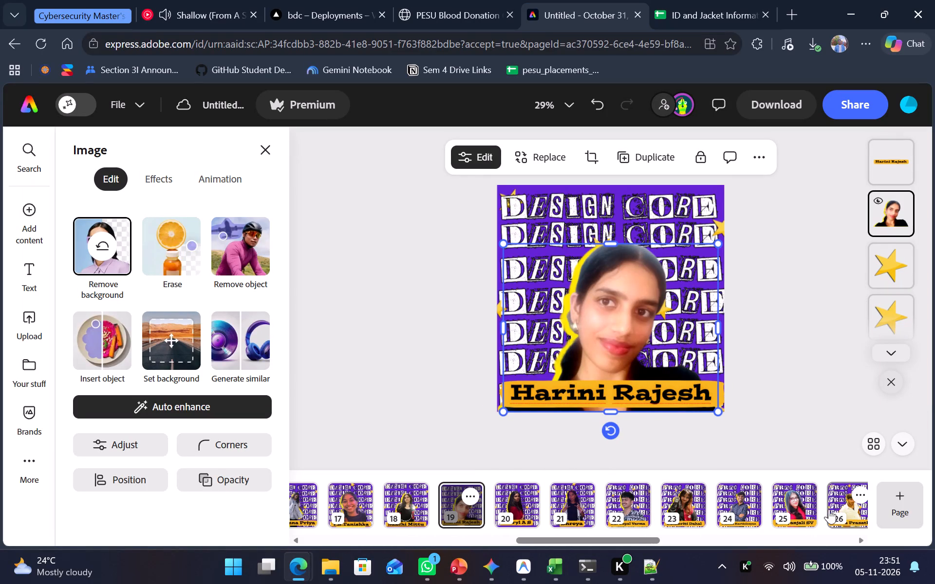
pyautogui.keyDown('alt'); pyautogui.hscroll(-7, 829, 509); pyautogui.keyUp('alt')
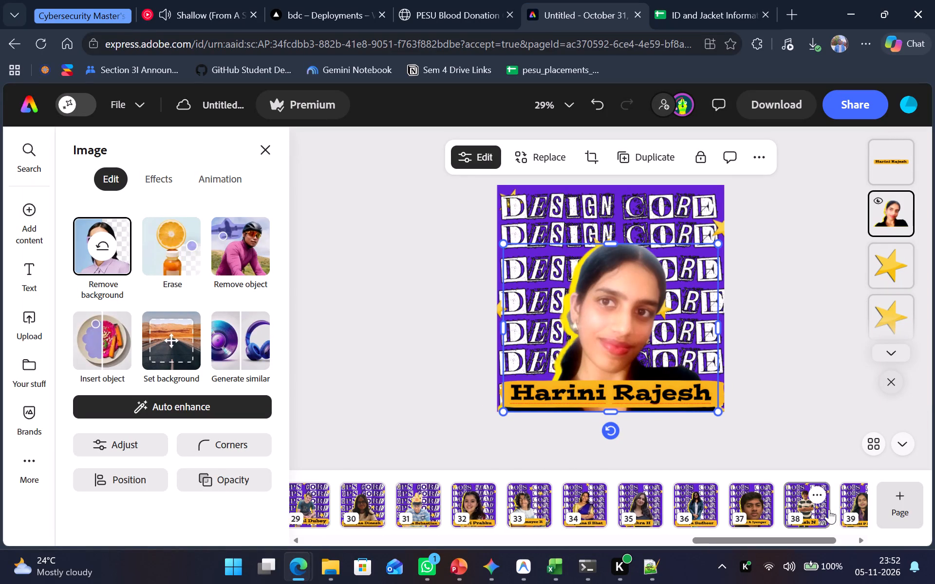
pyautogui.keyDown('alt'); pyautogui.hscroll(-2, 829, 509); pyautogui.keyUp('alt')
pyautogui.keyDown('alt'); pyautogui.hscroll(1, 829, 509); pyautogui.keyUp('alt')
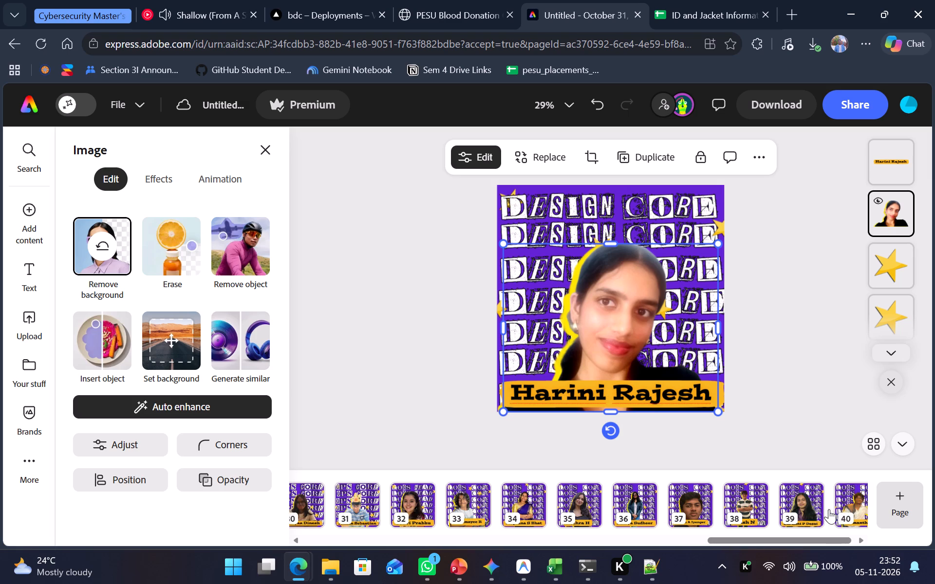
pyautogui.keyDown('alt'); pyautogui.hscroll(3, 829, 509); pyautogui.keyUp('alt')
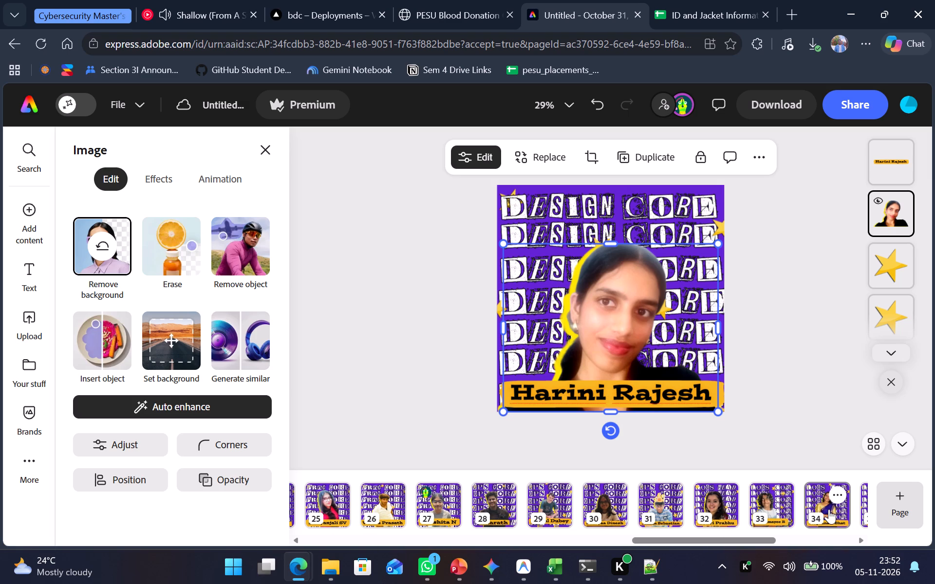
pyautogui.keyDown('alt'); pyautogui.hscroll(3, 829, 509); pyautogui.keyUp('alt')
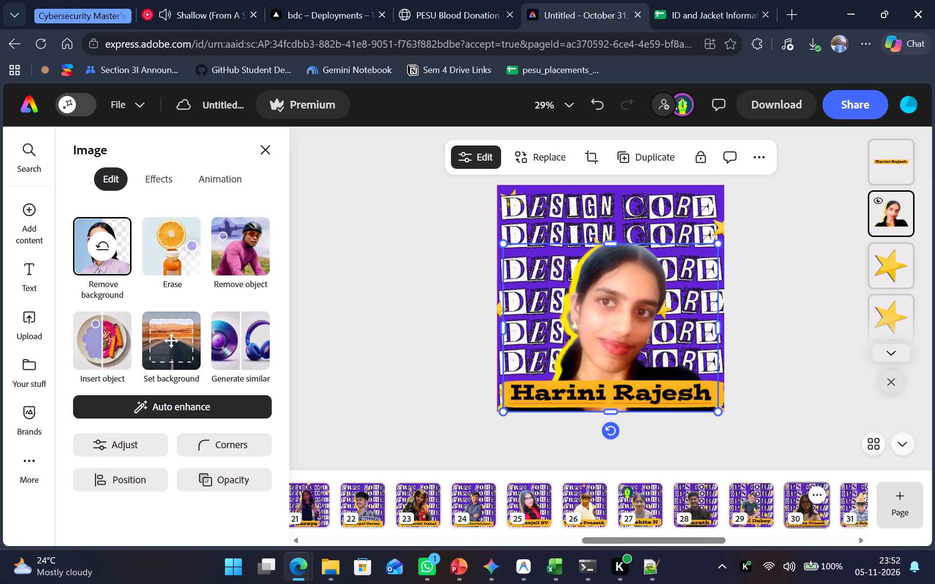
pyautogui.keyDown('alt'); pyautogui.hscroll(-5, 740, 516); pyautogui.keyUp('alt')
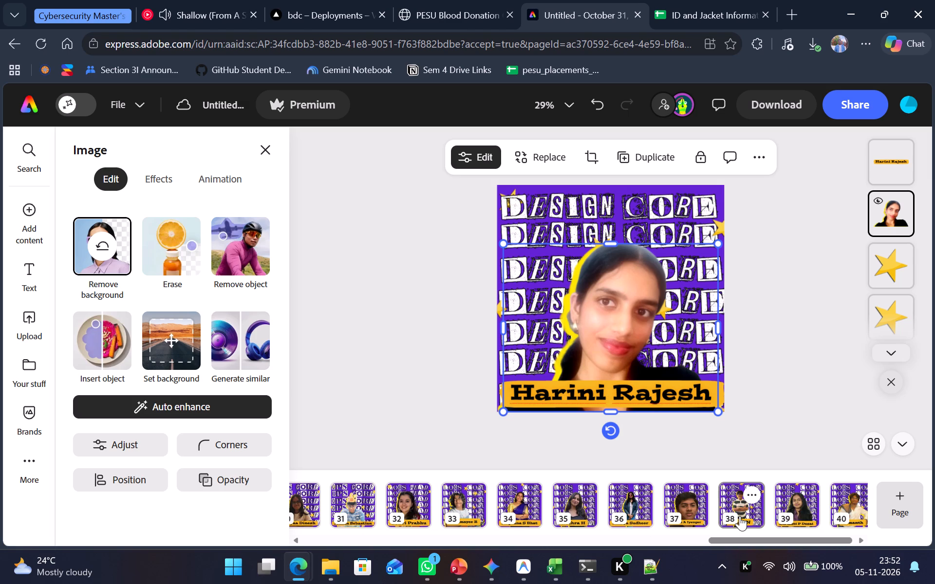
pyautogui.keyDown('alt'); pyautogui.hscroll(-1, 740, 516); pyautogui.keyUp('alt')
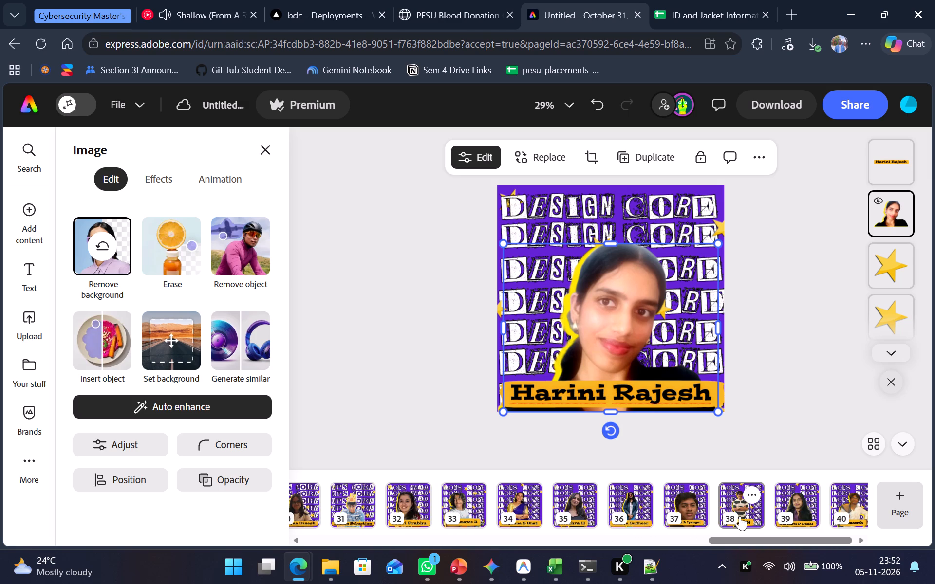
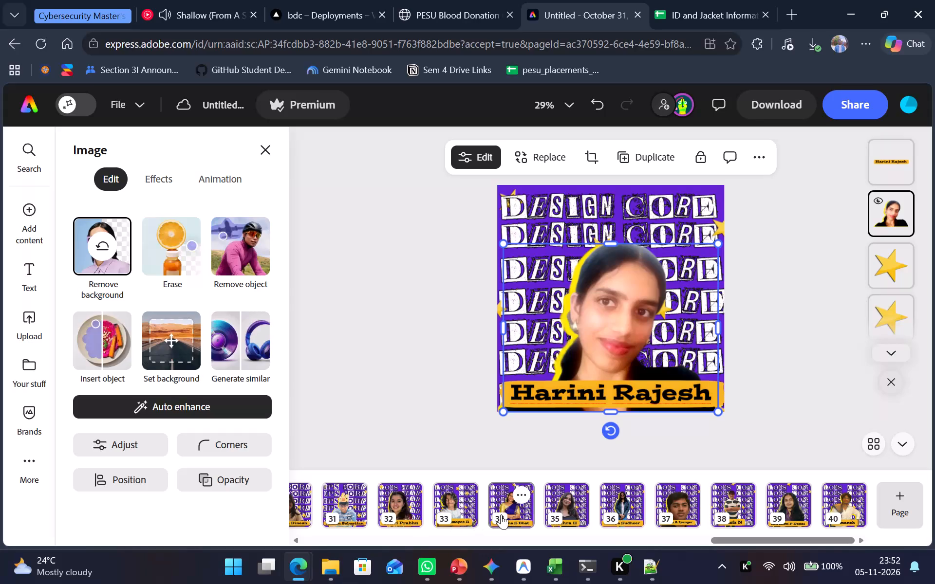
# Duplicate the OPS CORE poster on page 28 to start another member's poster.
pyautogui.hscroll(3, 501, 514)
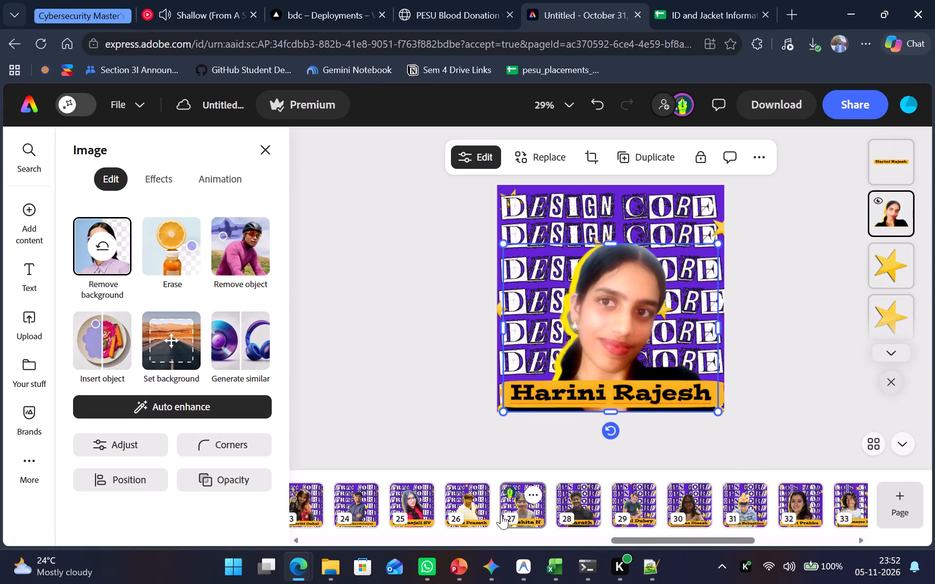
pyautogui.hscroll(2, 501, 514)
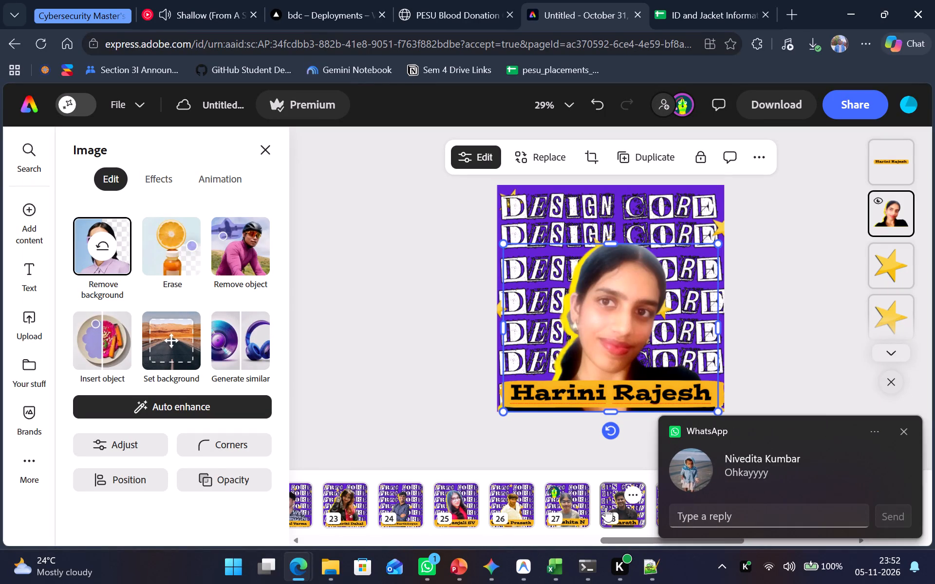
pyautogui.click(608, 508)
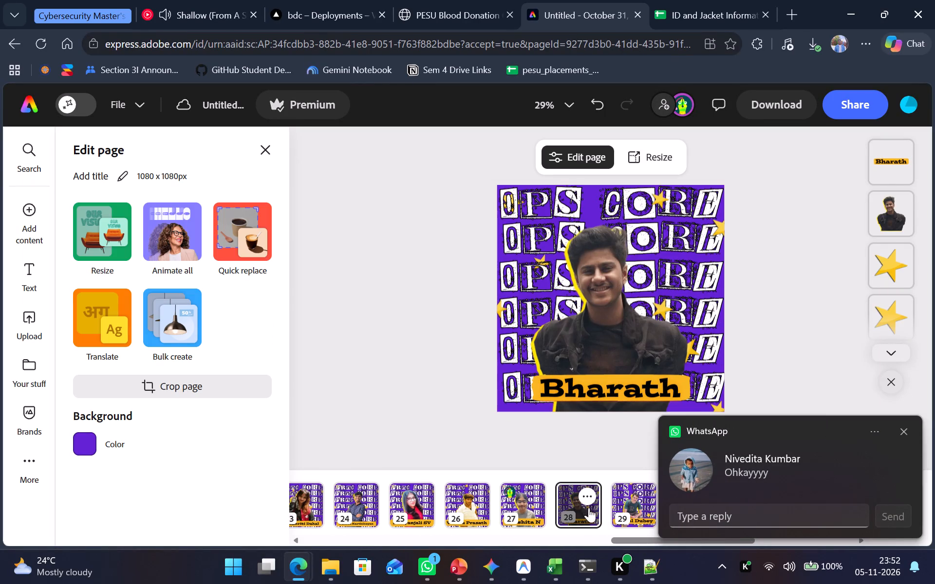
pyautogui.click(587, 498)
pyautogui.click(565, 399)
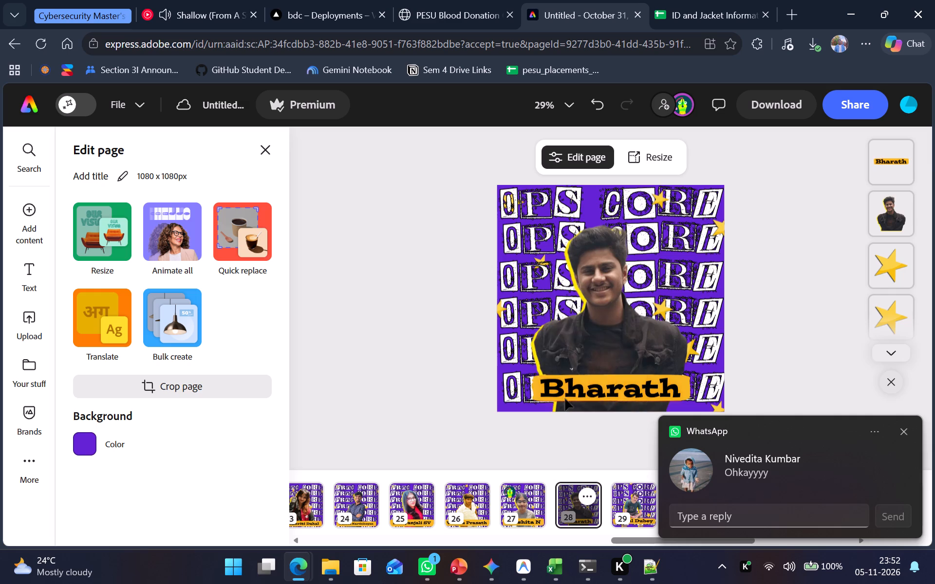
# Change the name banner on the duplicated OPS CORE poster to Sarathy and adjust its position to sit centred.
pyautogui.doubleClick(606, 388)
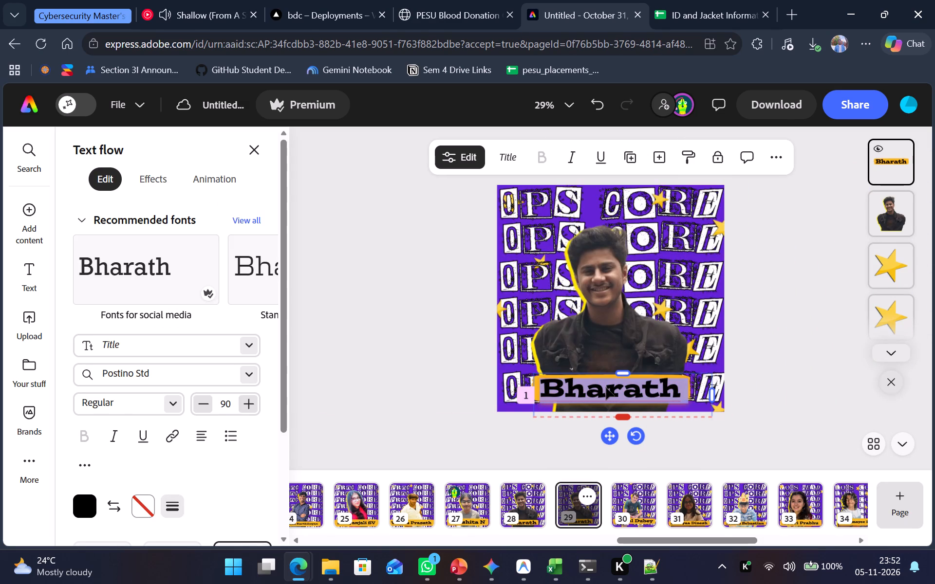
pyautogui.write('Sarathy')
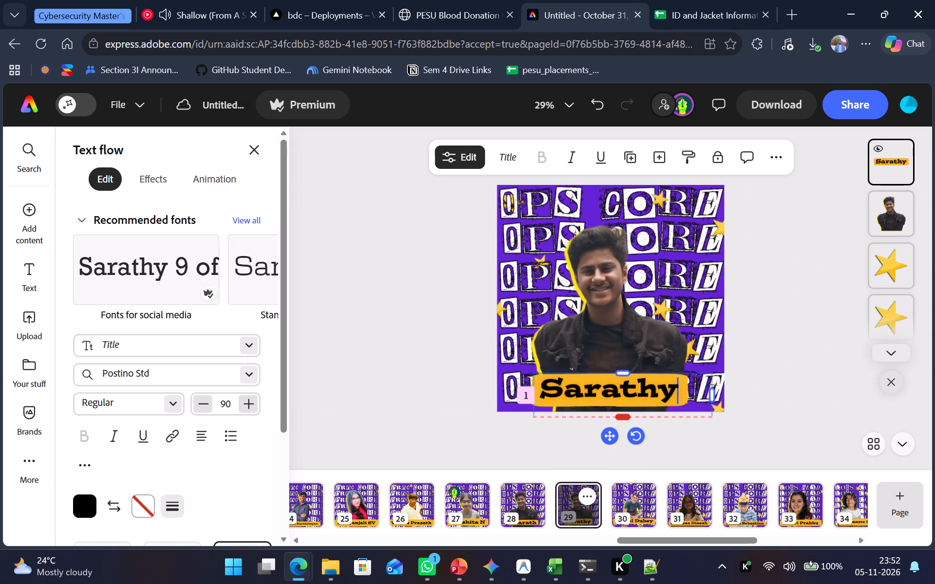
pyautogui.click(765, 366)
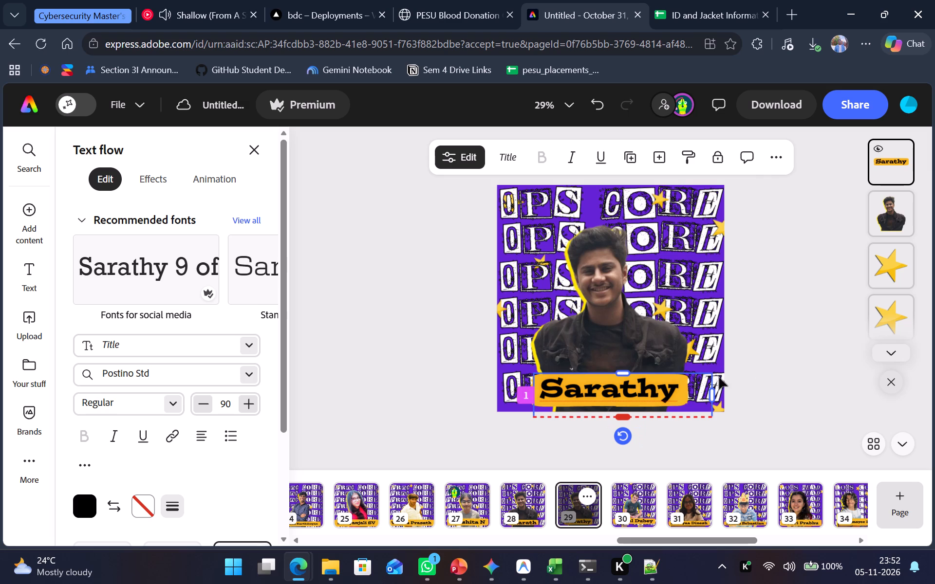
pyautogui.click(776, 398)
pyautogui.click(657, 394)
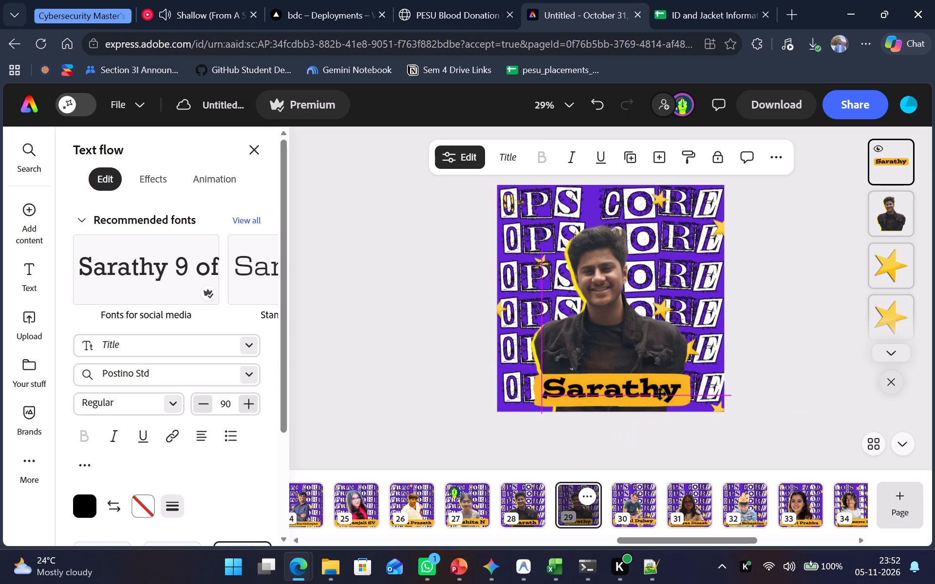
# Delete the copied portrait from the Sarathy poster on page 29.
pyautogui.click(614, 328)
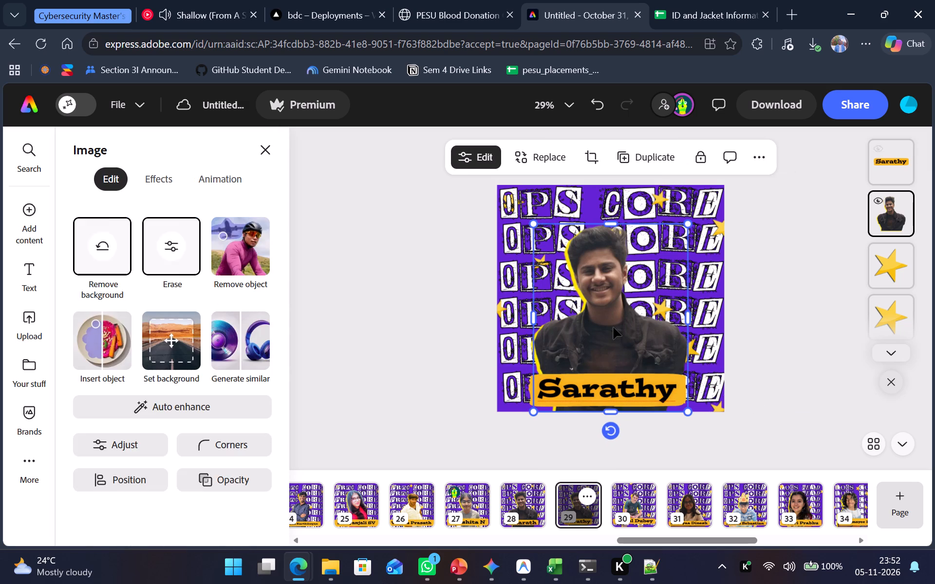
pyautogui.press('BackSpace')
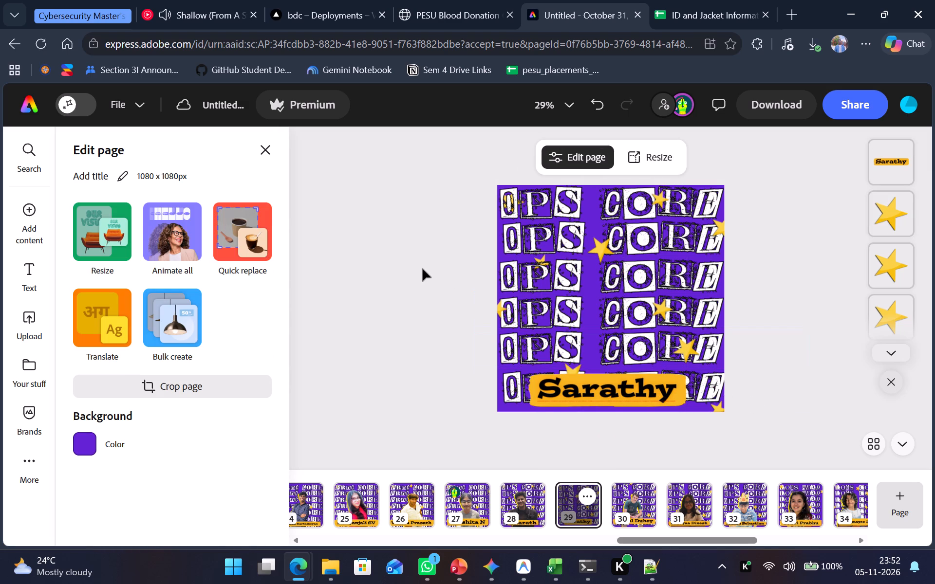
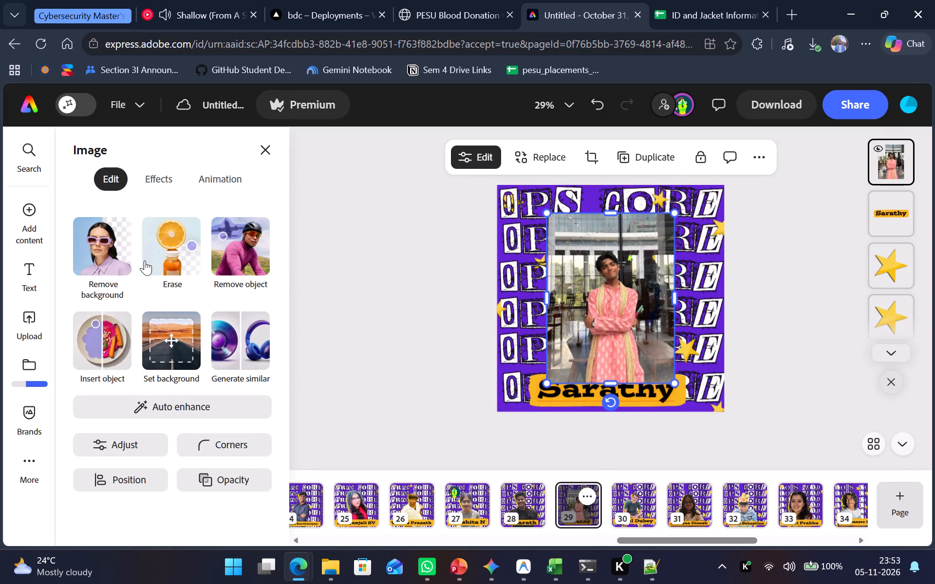
# Remove the background from the newly added portrait photo on Sarathy's OPS CORE poster on page 29.
pyautogui.click(108, 256)
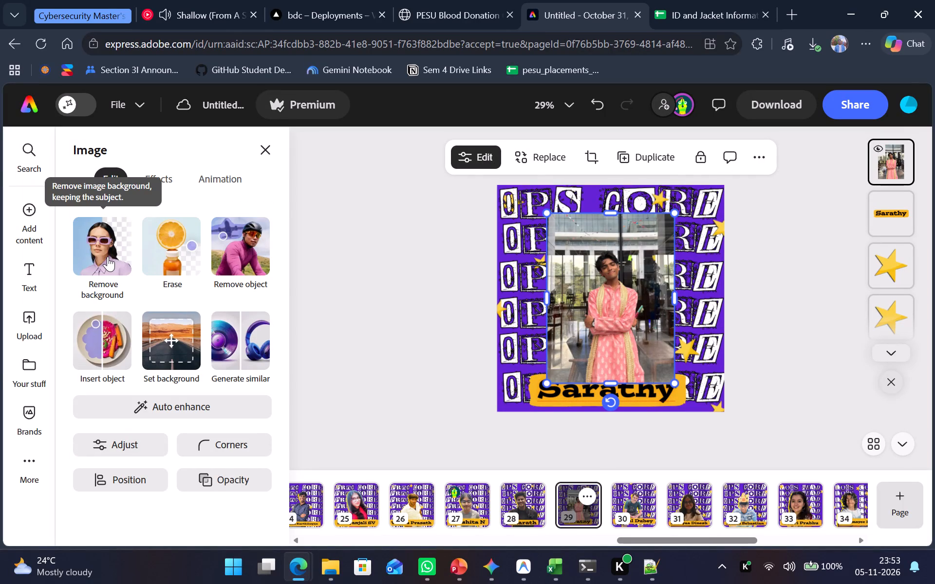
# Switch to YouTube Music and skip to the next track in the queue.
pyautogui.click(227, 0)
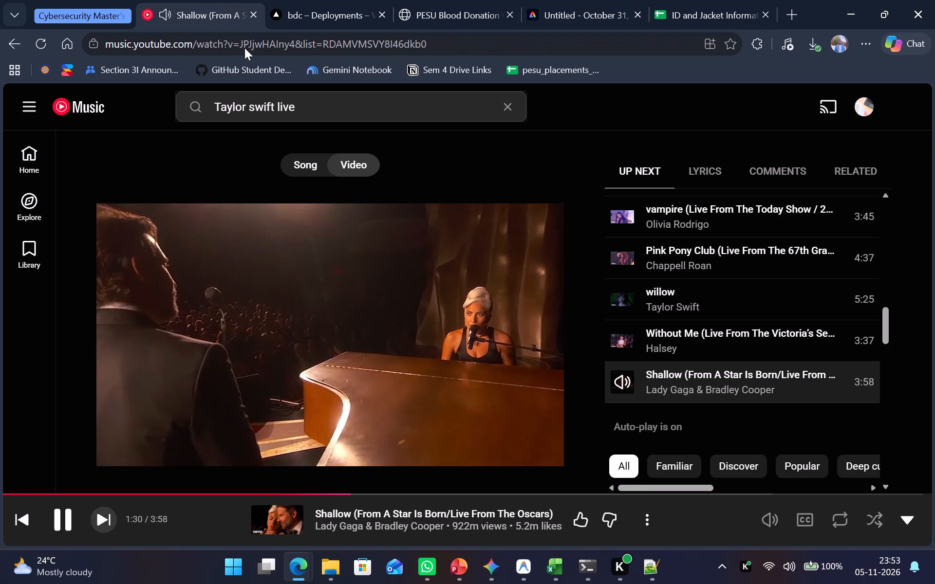
pyautogui.click(109, 517)
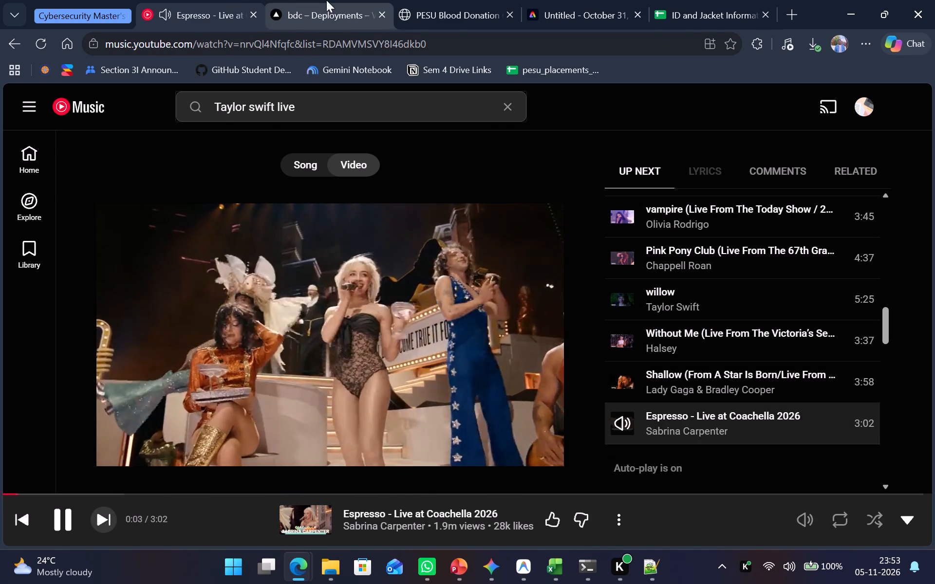
# Return to the poster design and enlarge the portrait on page 29's OPS CORE poster down to the bottom edge.
pyautogui.click(326, 0)
pyautogui.click(440, 0)
pyautogui.click(559, 0)
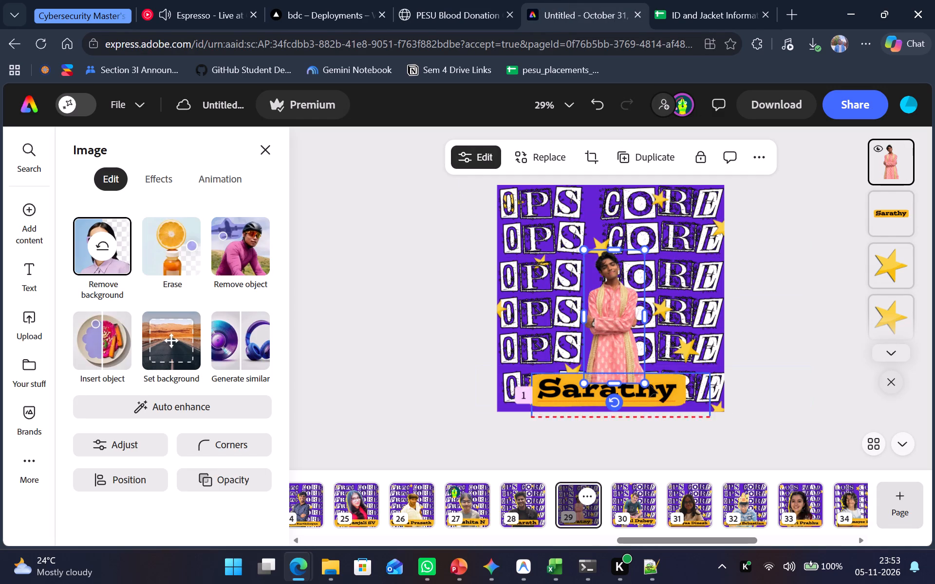
pyautogui.moveTo(648, 385); pyautogui.dragTo(665, 410)
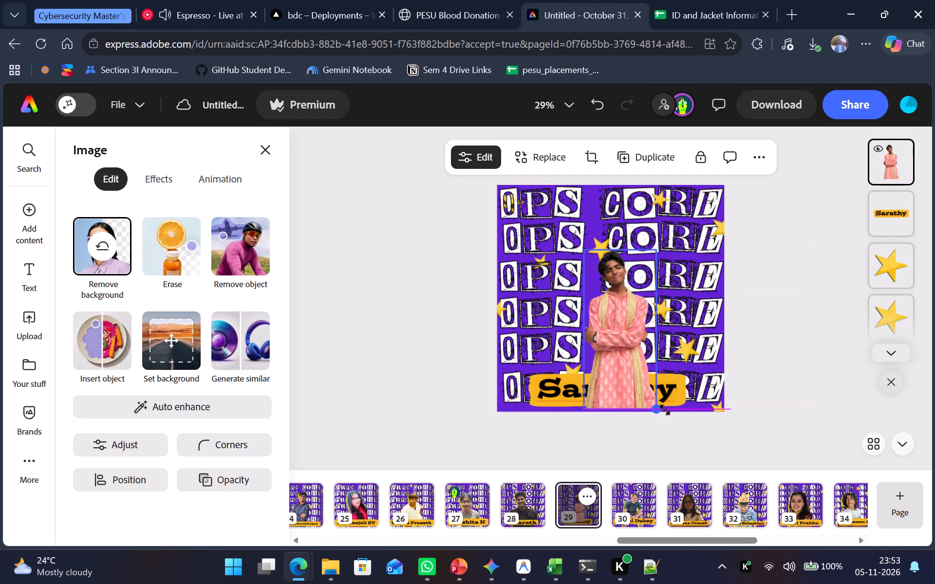
pyautogui.moveTo(665, 410); pyautogui.dragTo(664, 411)
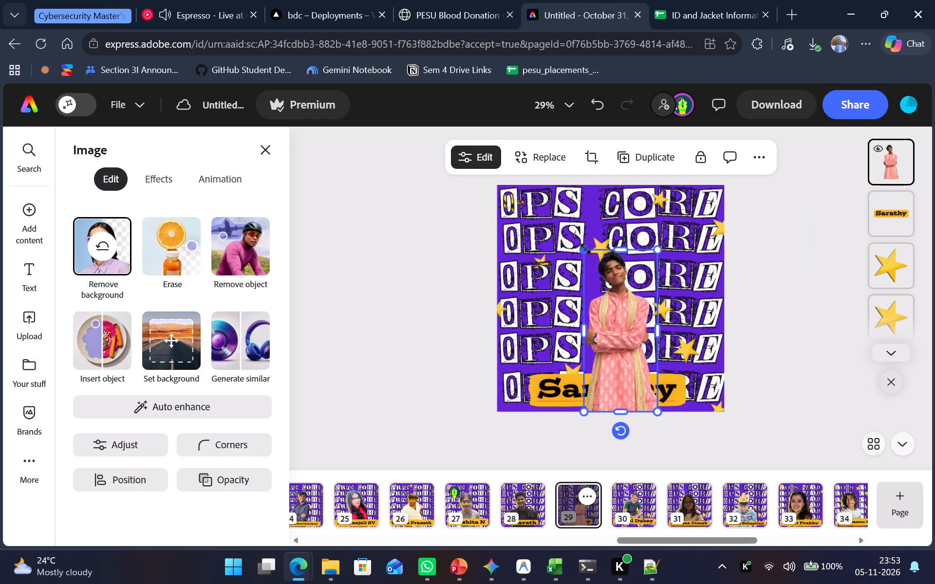
pyautogui.moveTo(585, 251); pyautogui.dragTo(567, 230)
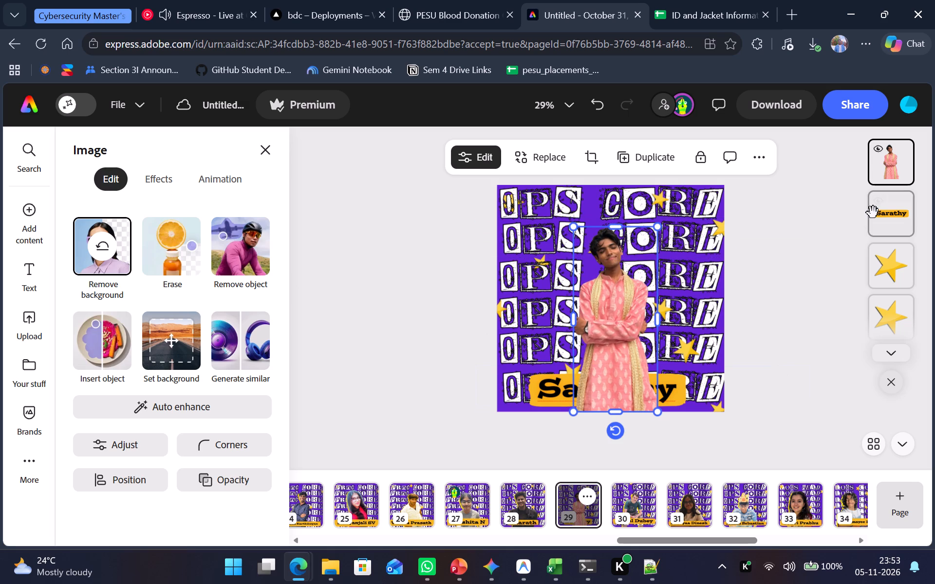
# Move the Sarathy name banner layer in front of the portrait.
pyautogui.moveTo(883, 219); pyautogui.dragTo(882, 156)
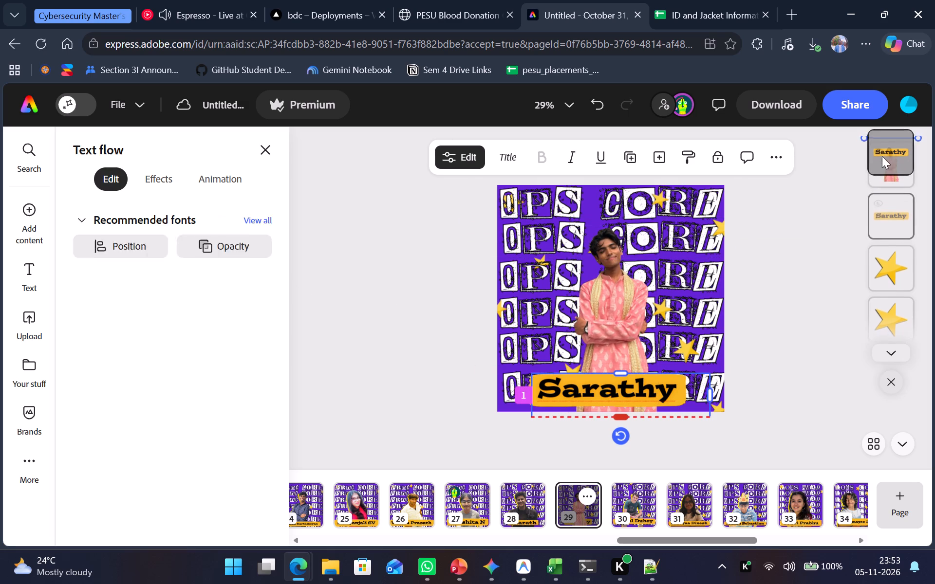
pyautogui.moveTo(882, 156); pyautogui.dragTo(882, 156)
# Apply a custom shadow in default yellow to the portrait on page 29.
pyautogui.click(606, 325)
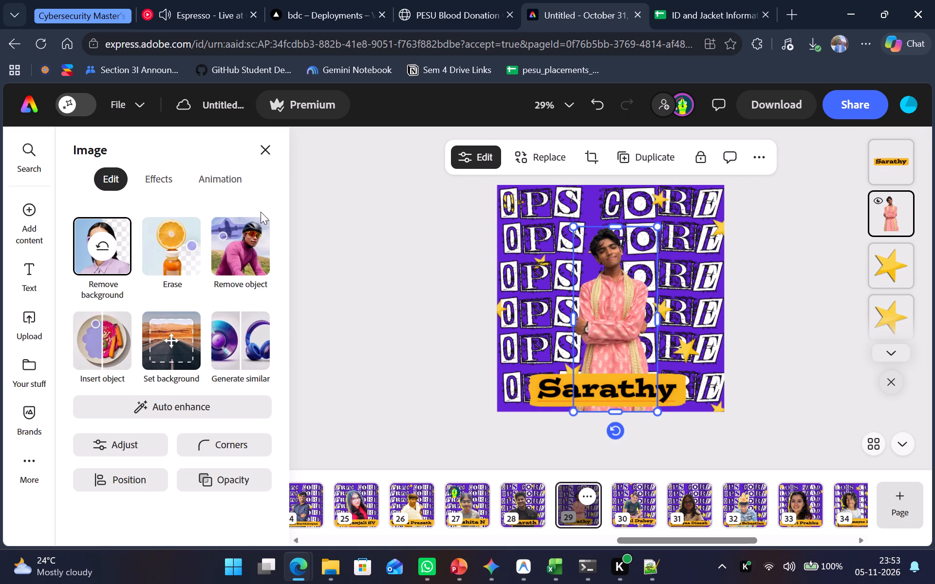
pyautogui.click(139, 178)
pyautogui.scroll(-2, 187, 425)
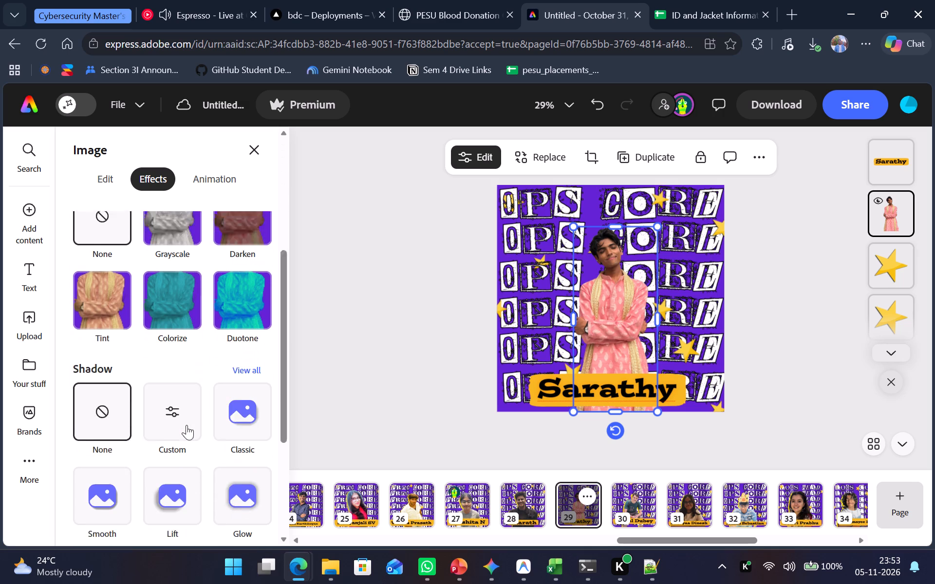
pyautogui.scroll(-1, 187, 425)
pyautogui.click(173, 402)
pyautogui.click(265, 336)
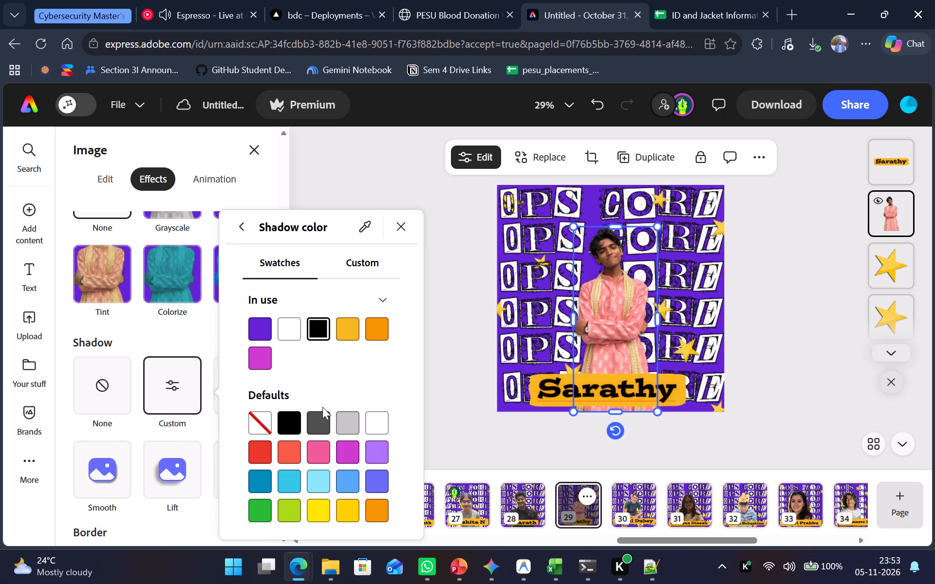
pyautogui.click(323, 514)
pyautogui.click(243, 229)
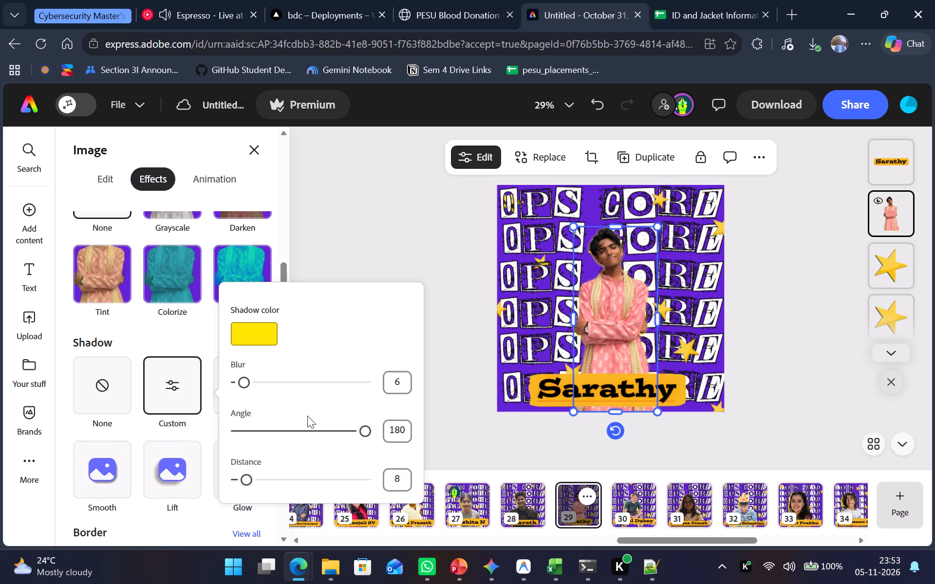
# Set the portrait's shadow to blur 0, angle -135 and distance 40.
pyautogui.moveTo(246, 383); pyautogui.dragTo(233, 382)
pyautogui.moveTo(236, 379); pyautogui.dragTo(218, 379)
pyautogui.click(399, 434)
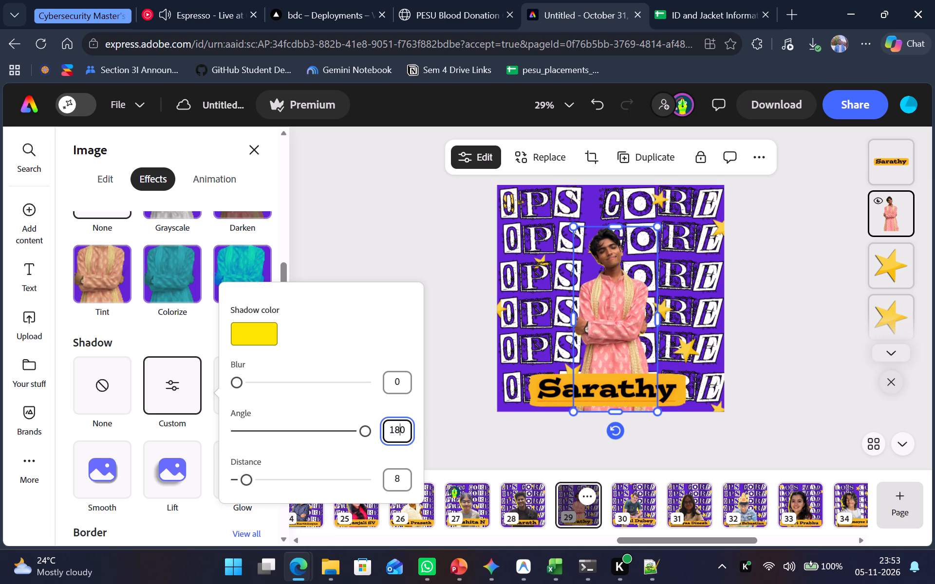
pyautogui.hotkey('ctrl', 'a')
pyautogui.write('-135')
pyautogui.press('Tab')
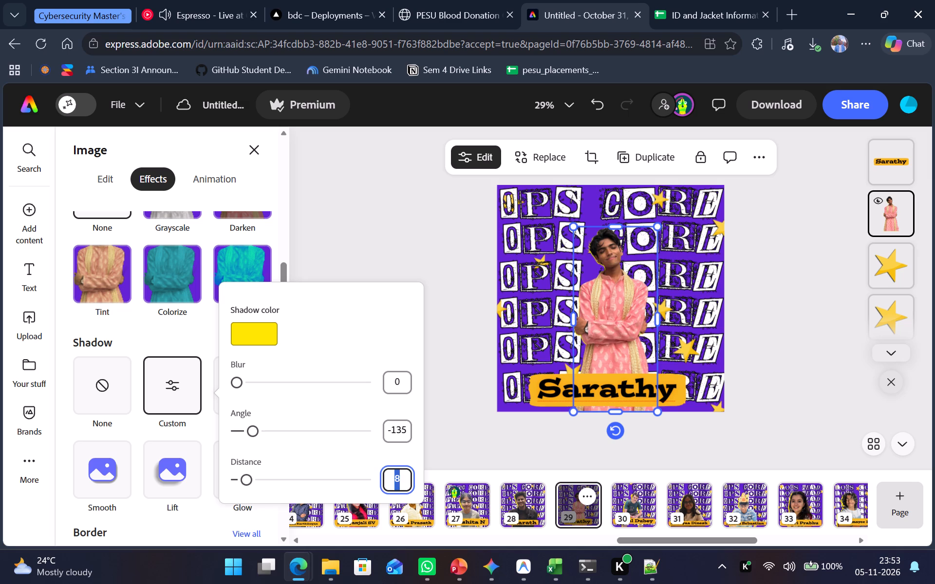
pyautogui.write('40')
pyautogui.press('Return')
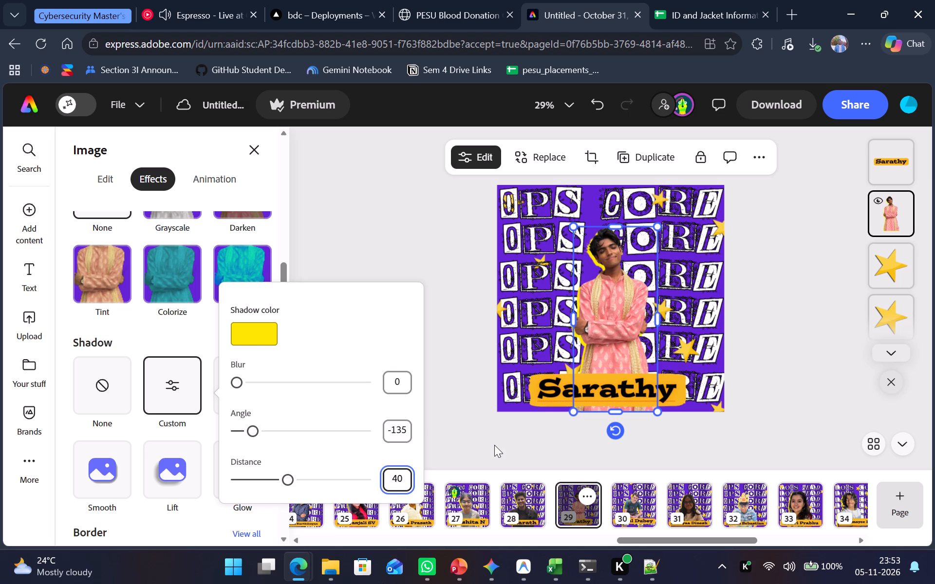
pyautogui.click(494, 445)
pyautogui.click(489, 456)
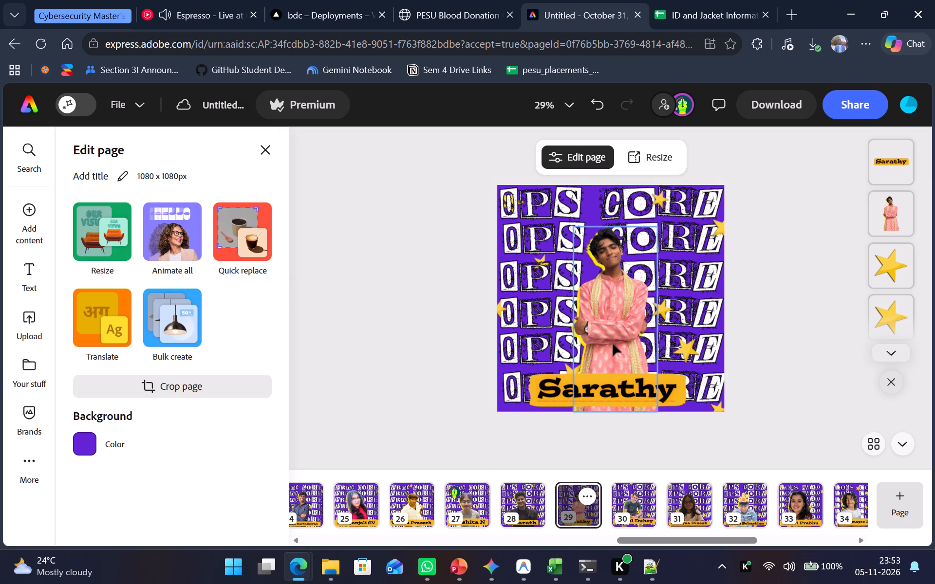
# Shift the portrait slightly left and centre the name banner beneath it, using centre-aligned text.
pyautogui.click(613, 342)
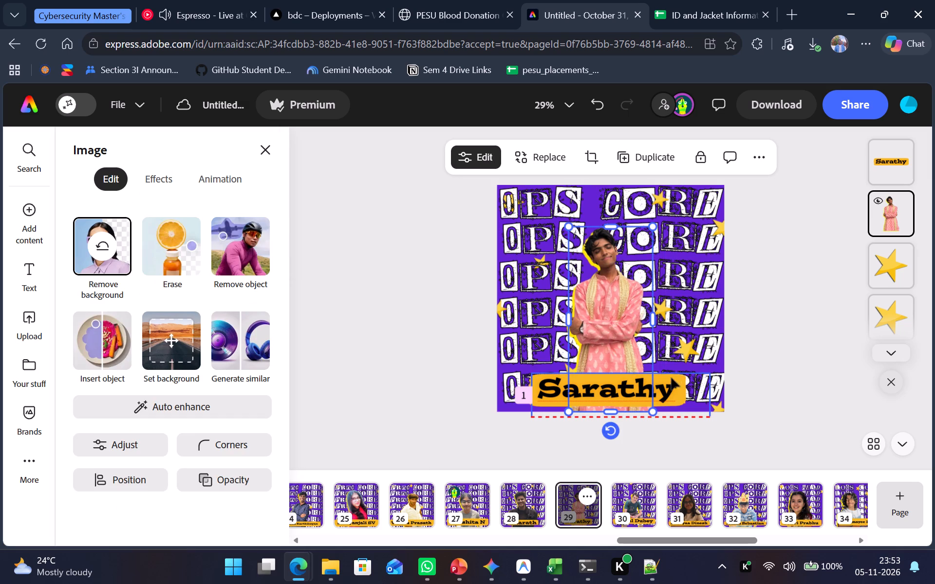
pyautogui.click(681, 390)
pyautogui.click(681, 390)
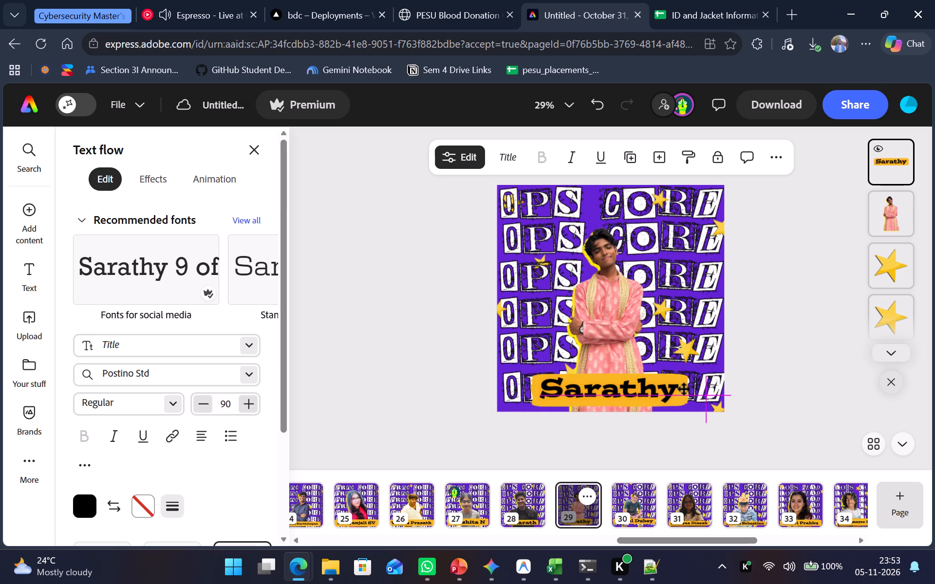
pyautogui.click(205, 441)
pyautogui.moveTo(584, 386); pyautogui.dragTo(576, 386)
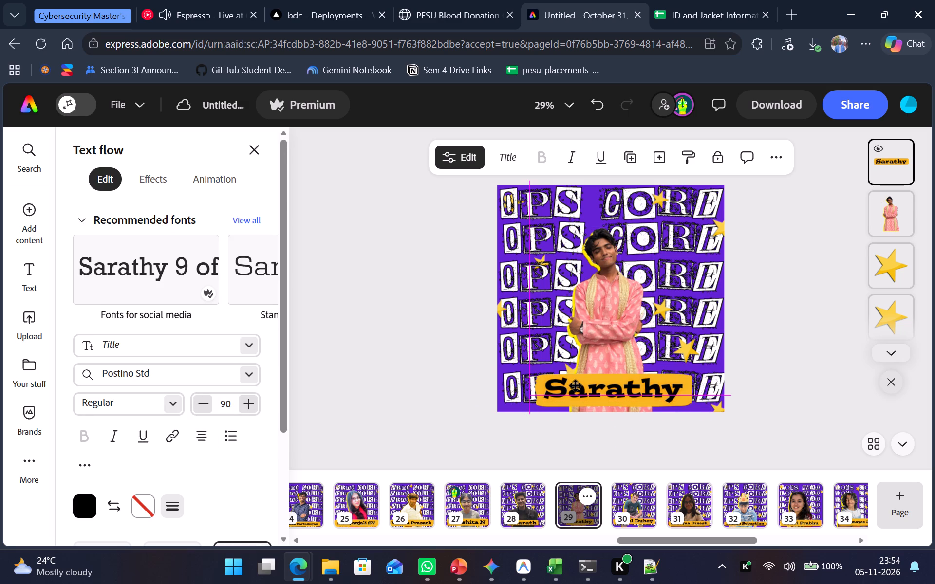
pyautogui.moveTo(576, 386); pyautogui.dragTo(572, 386)
pyautogui.click(769, 376)
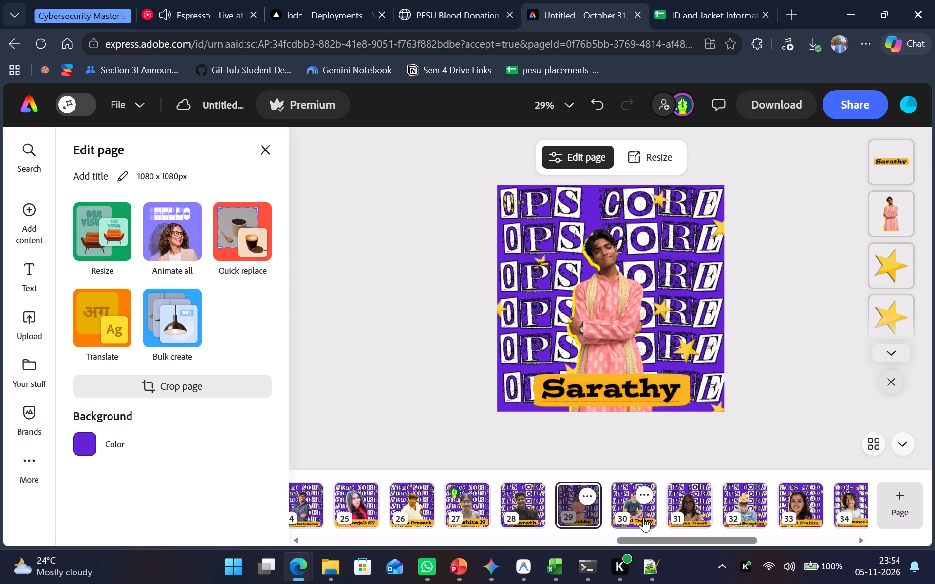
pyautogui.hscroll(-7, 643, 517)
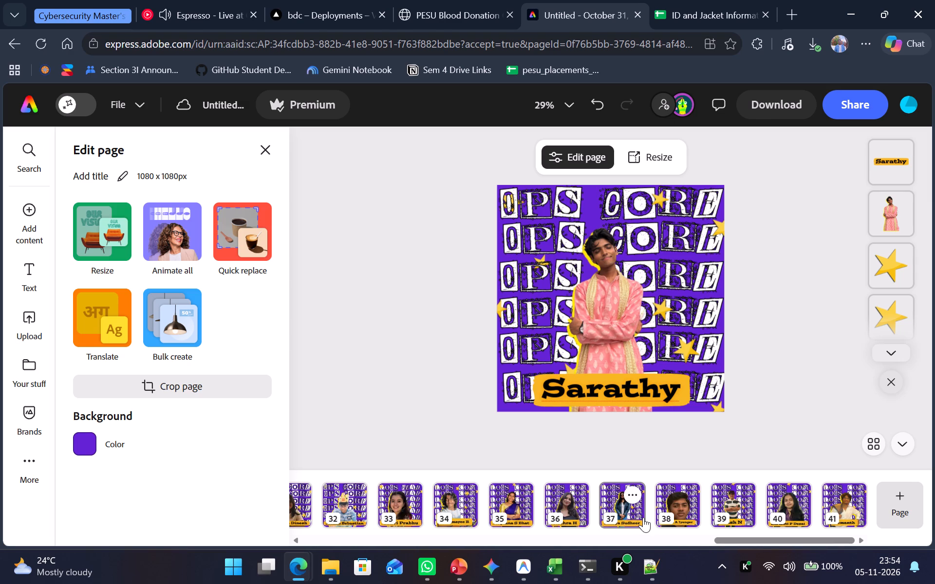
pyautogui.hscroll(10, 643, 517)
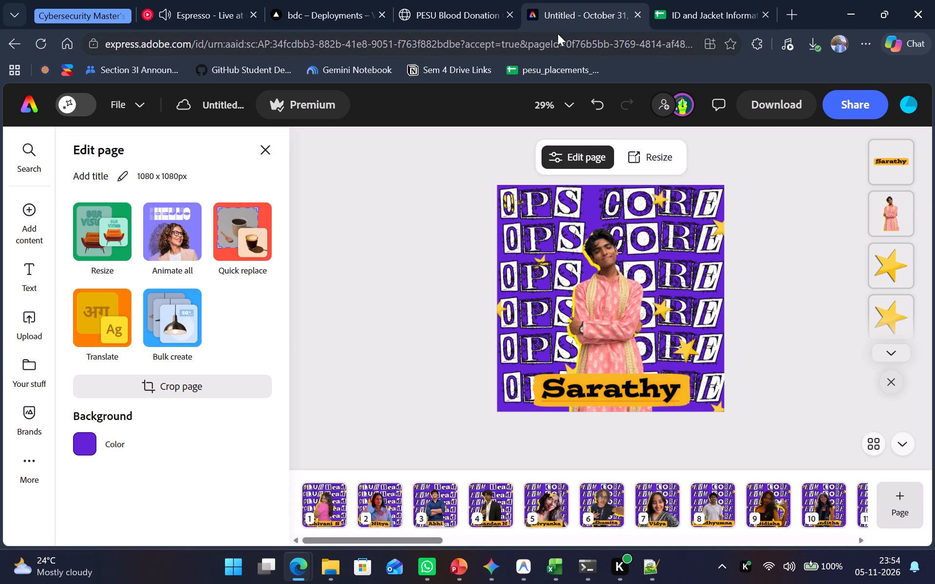
# Open the CSR Council Recruitment Form (Responses) spreadsheet in a new browser tab and go to its Form responses 2 sheet.
pyautogui.click(678, 0)
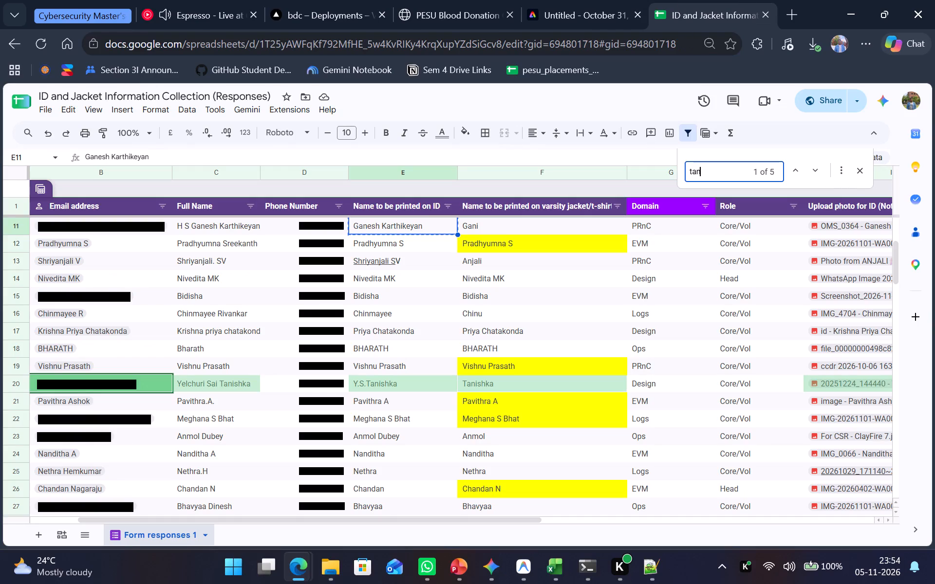
pyautogui.click(787, 11)
pyautogui.write('she')
pyautogui.press('Return')
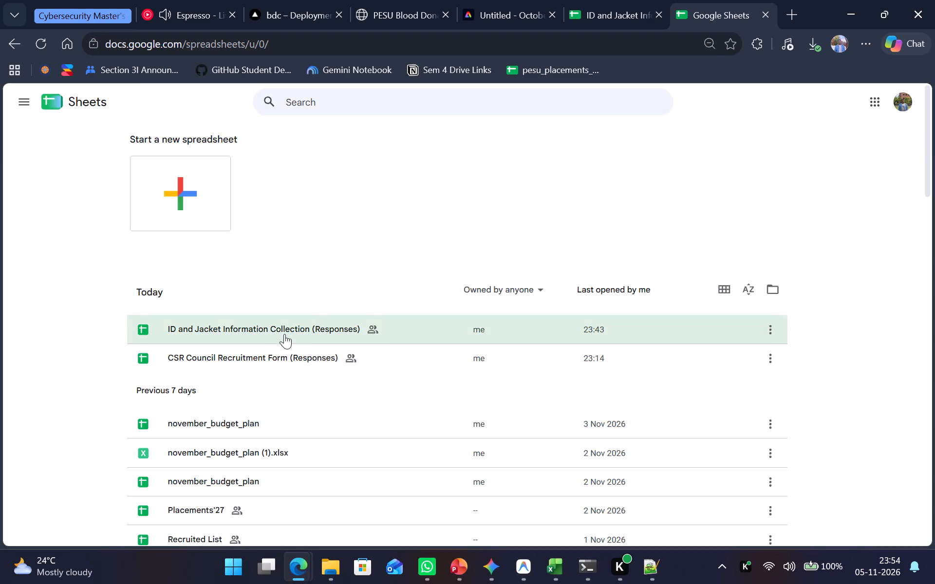
pyautogui.doubleClick(283, 357)
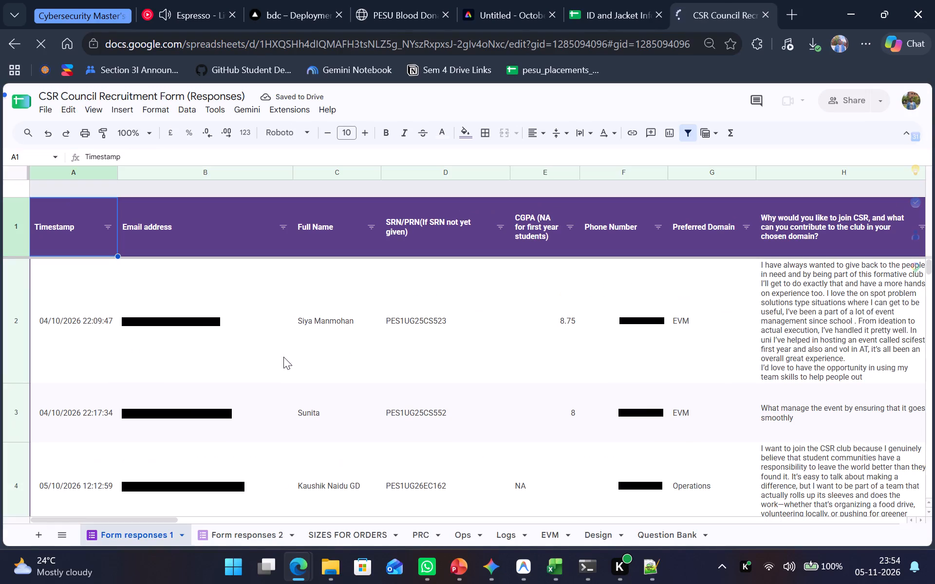
pyautogui.click(250, 534)
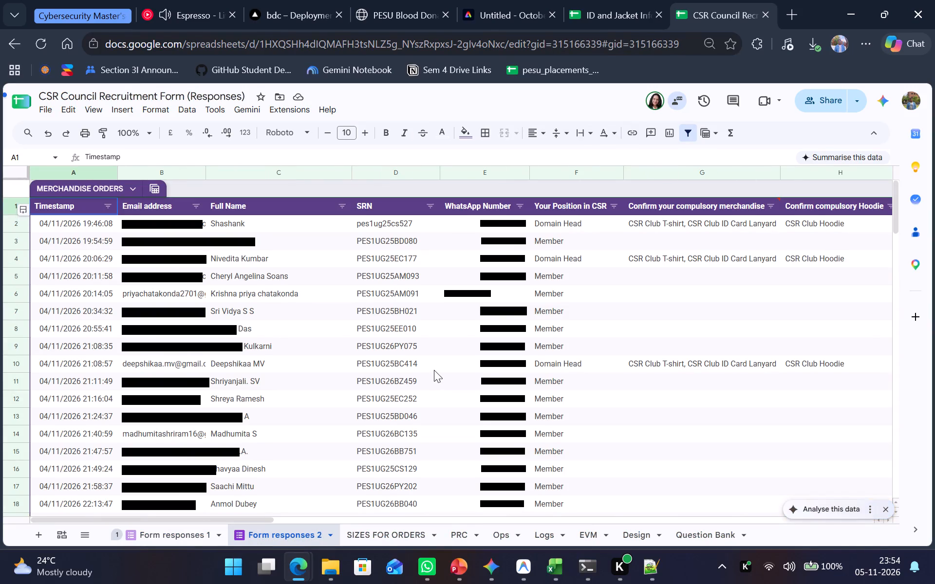
# Check who has access to the CSR Council Recruitment Form spreadsheet.
pyautogui.click(823, 100)
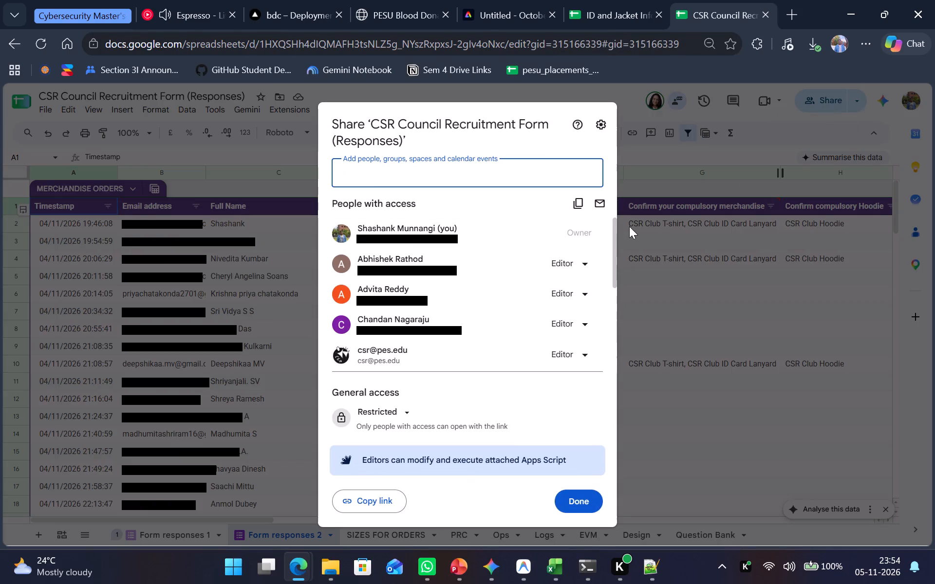
pyautogui.click(673, 176)
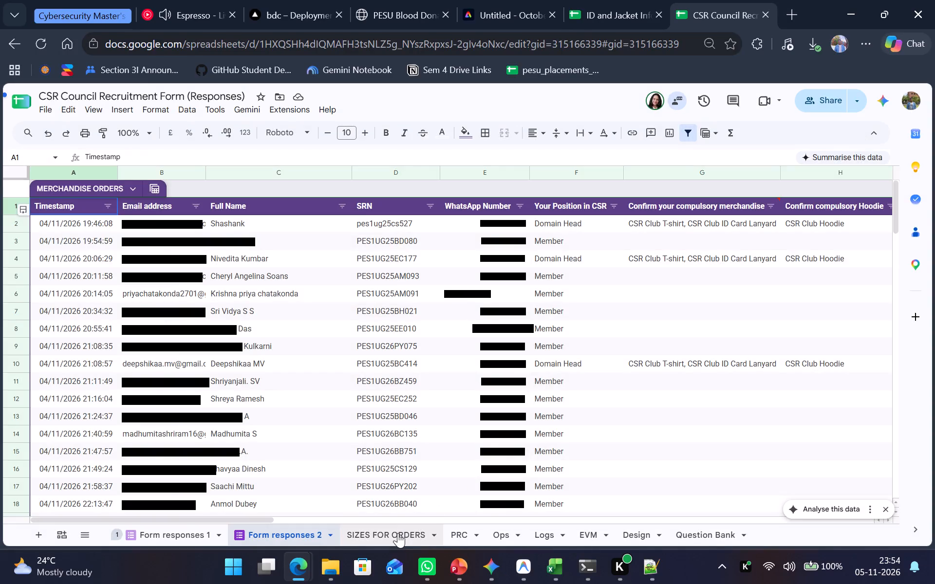
# Search the Form responses 2 sheet for "Sara" and examine the matching member's row and merchandise order columns.
pyautogui.scroll(1, 397, 397)
pyautogui.hscroll(1, 397, 397)
pyautogui.scroll(-1, 397, 397)
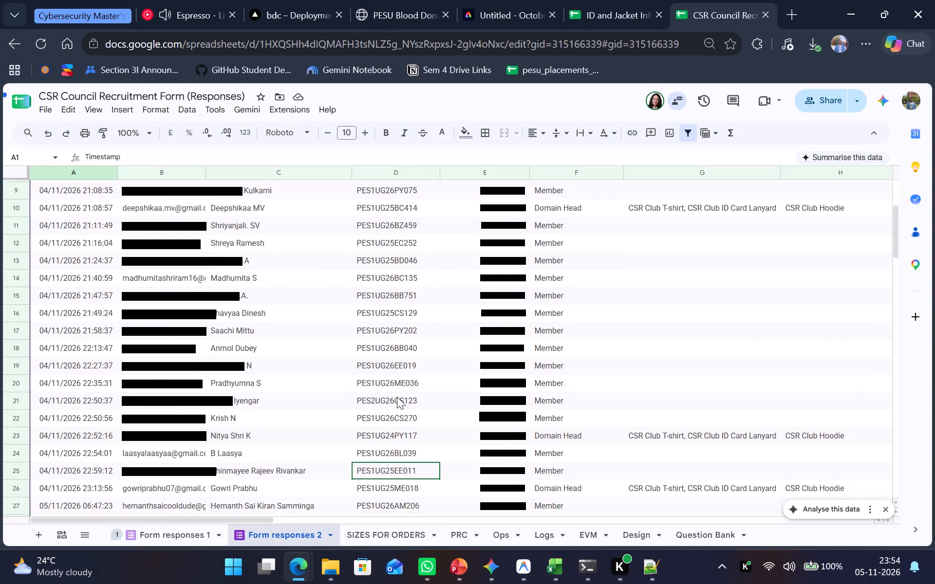
pyautogui.scroll(-2, 397, 397)
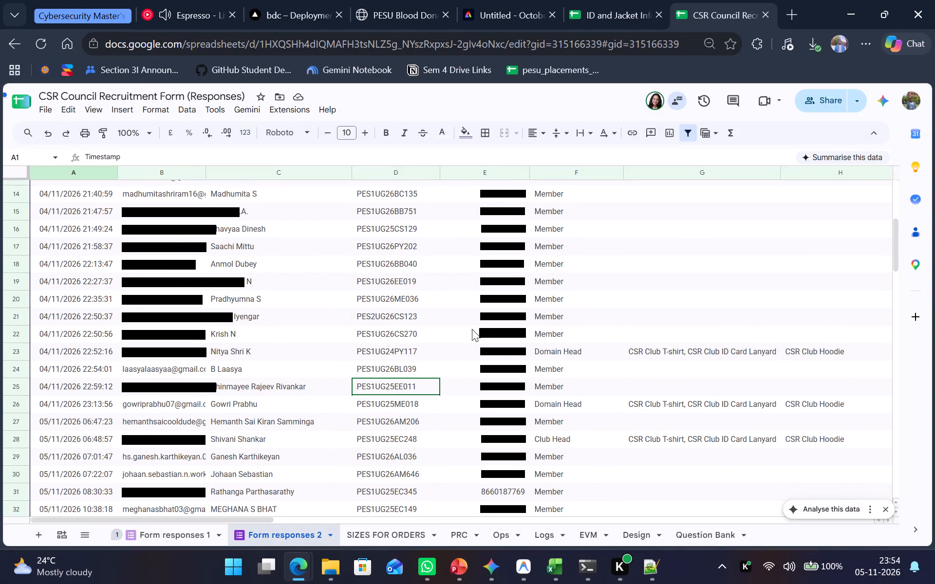
pyautogui.hotkey('ctrl', 'f')
pyautogui.write('Sara')
pyautogui.scroll(-1, 463, 468)
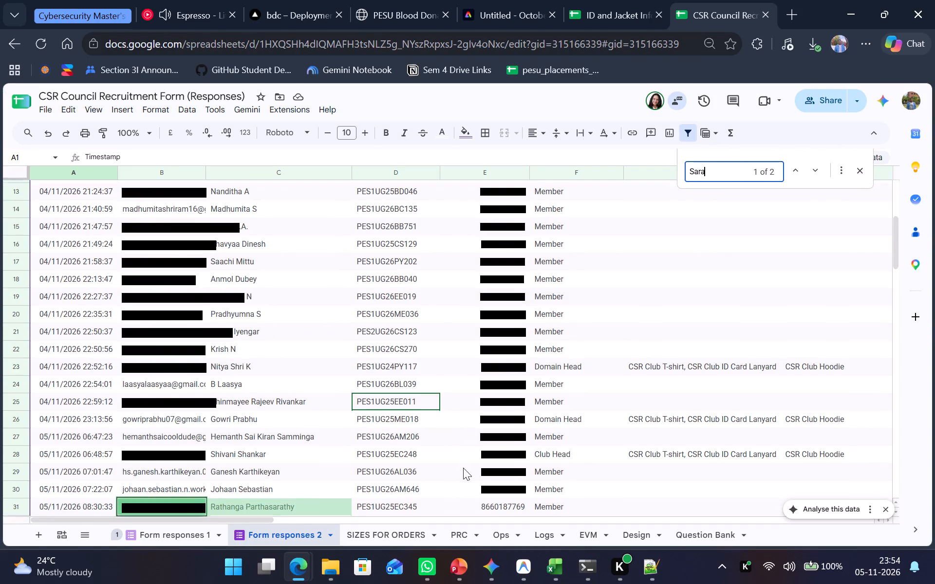
pyautogui.scroll(-1, 463, 468)
pyautogui.hscroll(-2, 503, 478)
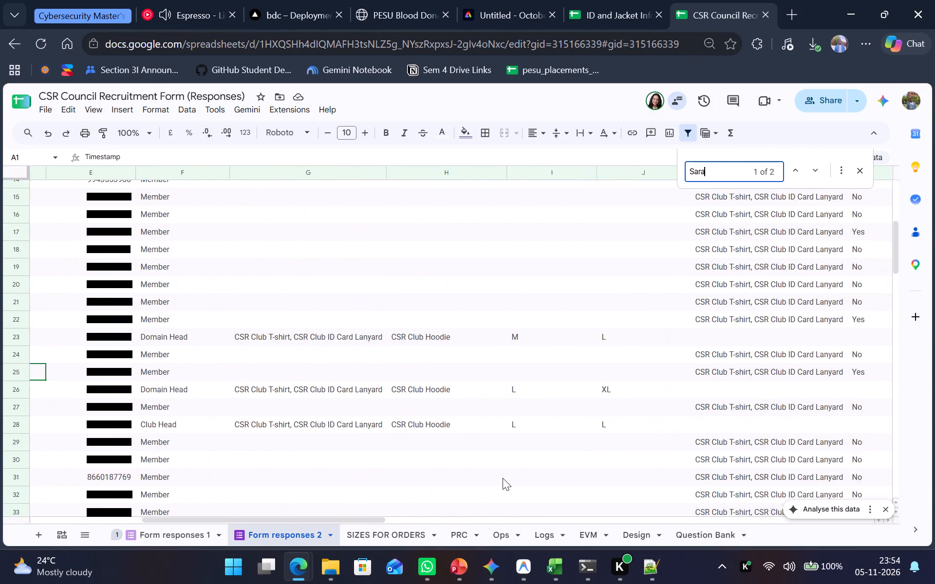
pyautogui.hscroll(-4, 503, 478)
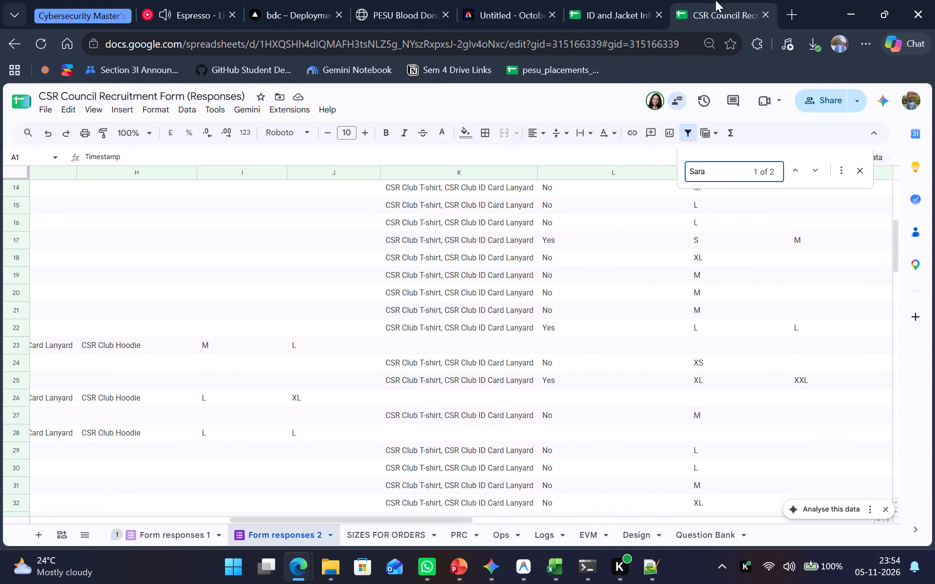
pyautogui.hscroll(2, 399, 259)
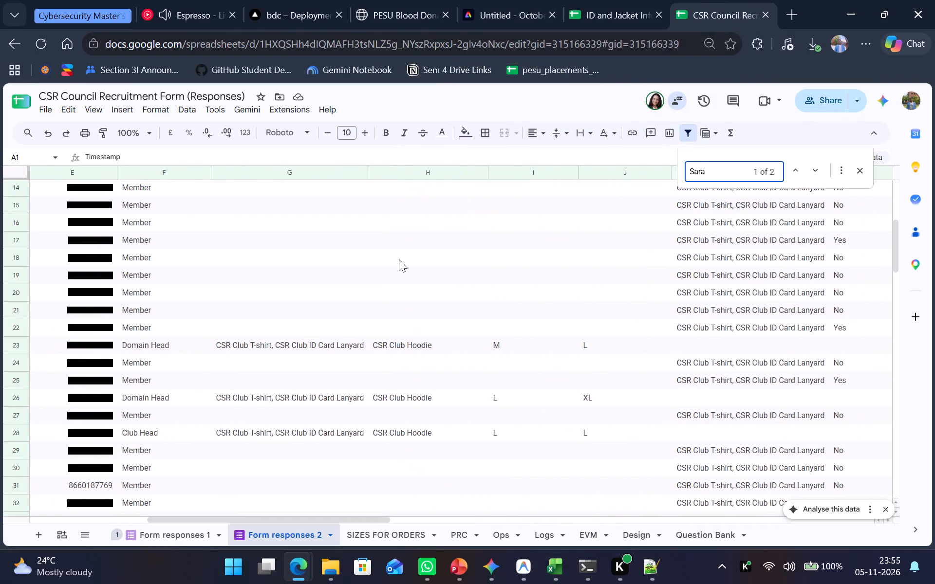
pyautogui.hscroll(3, 399, 259)
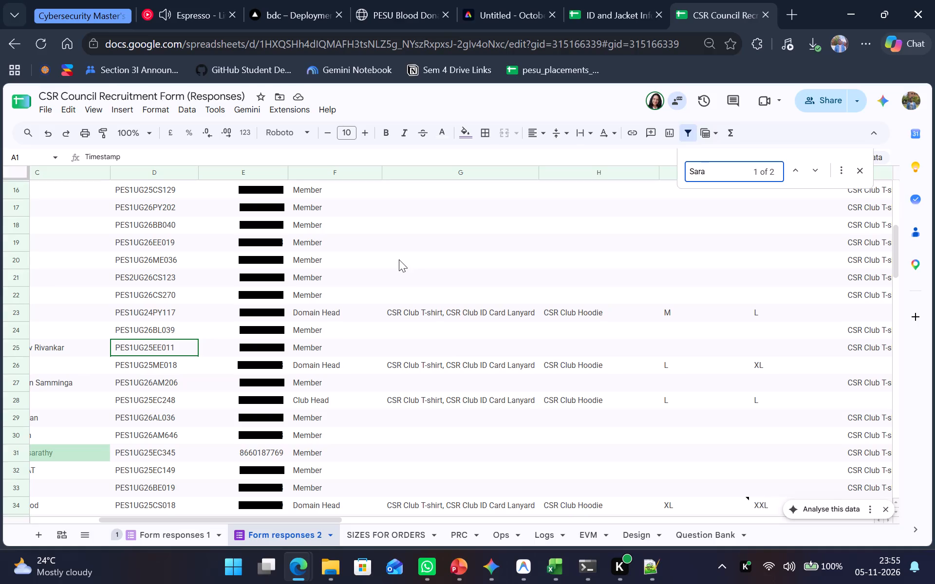
pyautogui.hscroll(5, 418, 352)
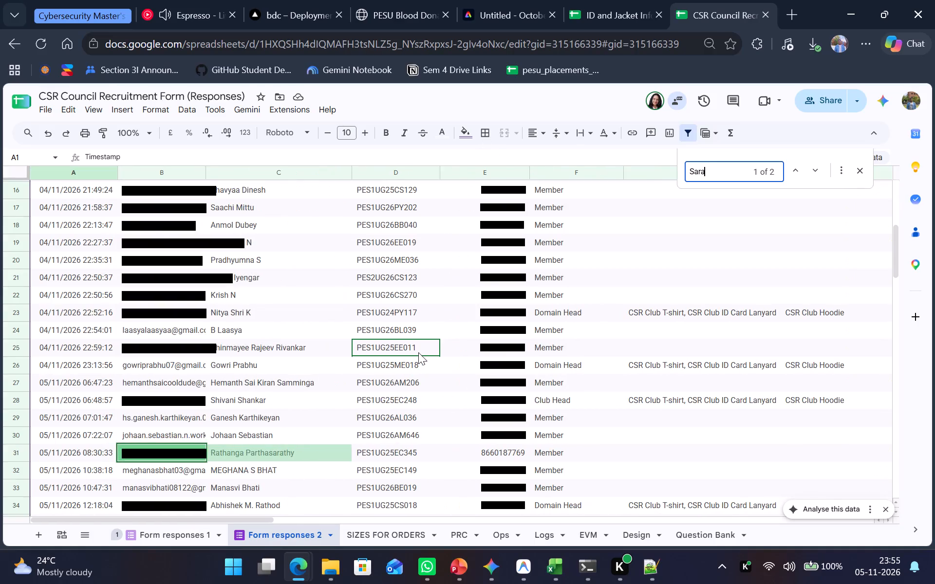
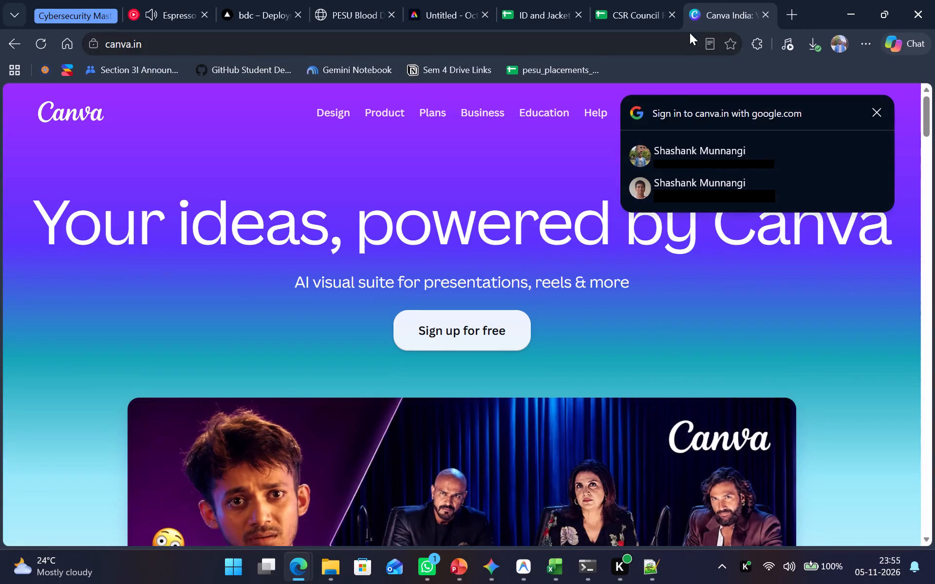
# Sign in to Canva with the first suggested Google account, checking the poster file while the sign-in completes.
pyautogui.click(673, 145)
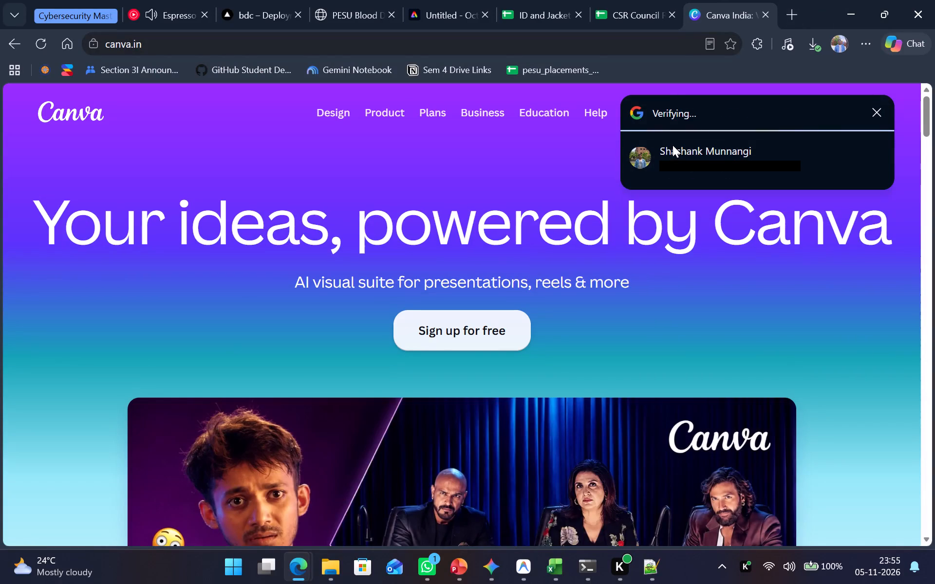
pyautogui.click(449, 0)
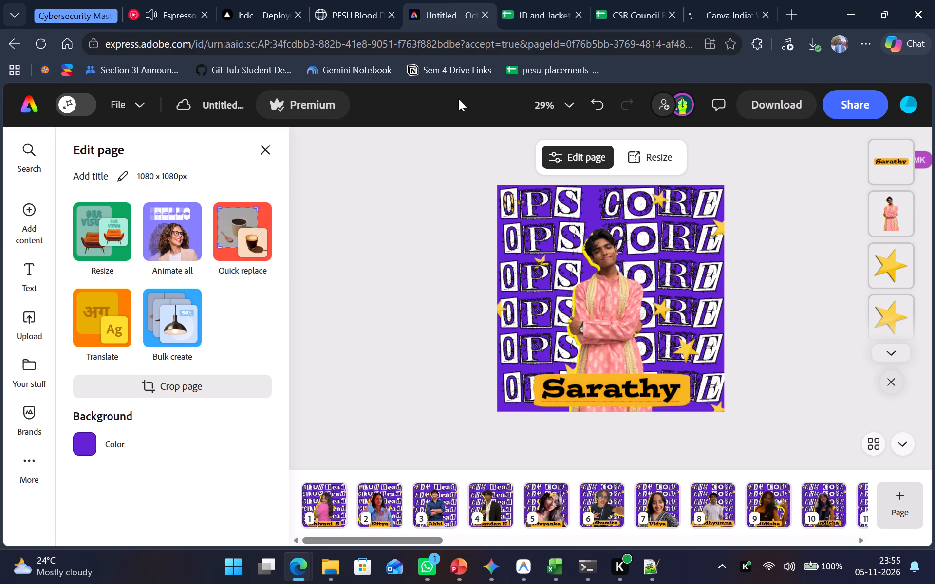
pyautogui.click(721, 0)
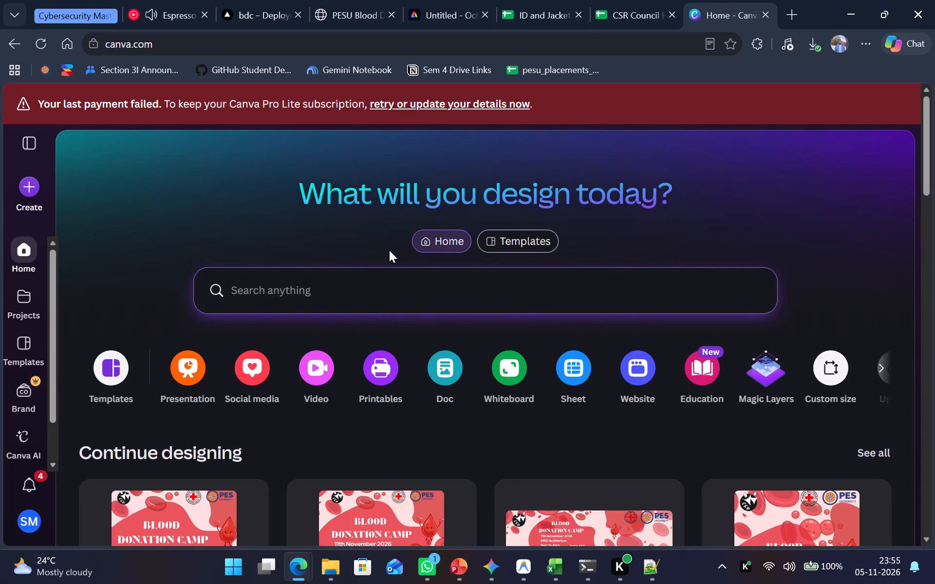
# Show more of the recent designs on the Canva home page and open the T-Shirt Final design.
pyautogui.scroll(-10, 374, 298)
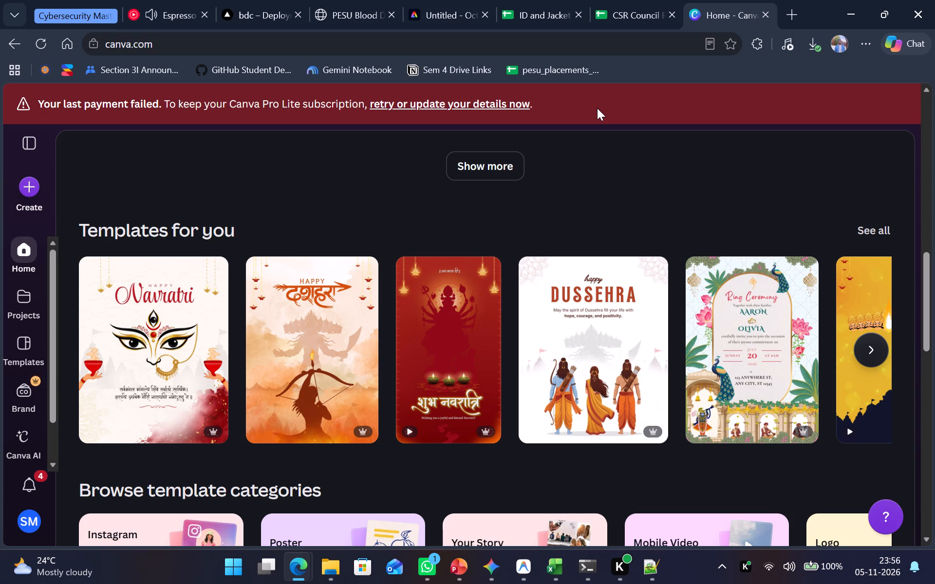
pyautogui.scroll(2, 563, 174)
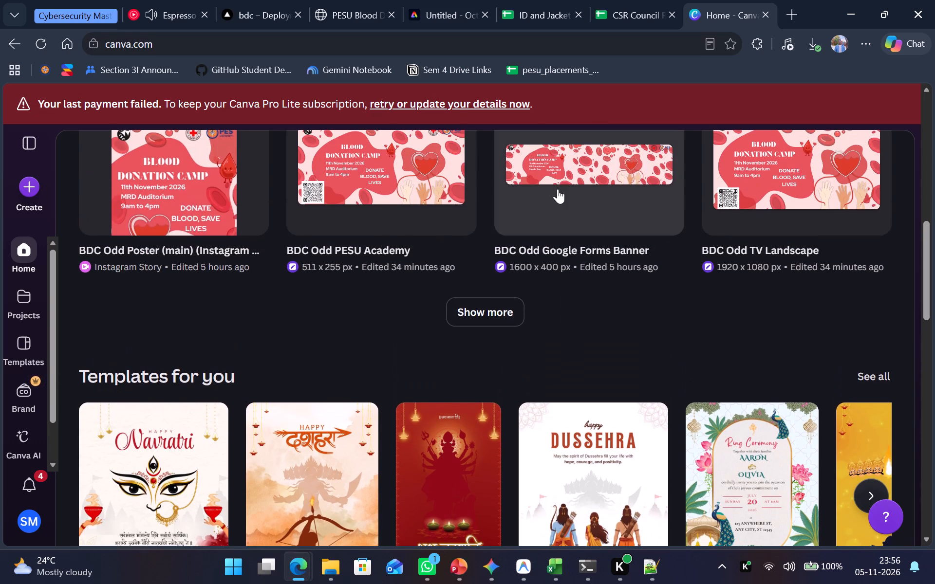
pyautogui.click(507, 319)
pyautogui.scroll(2, 504, 308)
pyautogui.scroll(-2, 503, 305)
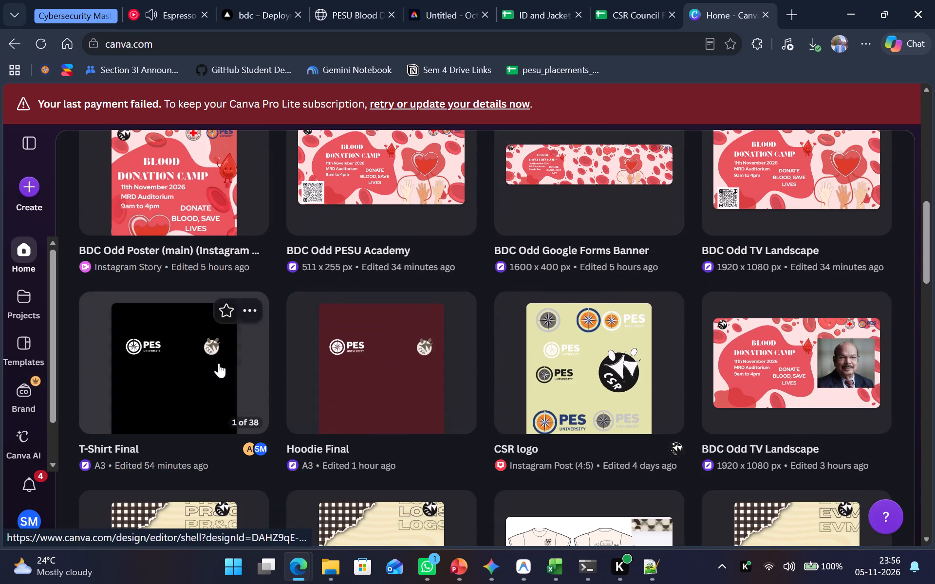
pyautogui.click(214, 366)
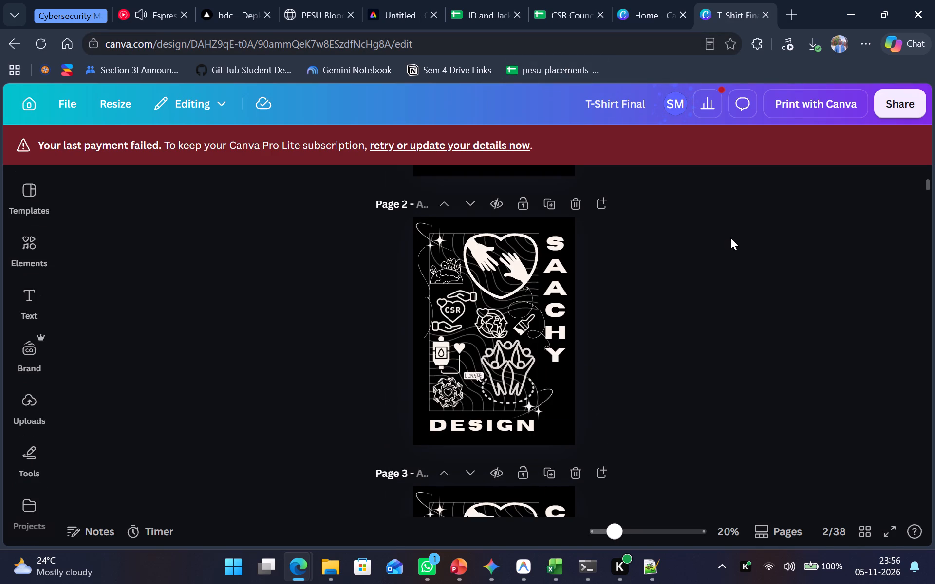
# Find the OPS T-shirt page with the name ANMOL, page 28, and duplicate it.
pyautogui.scroll(5, 730, 237)
pyautogui.scroll(-8, 730, 237)
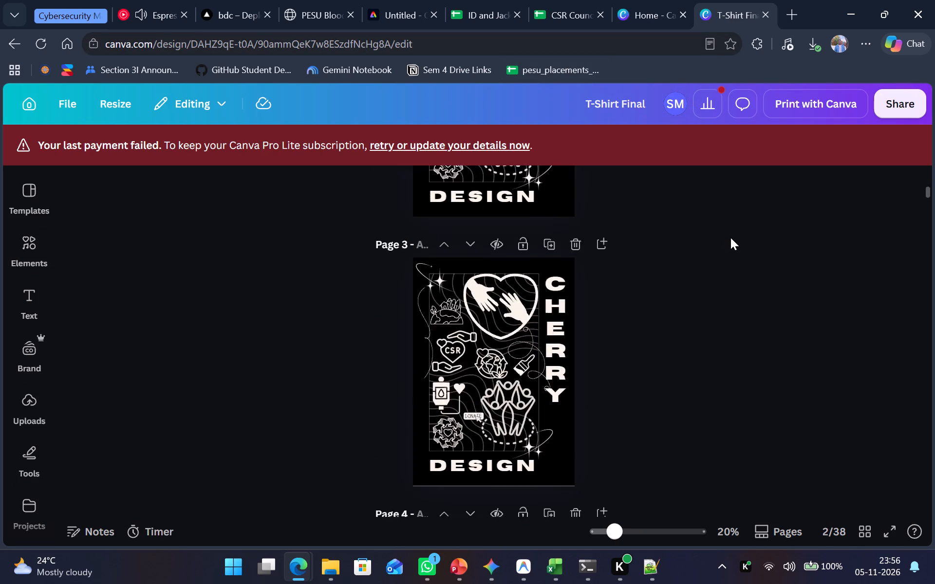
pyautogui.scroll(-20, 730, 237)
pyautogui.scroll(-12, 730, 237)
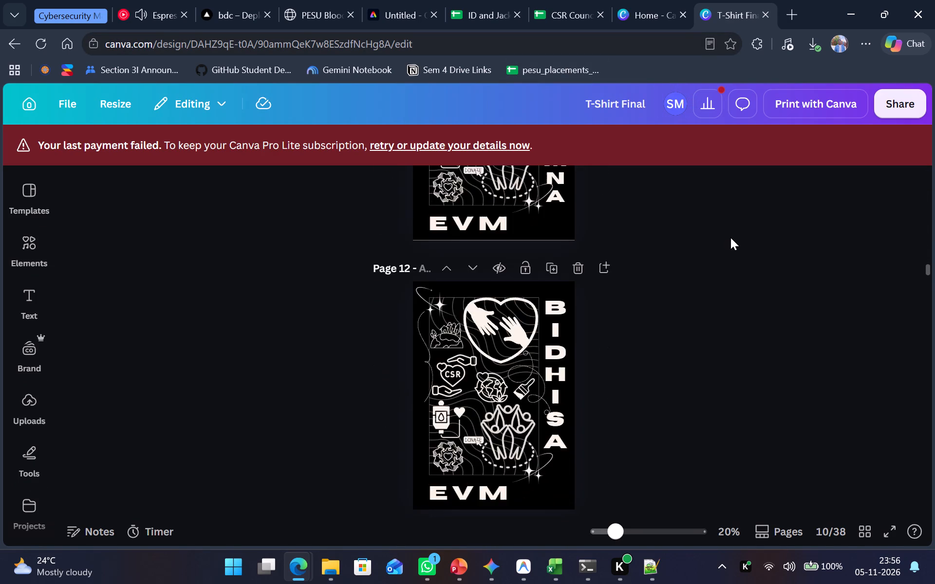
pyautogui.scroll(-20, 730, 237)
pyautogui.scroll(-20, 730, 237)
pyautogui.scroll(-12, 730, 237)
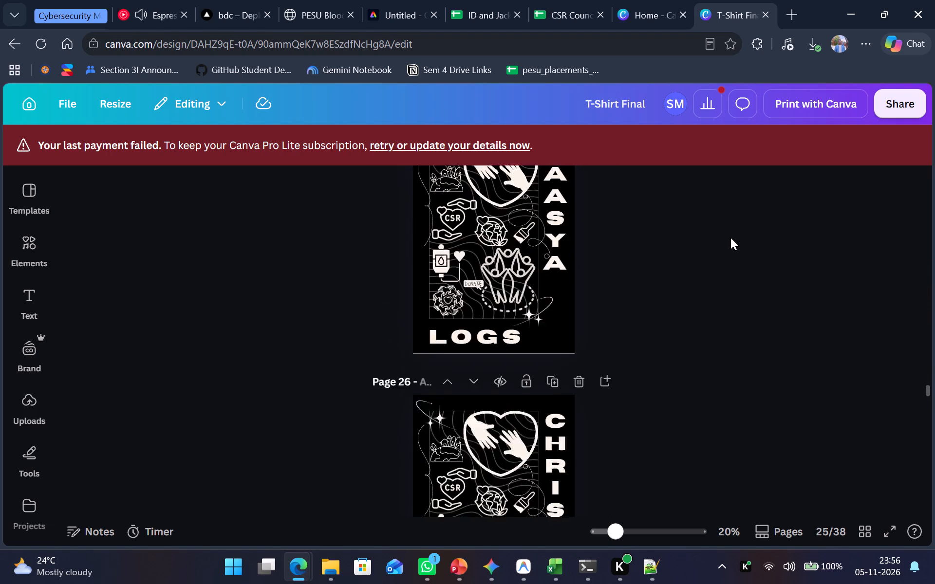
pyautogui.scroll(-9, 730, 237)
pyautogui.scroll(1, 730, 237)
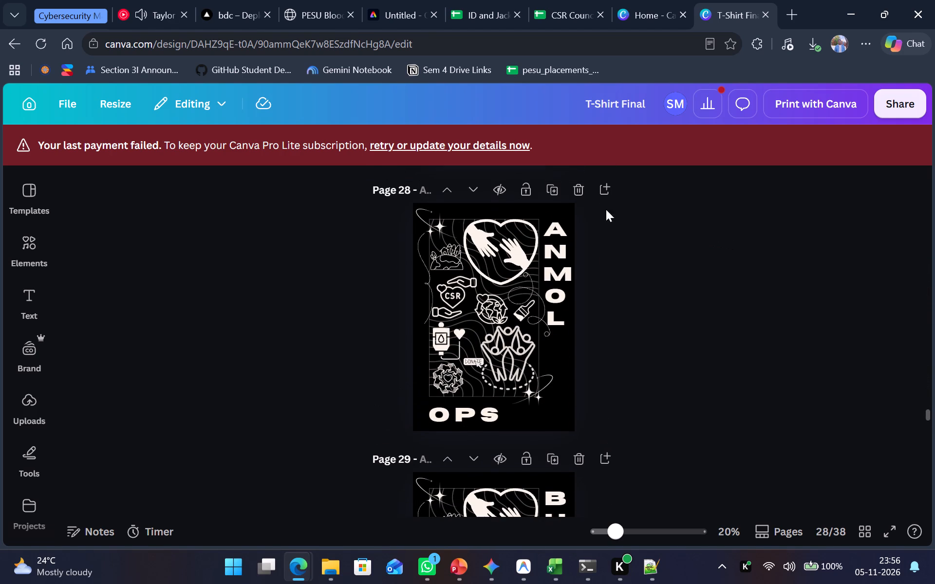
pyautogui.click(559, 189)
# Open the vertical name text ANMOL on the duplicated OPS page for editing.
pyautogui.doubleClick(572, 273)
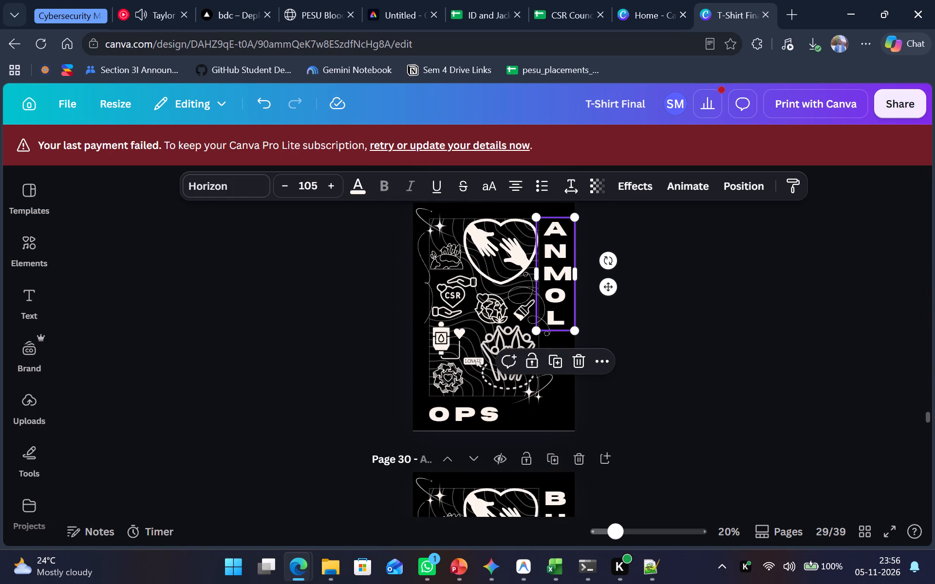
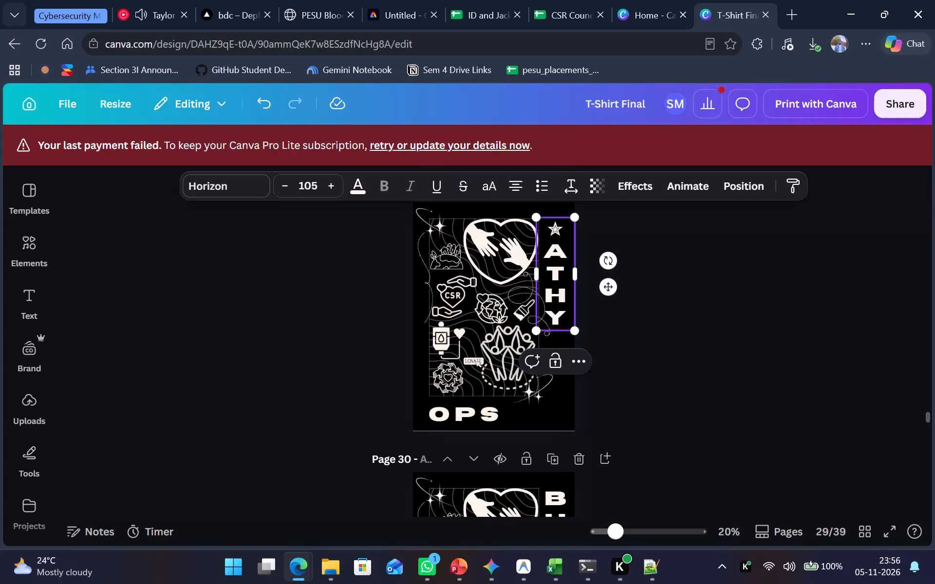
# Finish editing the vertical name text on the duplicated OPS page, page 29.
pyautogui.click(617, 335)
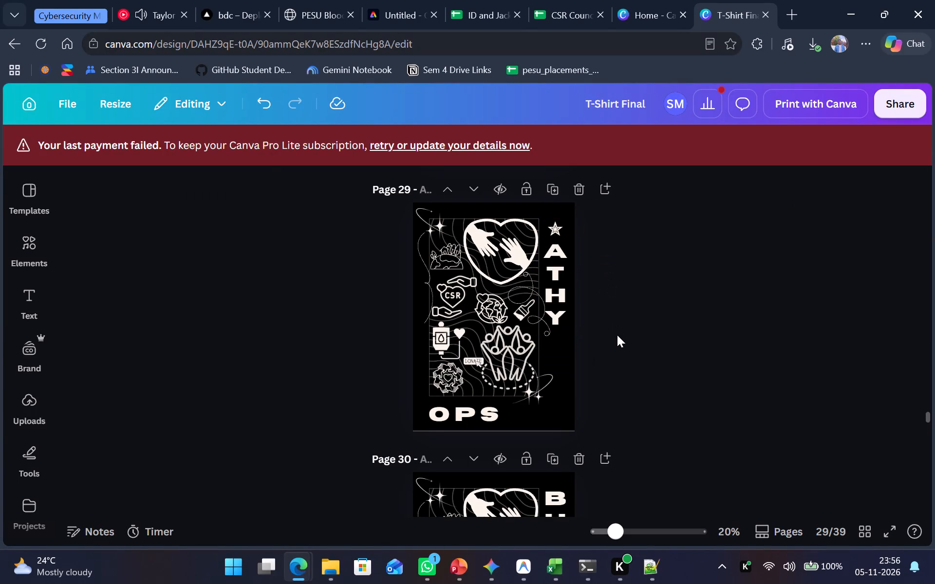
pyautogui.scroll(1, 617, 335)
pyautogui.scroll(-4, 617, 335)
# Switch to the Adobe Express poster file and review posters 1 to 10 one after another.
pyautogui.click(393, 0)
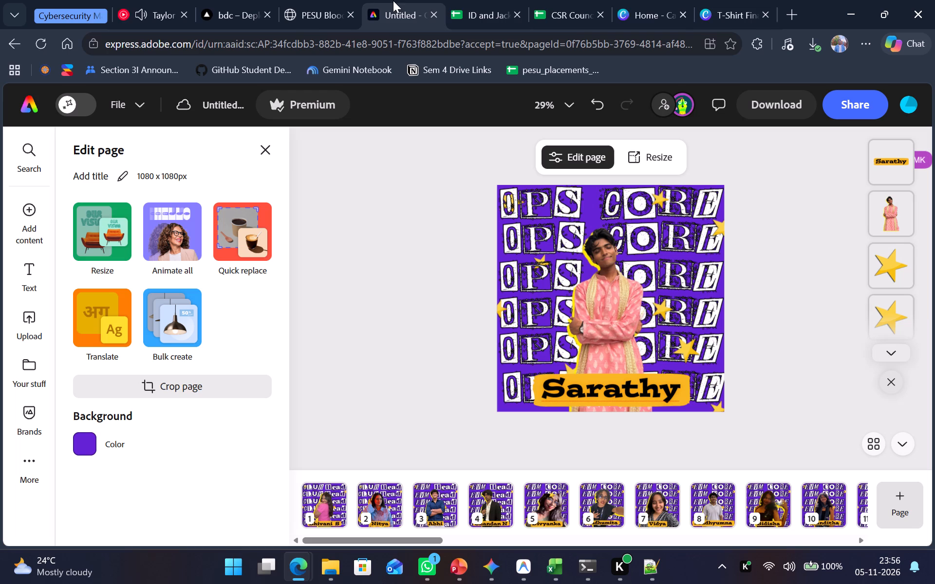
pyautogui.click(329, 515)
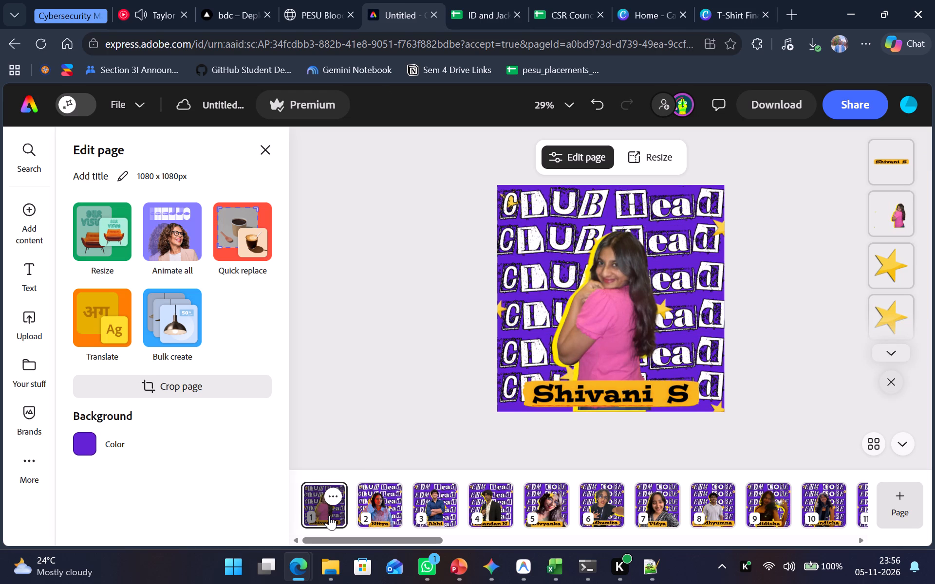
pyautogui.press('Right')
pyautogui.press('Right')
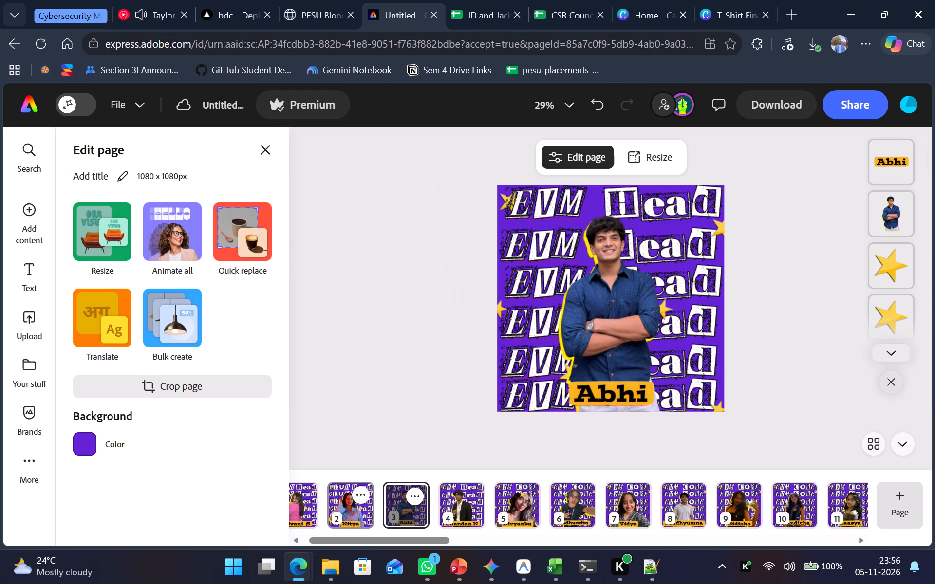
pyautogui.press('Right')
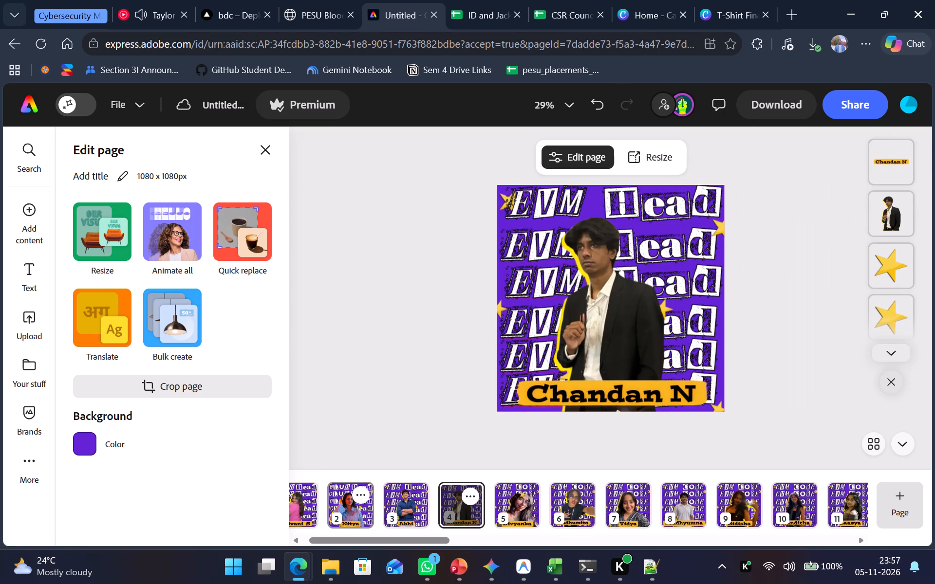
pyautogui.press('Right')
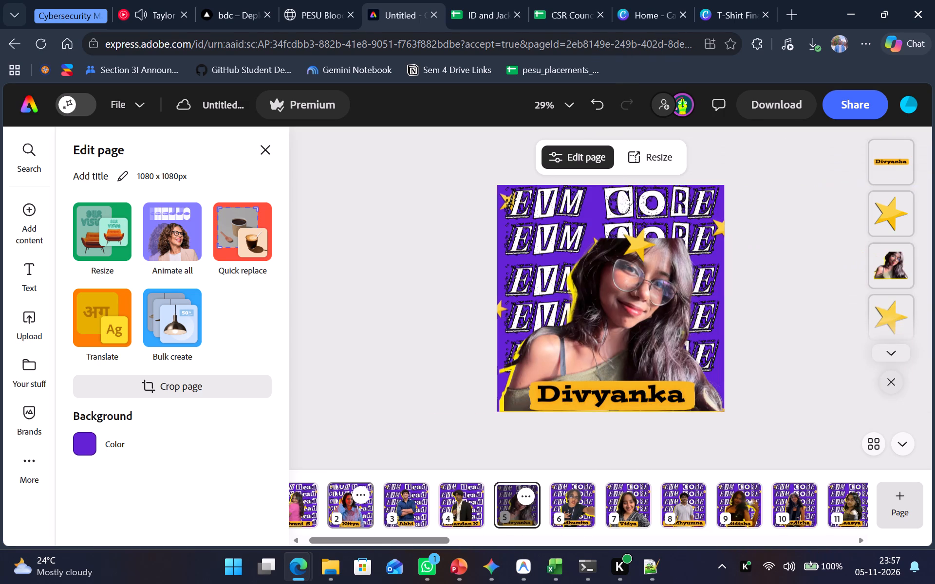
pyautogui.press('Right')
pyautogui.press('Right')
pyautogui.press('Right')
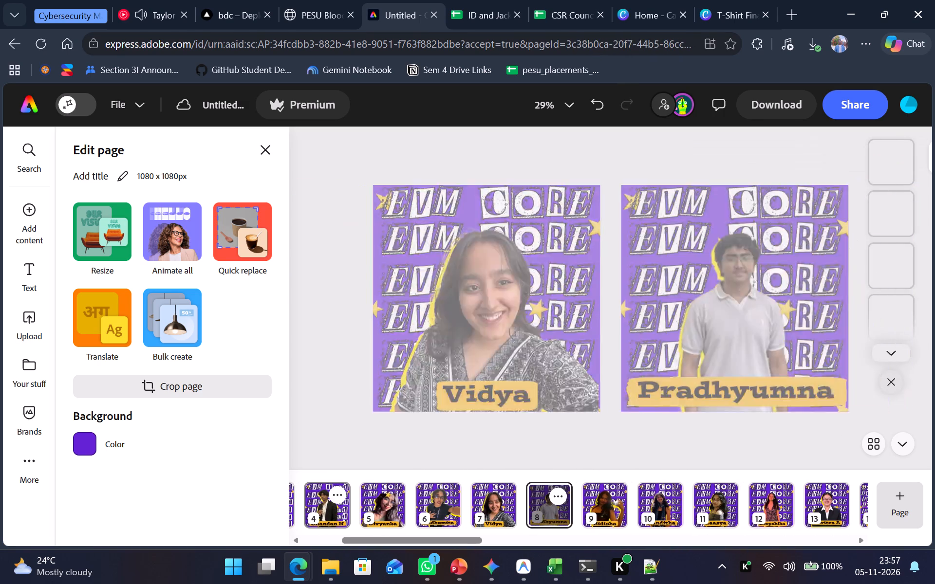
pyautogui.press('Right')
pyautogui.press('Right')
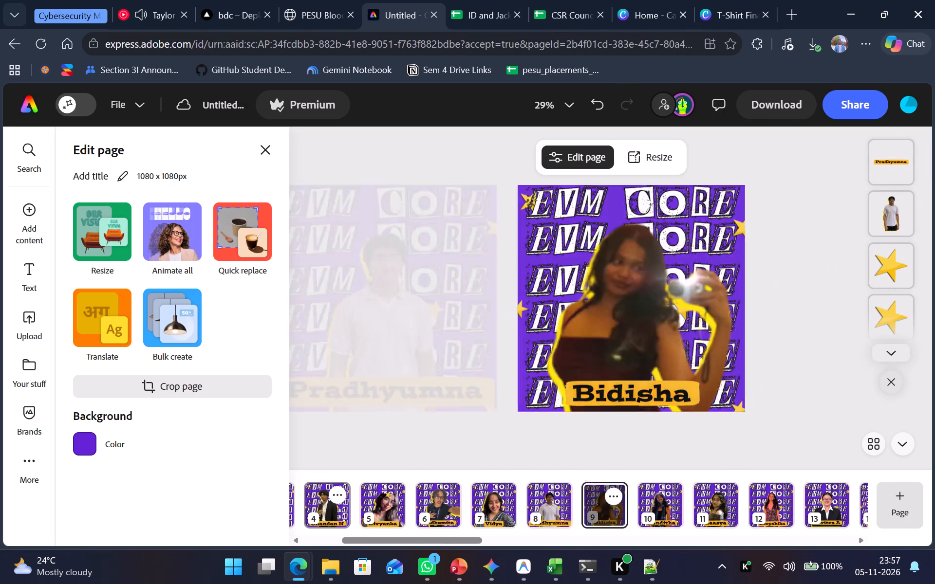
pyautogui.press('Right')
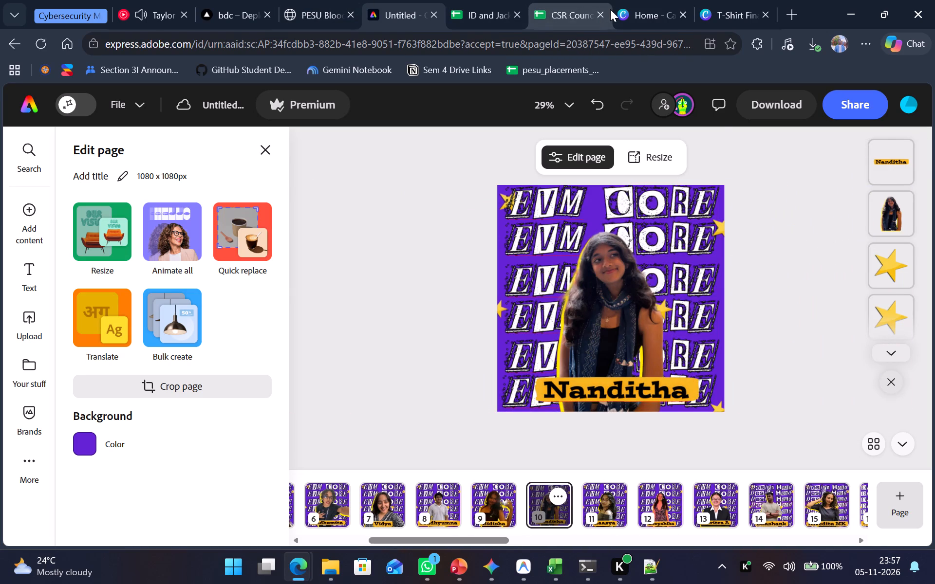
# Arrange the Adobe Express poster file and the T-Shirt Final design side by side, minimizing the blood donation camp design window.
pyautogui.moveTo(412, 7); pyautogui.dragTo(0, 262)
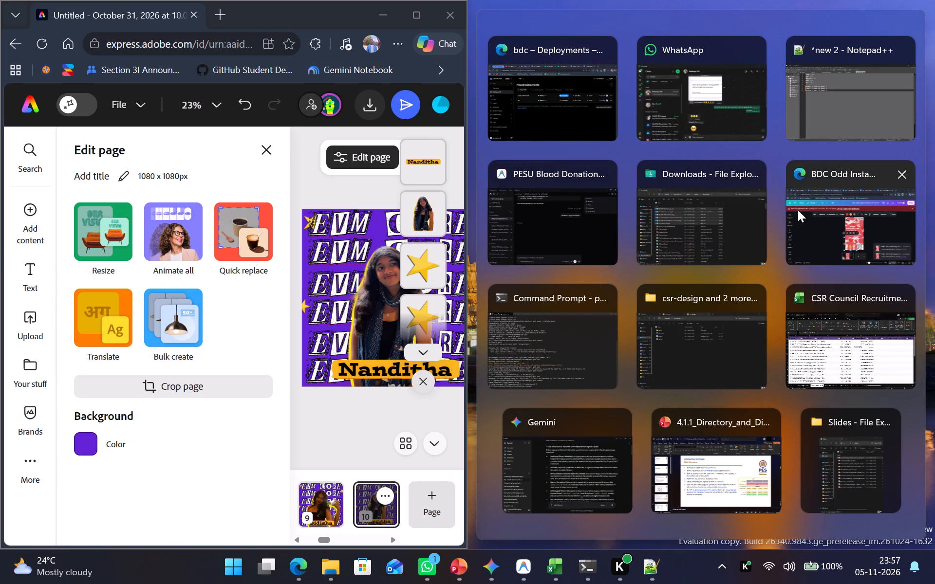
pyautogui.click(819, 222)
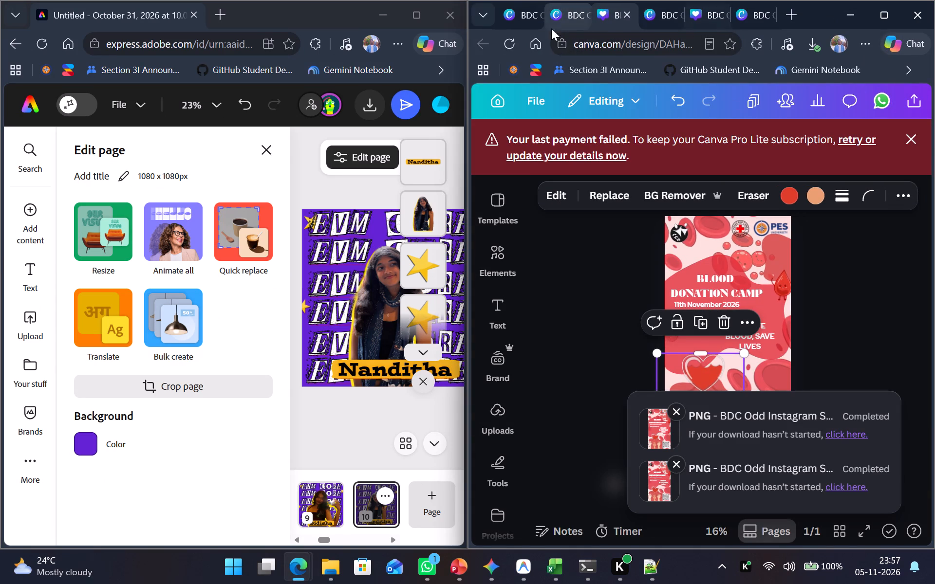
pyautogui.click(851, 13)
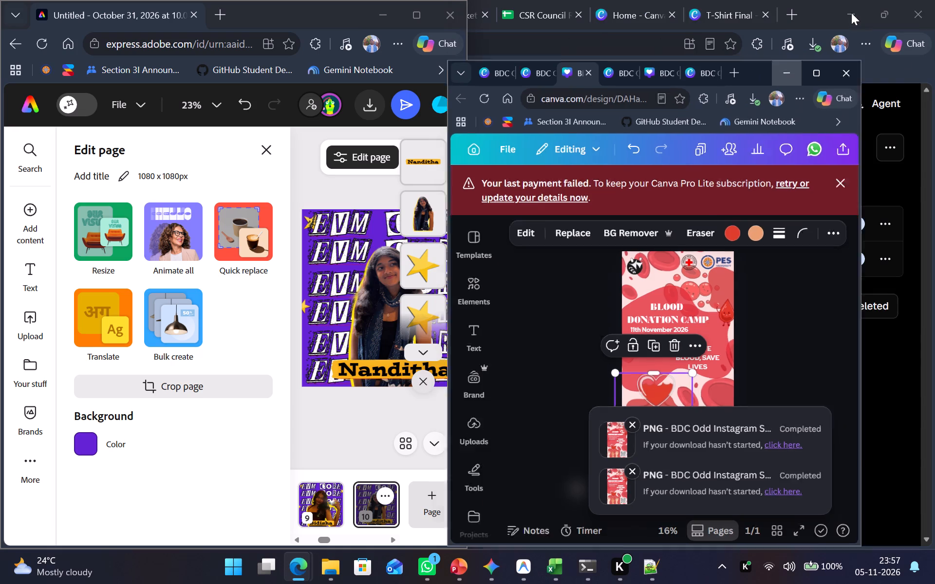
pyautogui.click(725, 10)
pyautogui.moveTo(814, 2); pyautogui.dragTo(934, 85)
# Compare names and teams on the first T-shirt pages with the posters, closing the poster file's page-editing pane and opening the Abhi poster.
pyautogui.scroll(14, 760, 296)
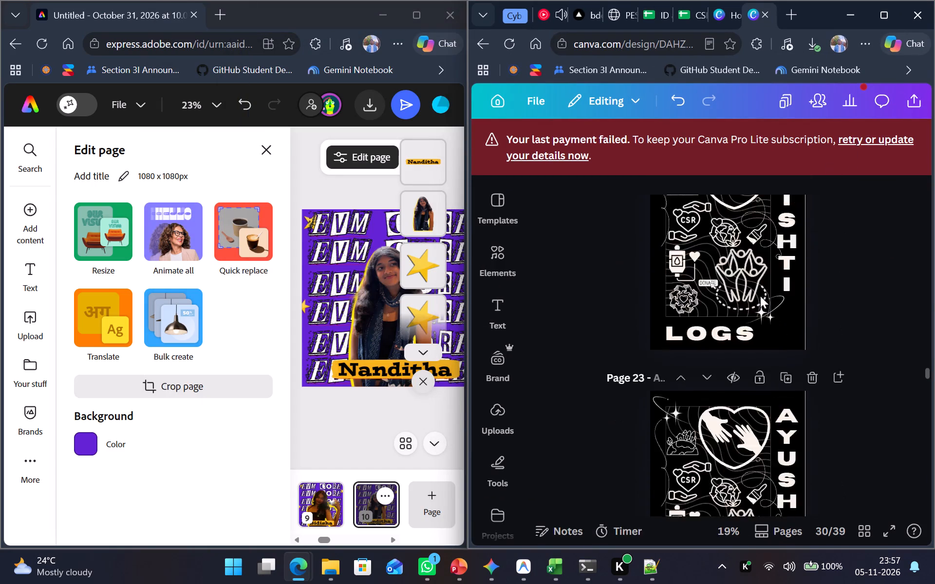
pyautogui.scroll(13, 760, 296)
pyautogui.scroll(-2, 781, 383)
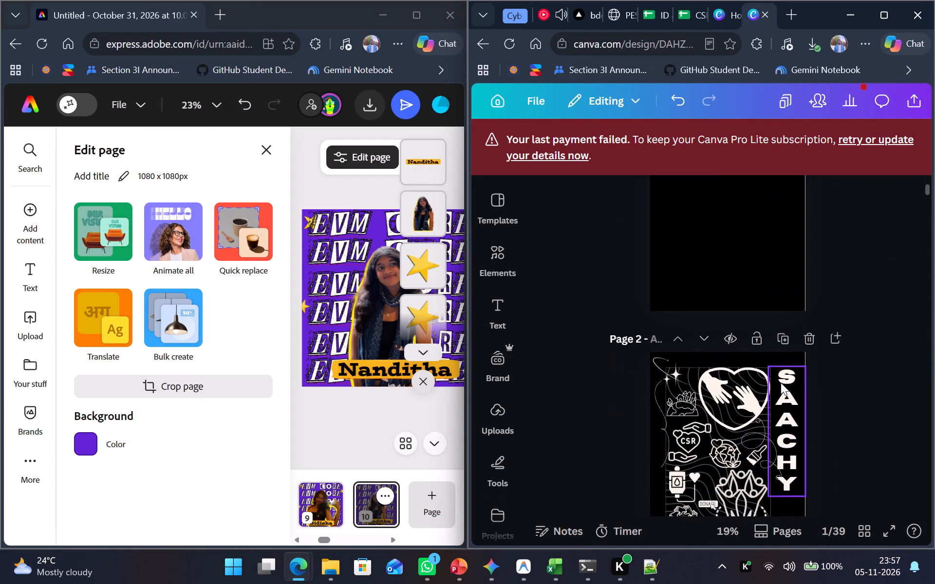
pyautogui.scroll(-2, 781, 383)
pyautogui.click(272, 152)
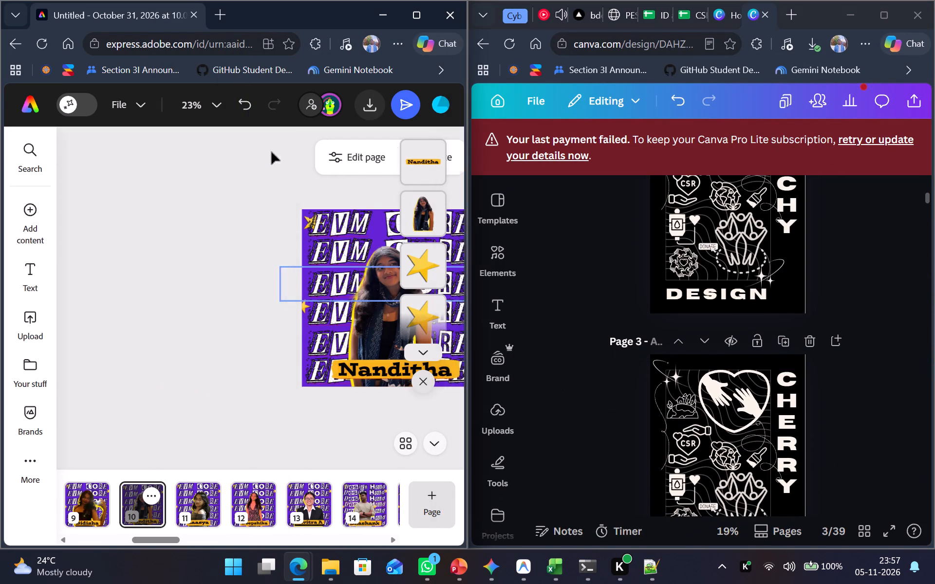
pyautogui.hscroll(6, 136, 493)
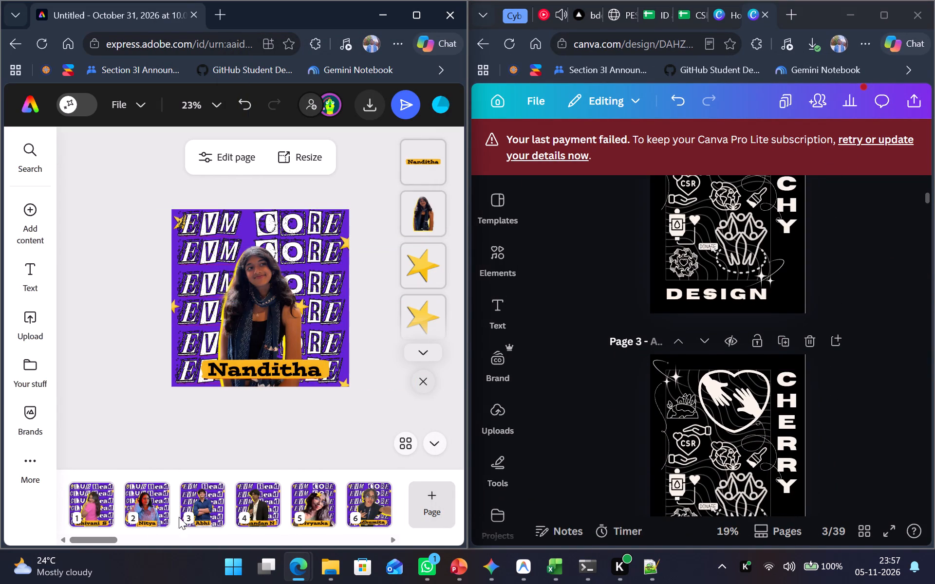
pyautogui.click(195, 515)
pyautogui.scroll(-2, 517, 424)
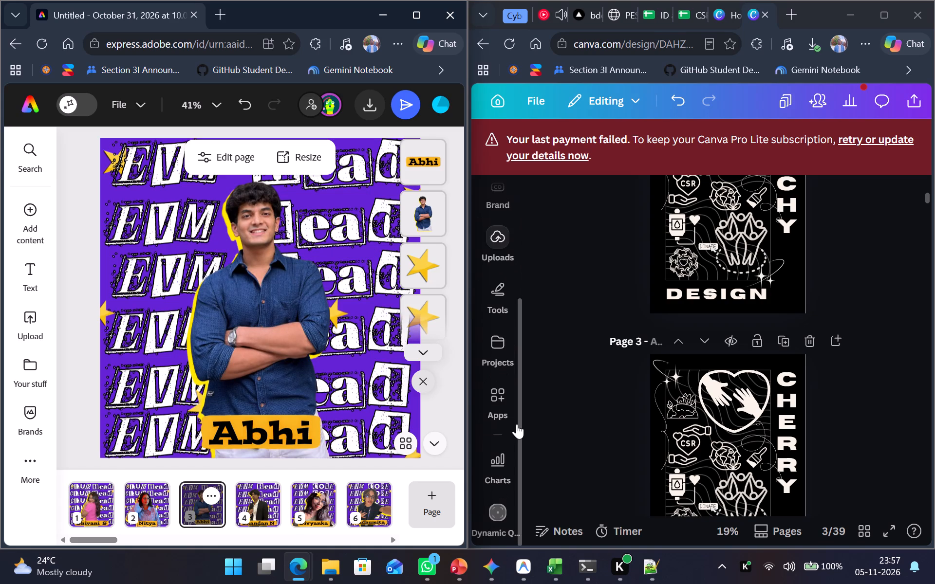
pyautogui.scroll(-7, 632, 422)
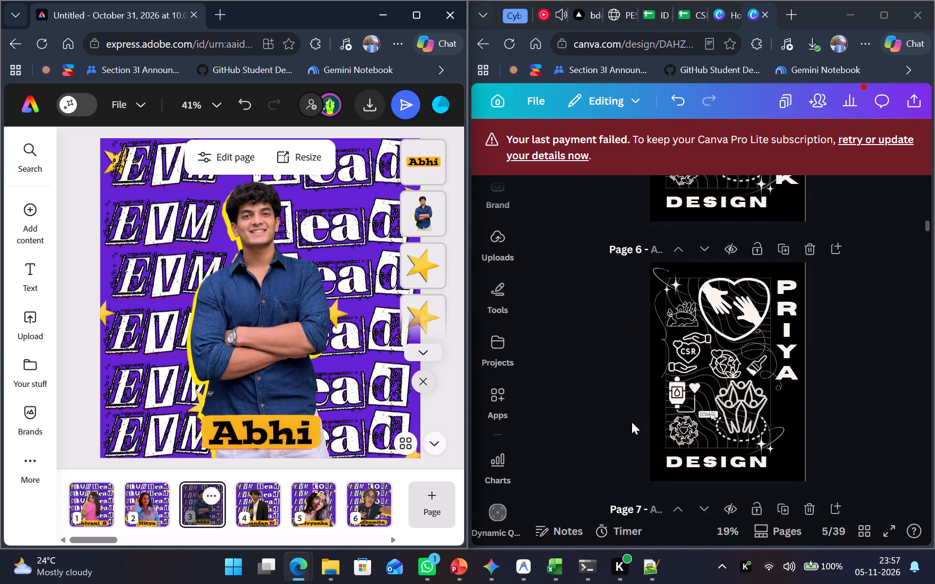
pyautogui.scroll(-5, 632, 422)
pyautogui.scroll(1, 632, 422)
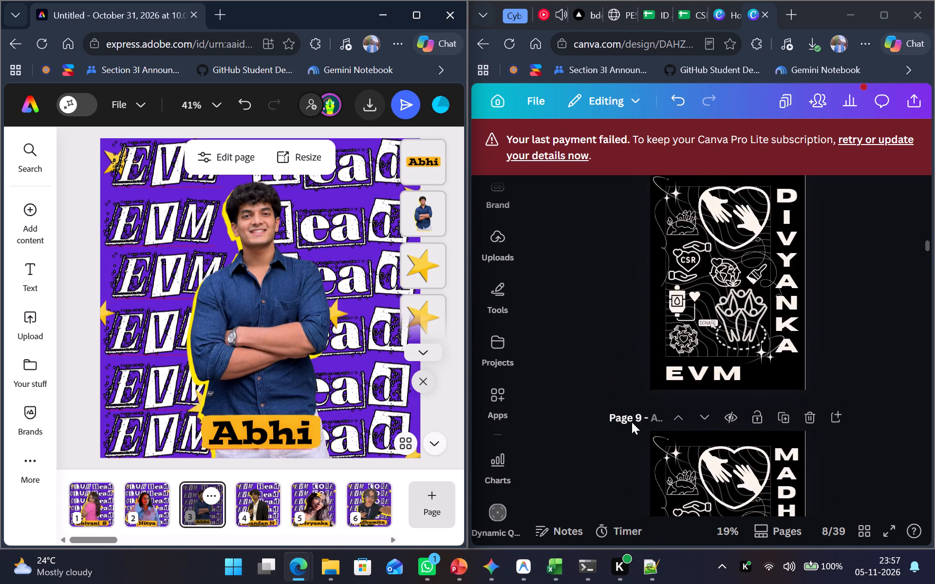
pyautogui.scroll(2, 632, 422)
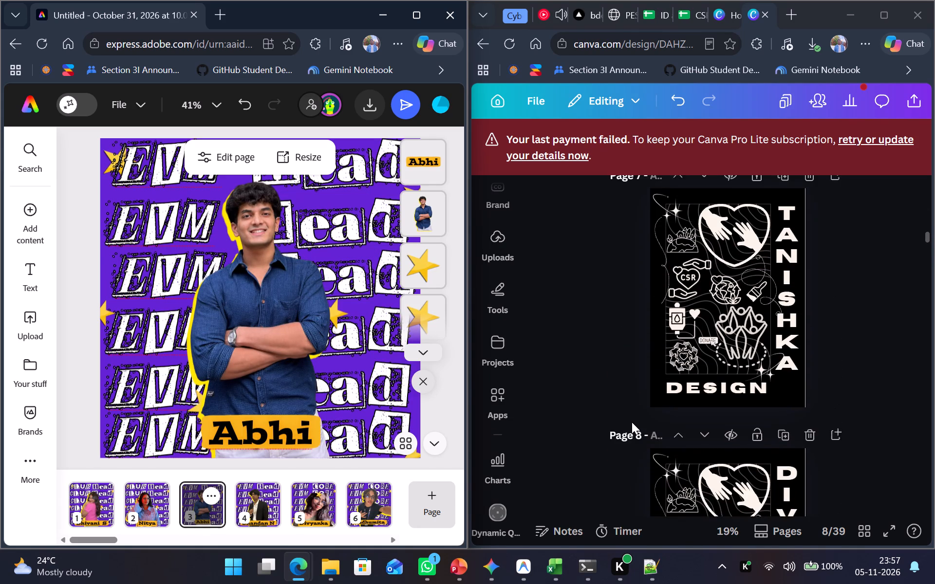
pyautogui.scroll(-1, 632, 422)
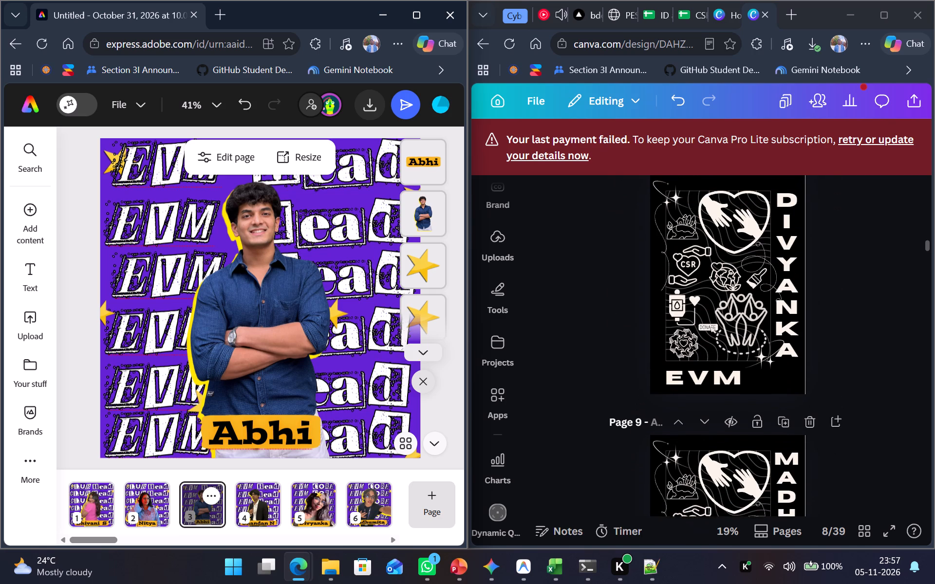
pyautogui.scroll(-1, 632, 422)
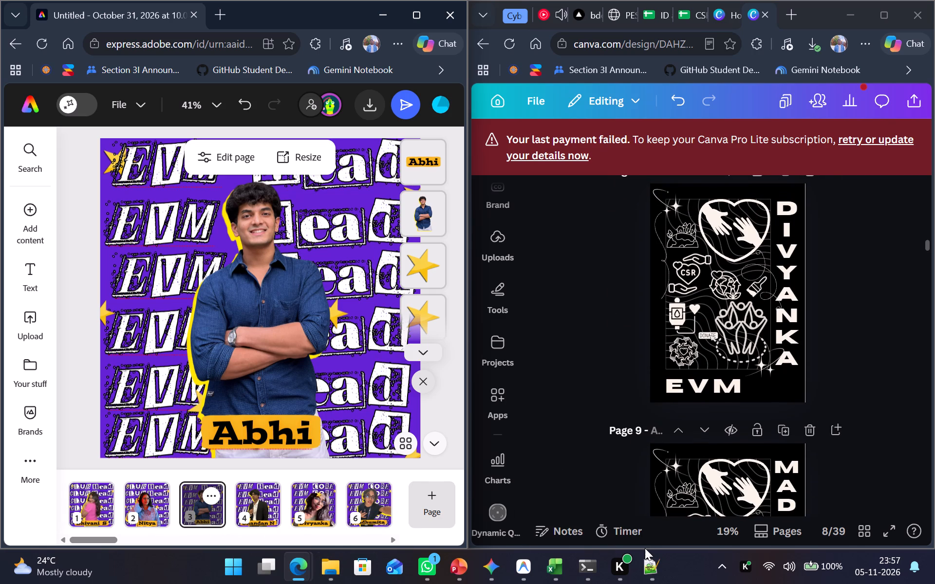
# Create a blank Notepad++ document and place it beside the poster file.
pyautogui.click(557, 569)
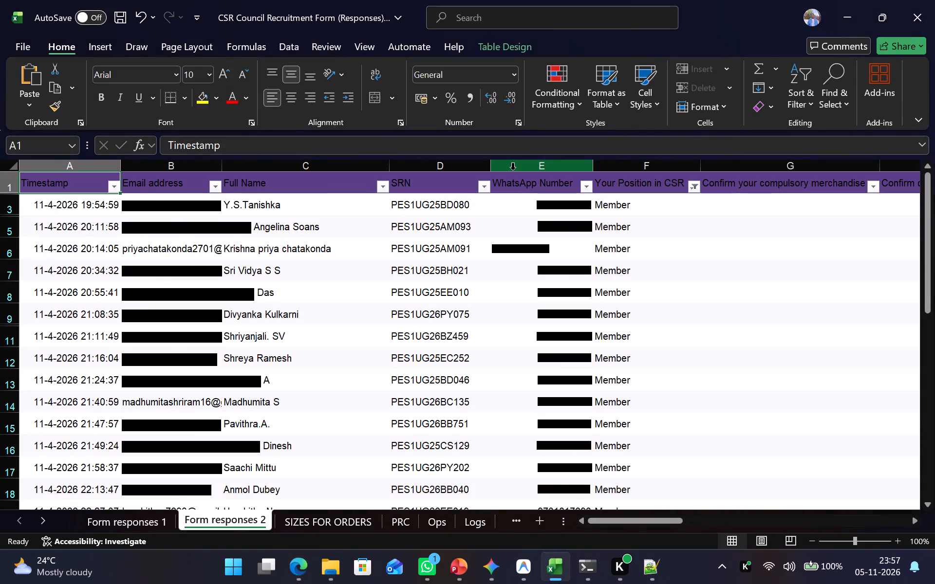
pyautogui.click(841, 5)
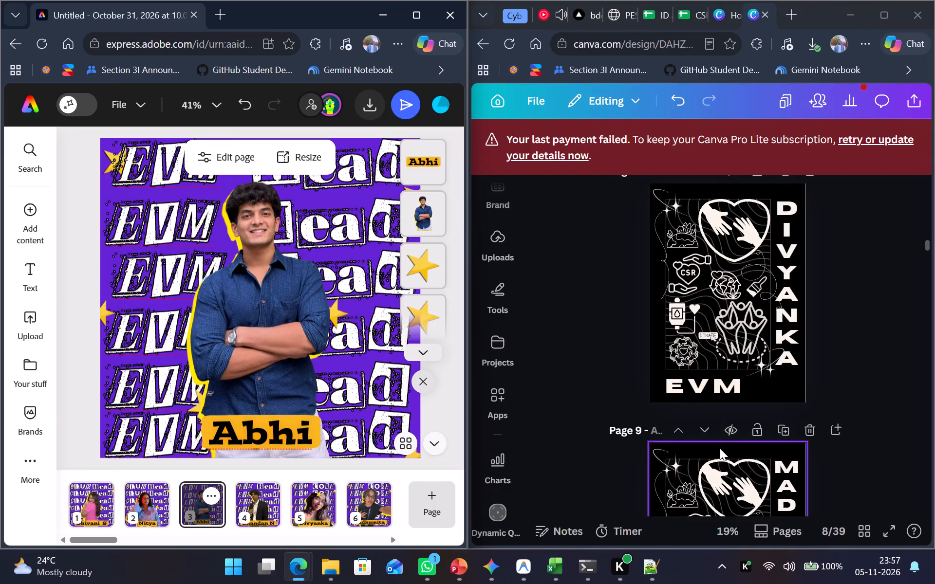
pyautogui.click(647, 559)
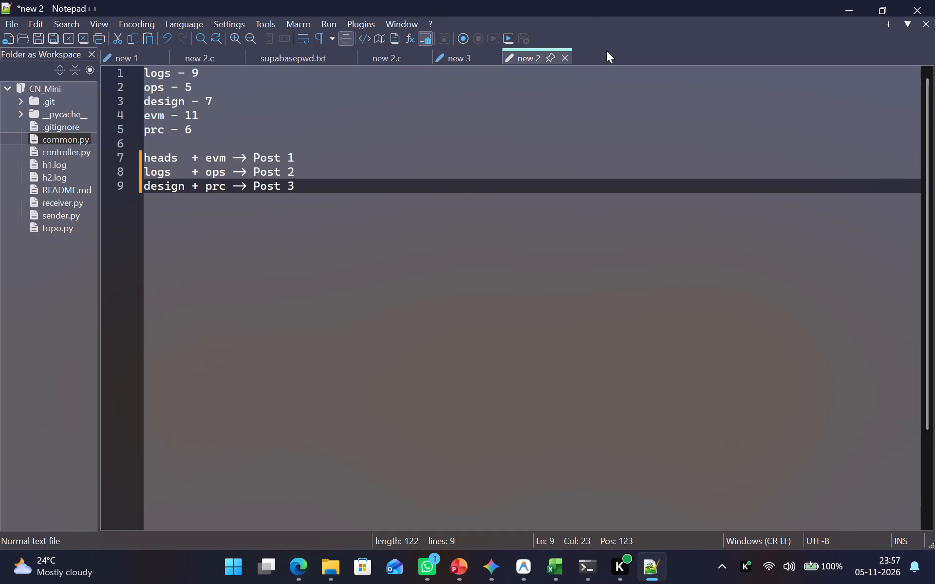
pyautogui.hotkey('ctrl', 'n')
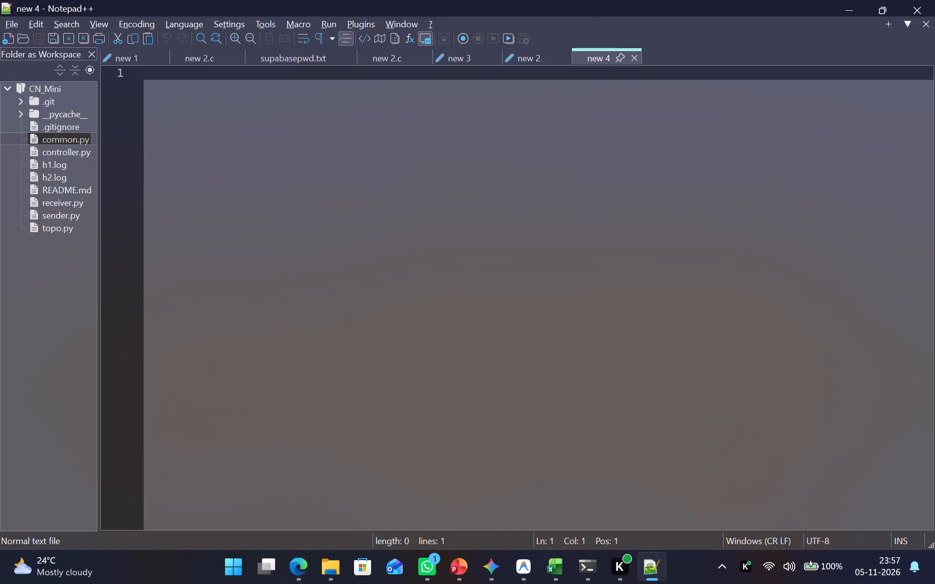
pyautogui.press('super+Right')
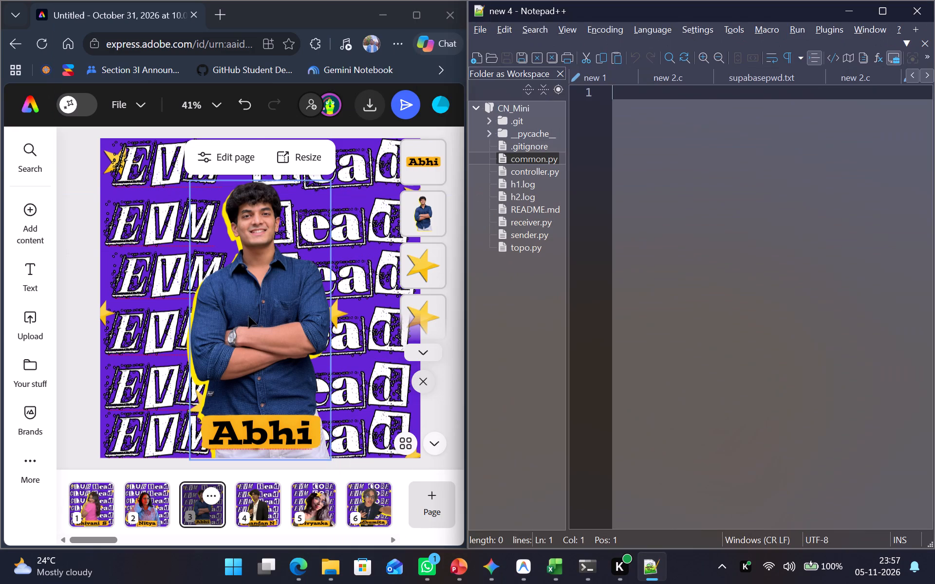
# With the first poster open, list 1. Shivani, 2. Nitya, 3. Abhi and 4. Chandan on separate lines in the blank note and start line 5.
pyautogui.click(99, 515)
pyautogui.click(696, 173)
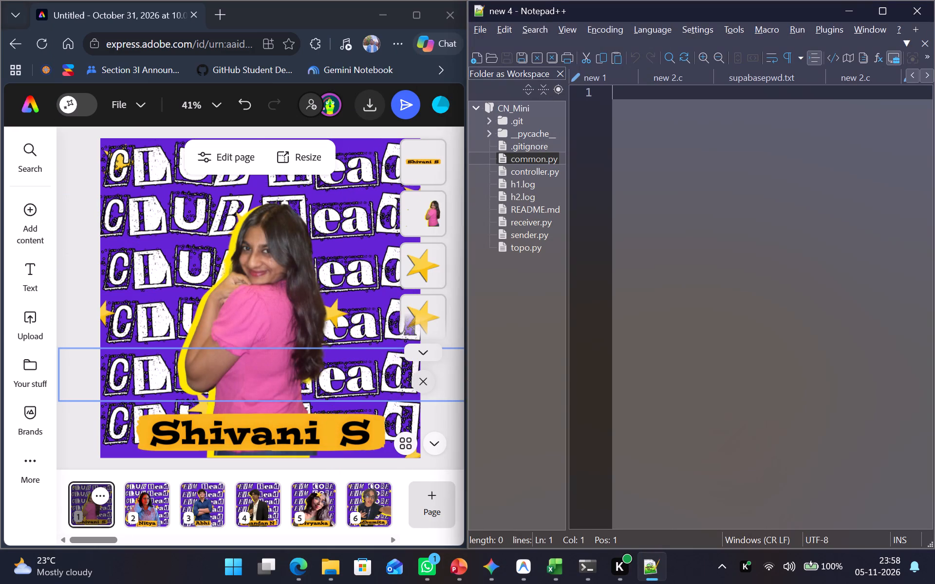
pyautogui.write('1. Sh')
pyautogui.write('ivani')
pyautogui.press('Return')
pyautogui.write('2. Nitya')
pyautogui.press('Return')
pyautogui.write('3. Abhi')
pyautogui.press('Return')
pyautogui.press('3')
pyautogui.press('BackSpace')
pyautogui.write('4.')
pyautogui.press('space')
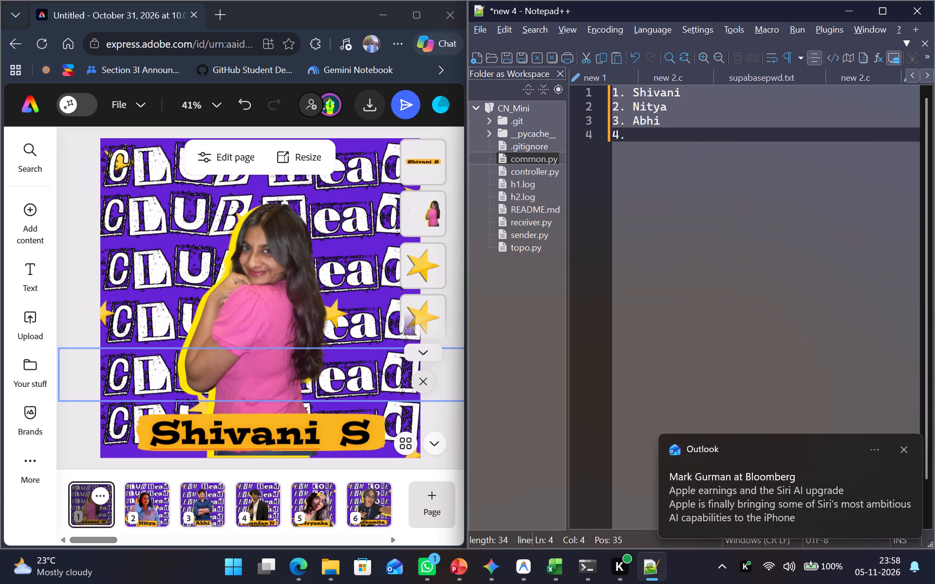
pyautogui.write('Chandan')
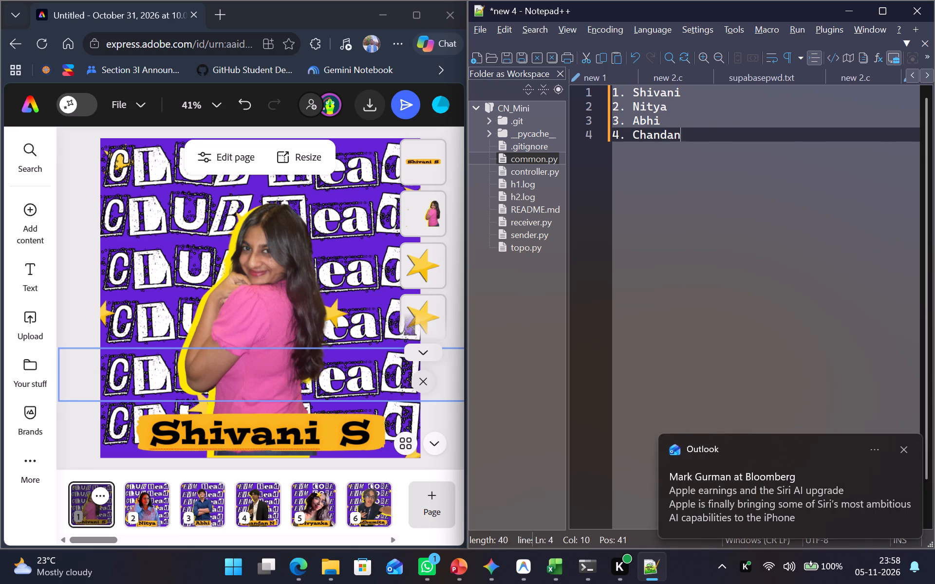
pyautogui.press('Return')
pyautogui.write('5.')
pyautogui.press('space')
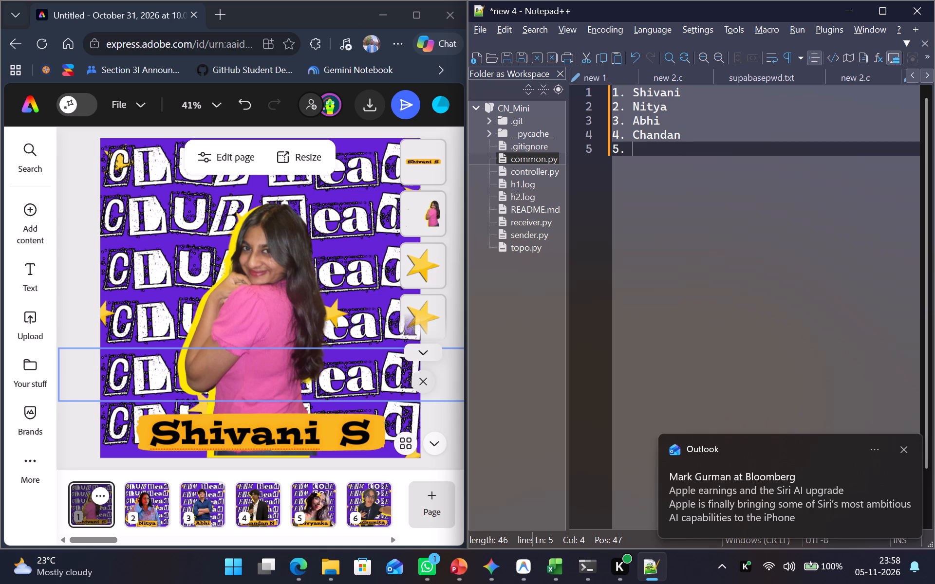
# Insert an EVM heading line between Nitya and Abhi in the list.
pyautogui.click(691, 106)
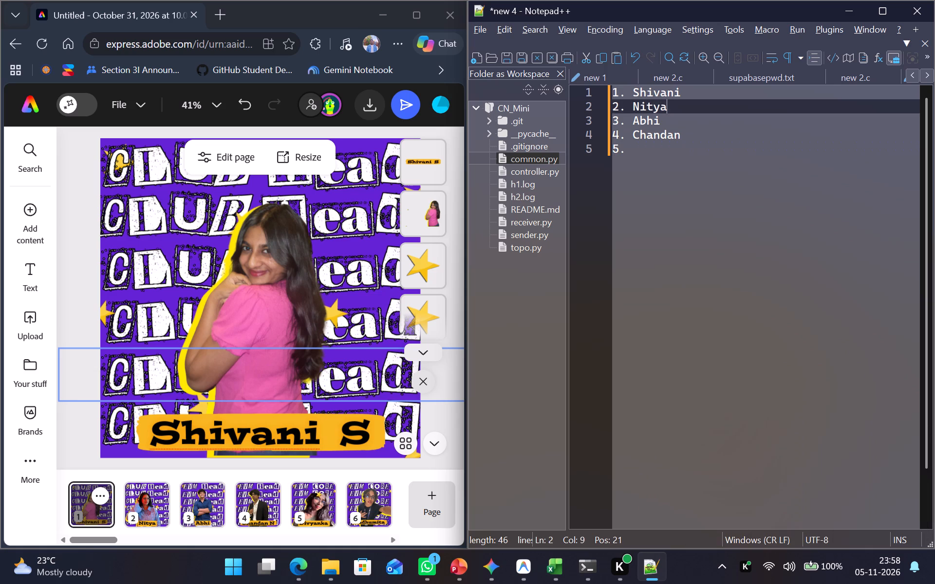
pyautogui.press('Return')
pyautogui.write('EC')
pyautogui.hotkey('shift', 'BackSpace')
pyautogui.write('VM')
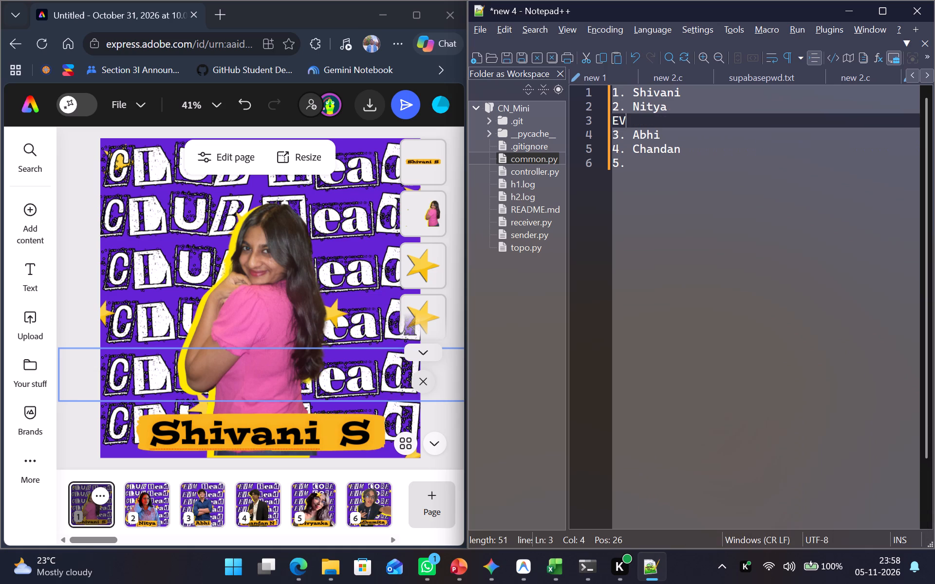
# Continue the list under EVM in the note with 5. Divyanka and 6. Madhumita on separate lines.
pyautogui.click(673, 160)
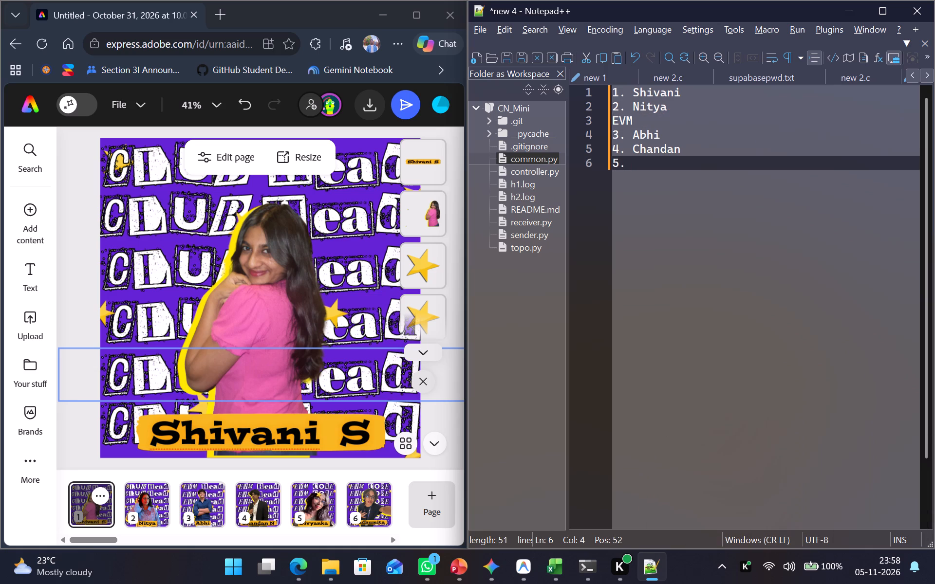
pyautogui.write('Divyanka')
pyautogui.press('Return')
pyautogui.press('6')
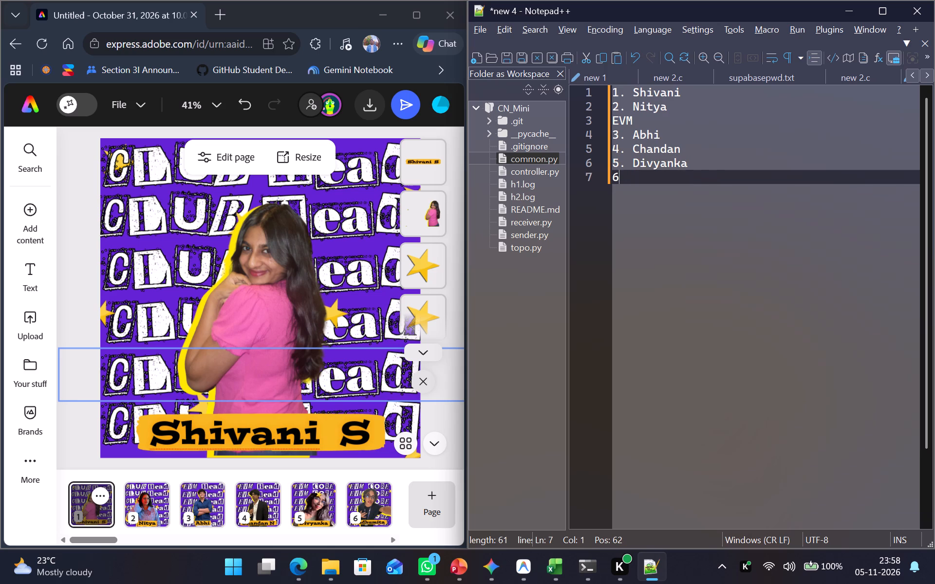
pyautogui.write('.')
pyautogui.press('space')
pyautogui.write('Madhumita')
pyautogui.press('Return')
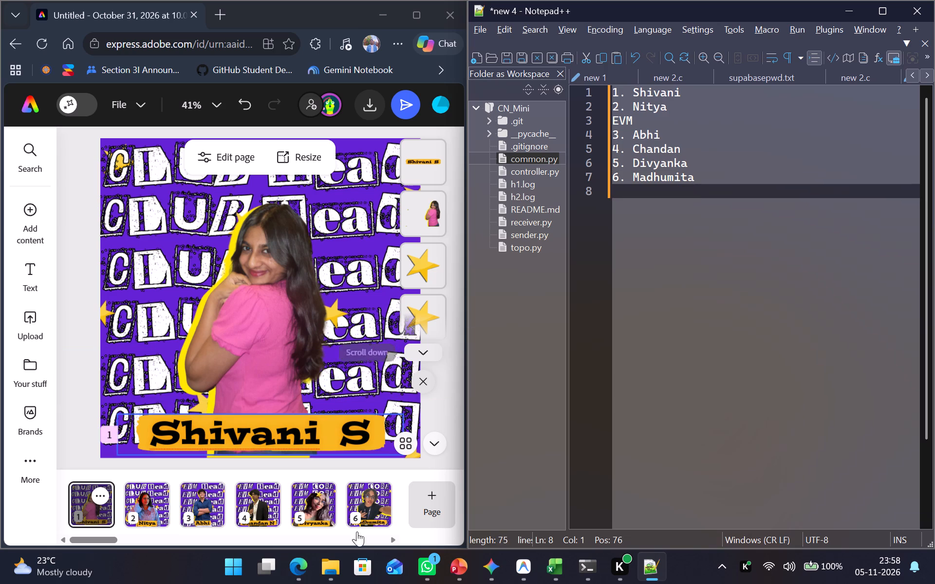
# Add 7. Vidya and 8. Pradhyumna to the note from the following poster thumbnails, and start line 9.
pyautogui.hscroll(-2, 335, 523)
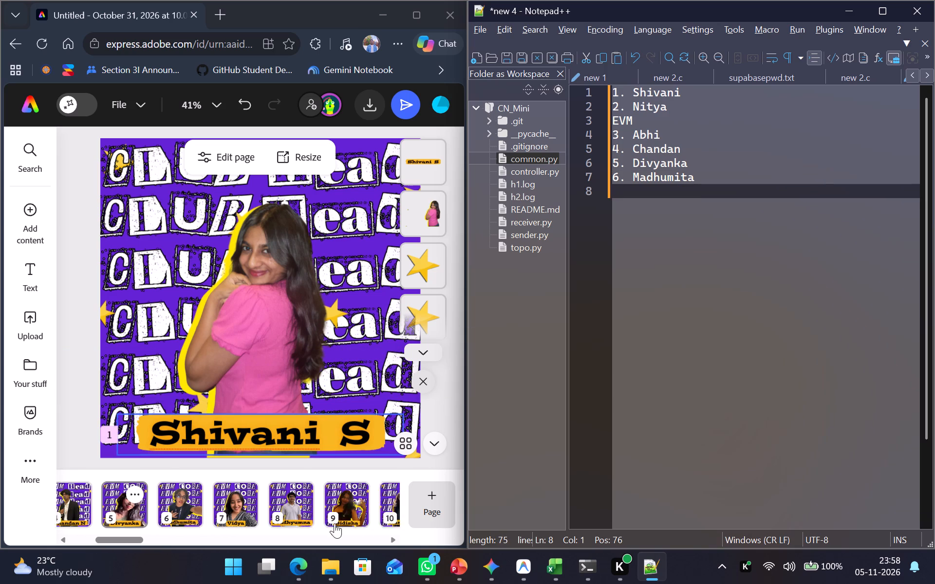
pyautogui.hscroll(-3, 335, 523)
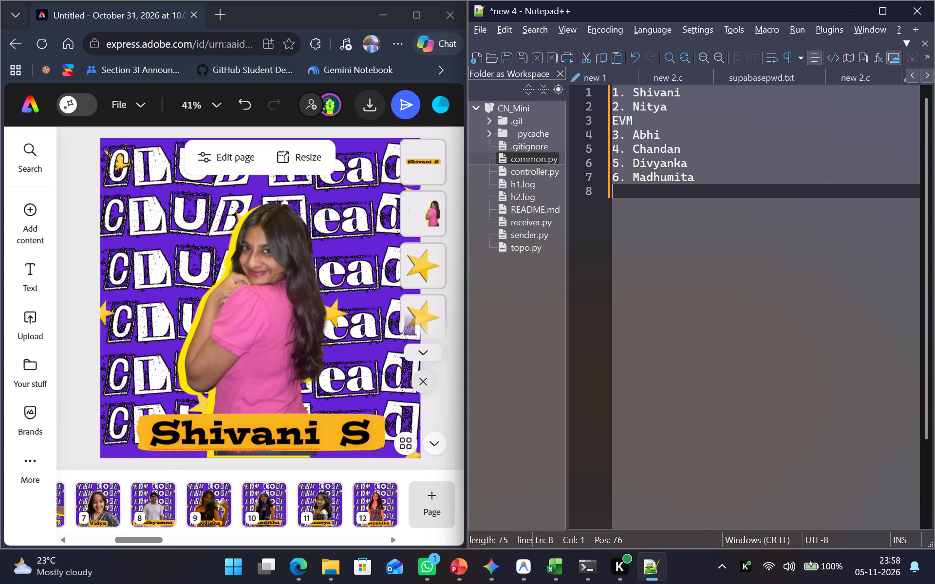
pyautogui.write('7. Vidya')
pyautogui.press('Return')
pyautogui.write('8.')
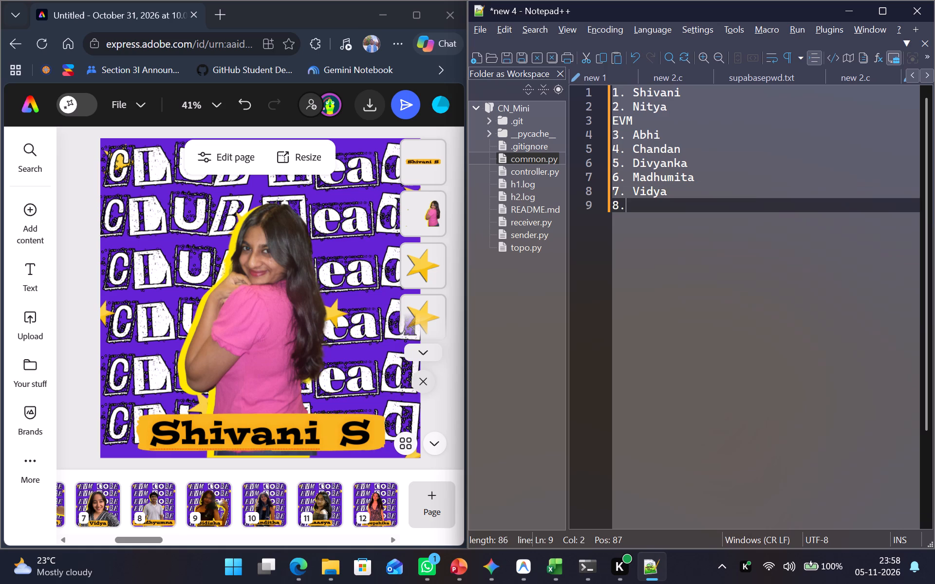
pyautogui.press('space')
pyautogui.write('Pradhyumna')
pyautogui.press('Return')
pyautogui.write('9.')
pyautogui.press('space')
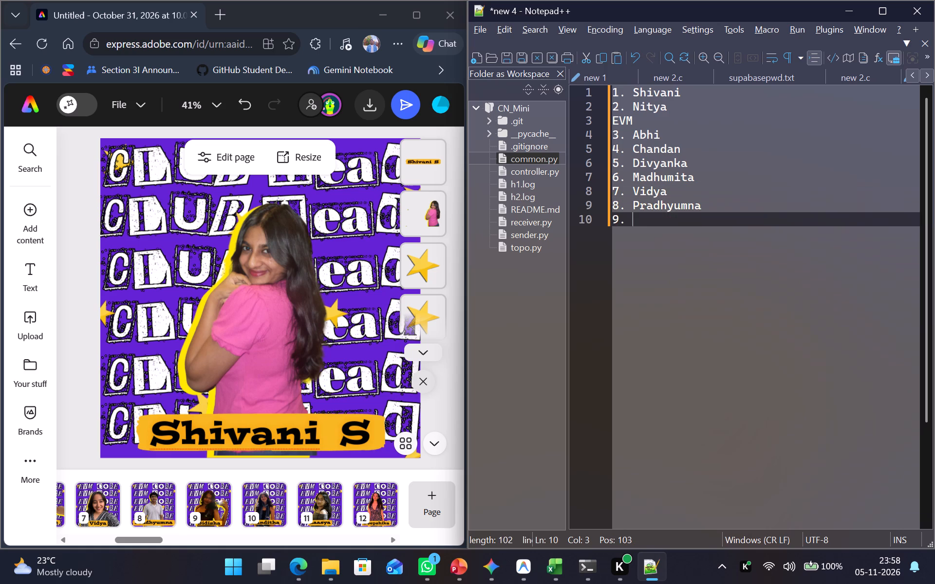
# Switch to the CSR Council recruitment responses workbook in Excel to check the members.
pyautogui.click(552, 568)
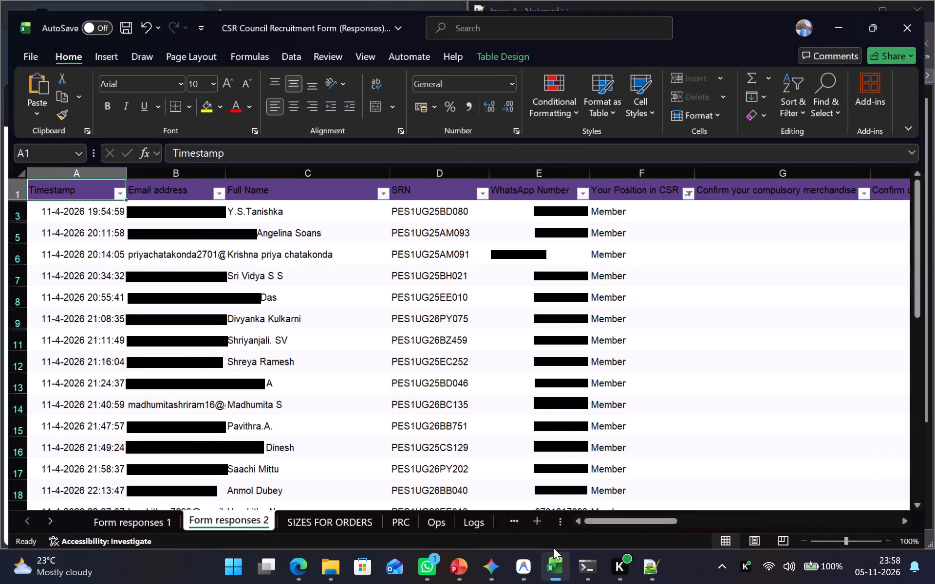
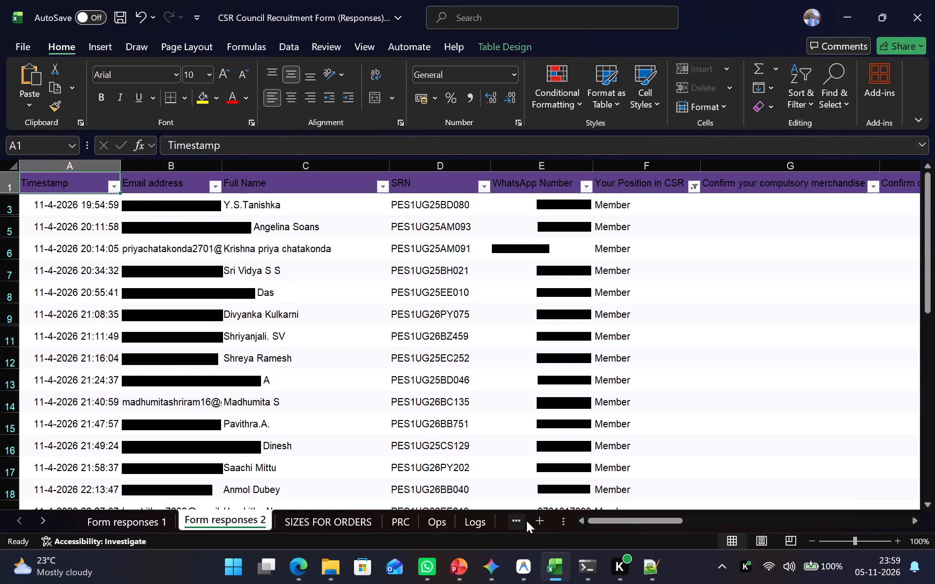
# Add a new worksheet after Form responses 2 and paste the copied member names into column A from A1.
pyautogui.click(541, 523)
pyautogui.hotkey('ctrl', 'v')
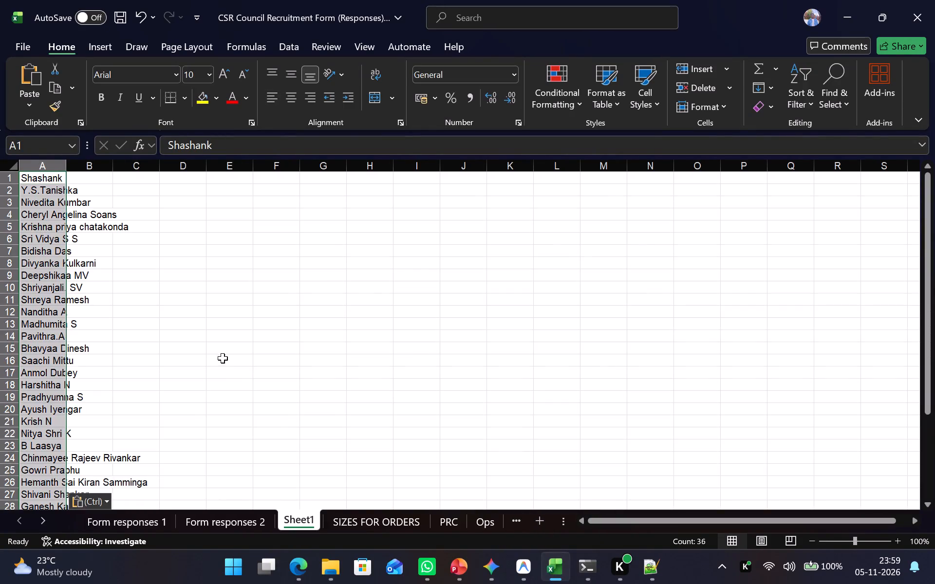
# AutoFit column A to the full member names and look through the pasted list.
pyautogui.scroll(-3, 217, 361)
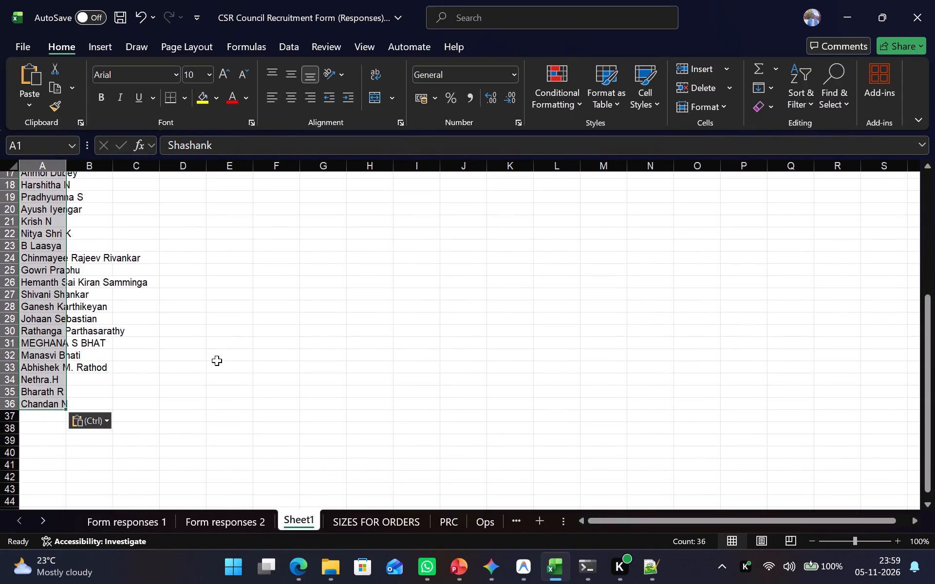
pyautogui.scroll(4, 217, 361)
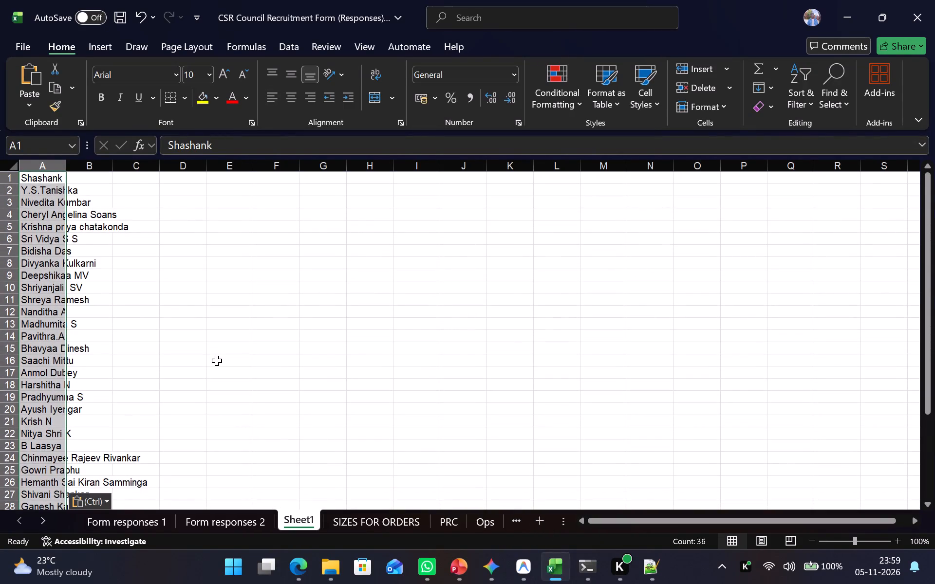
pyautogui.doubleClick(67, 166)
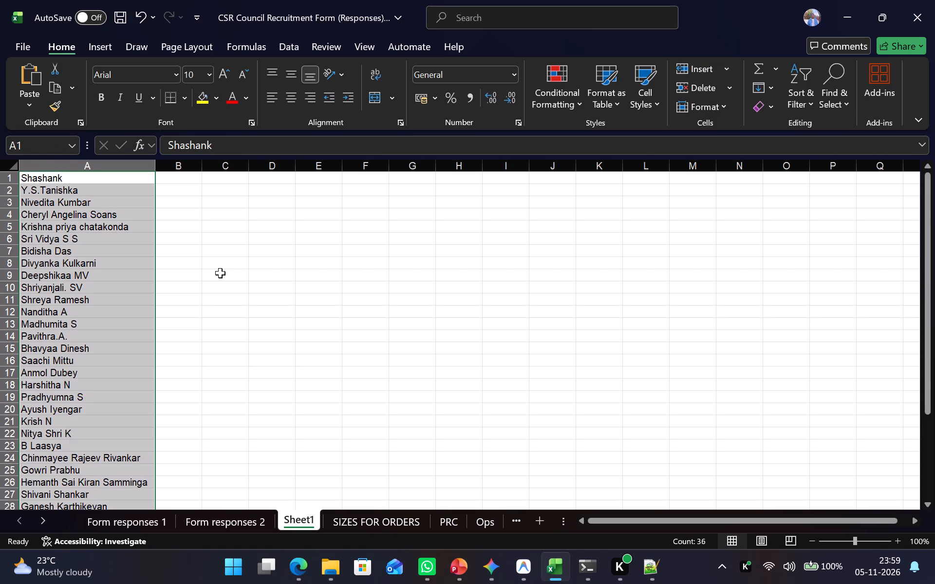
pyautogui.scroll(-2, 124, 366)
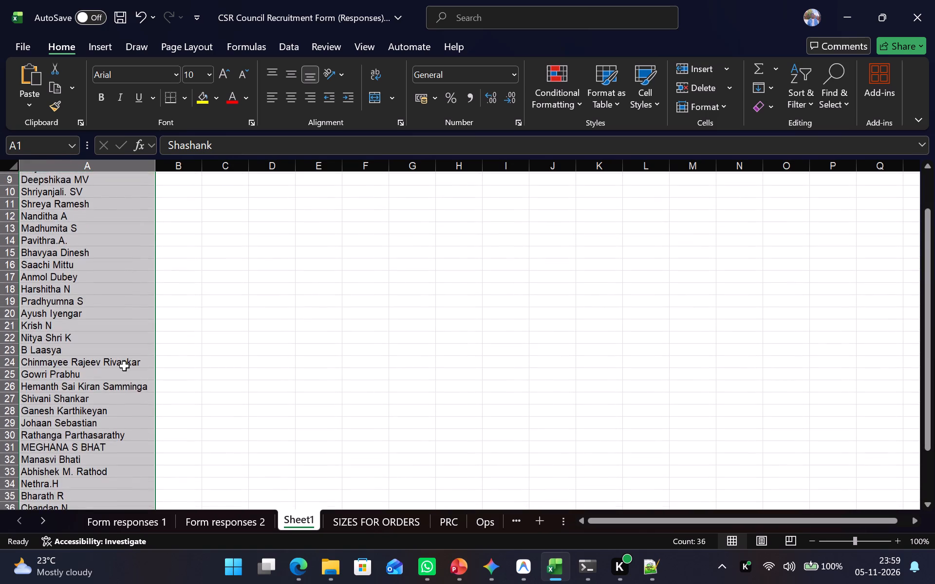
pyautogui.scroll(-1, 124, 366)
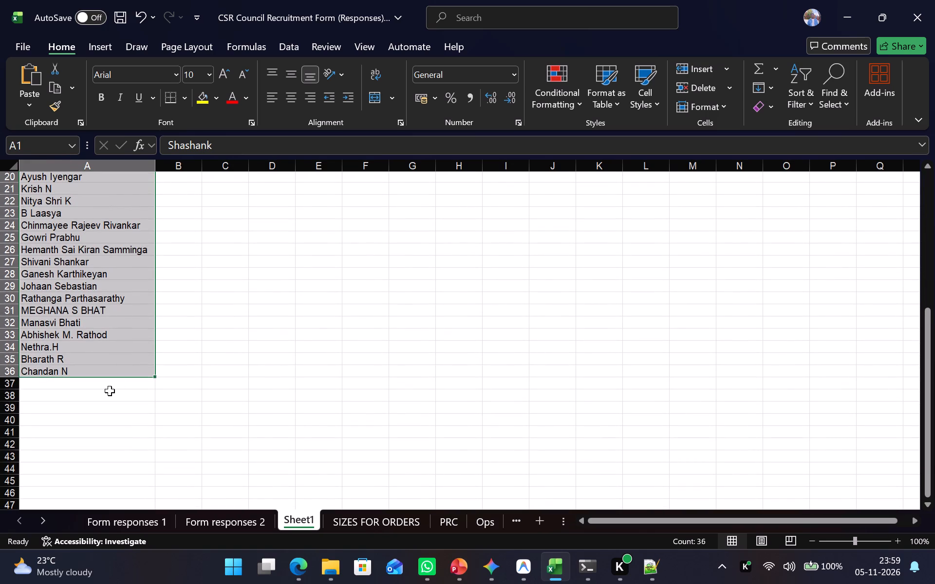
pyautogui.scroll(4, 110, 391)
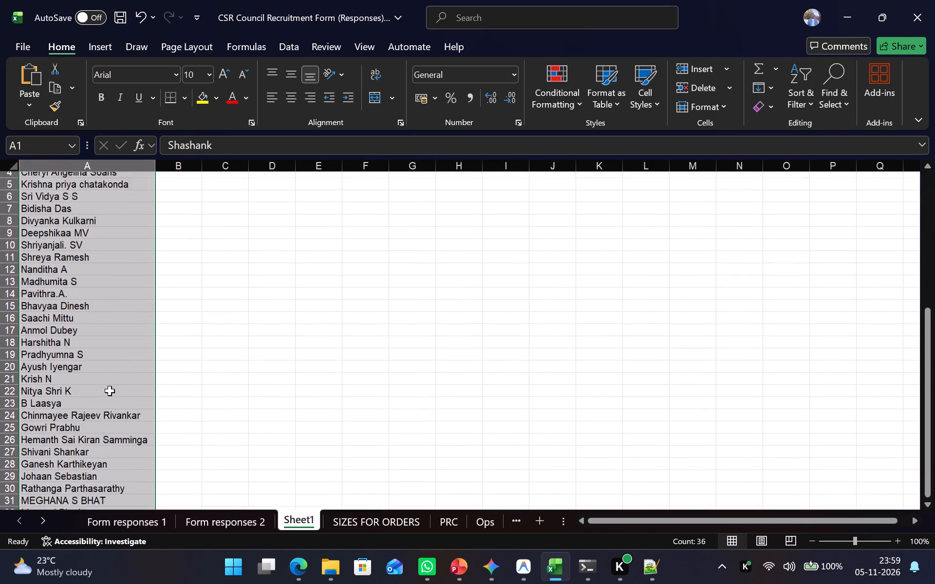
pyautogui.scroll(2, 110, 391)
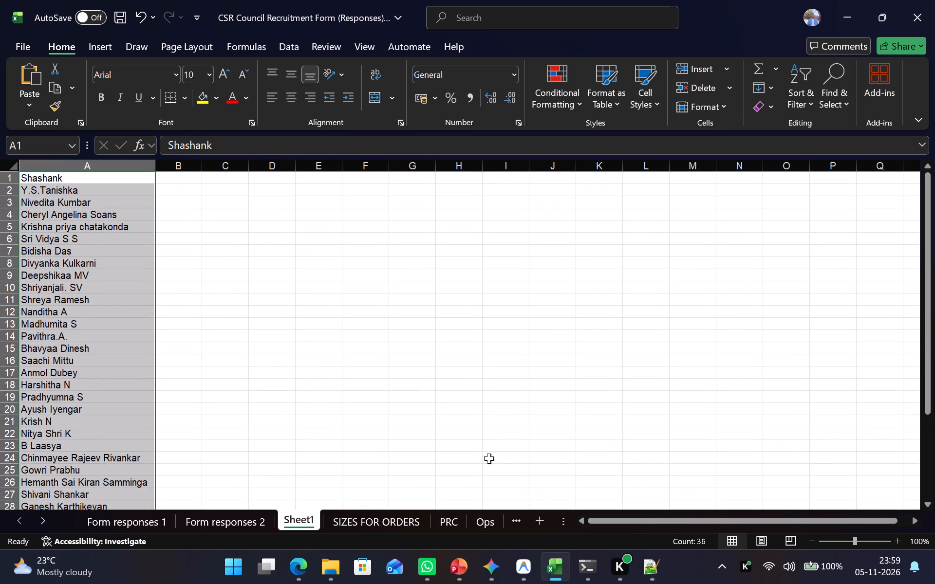
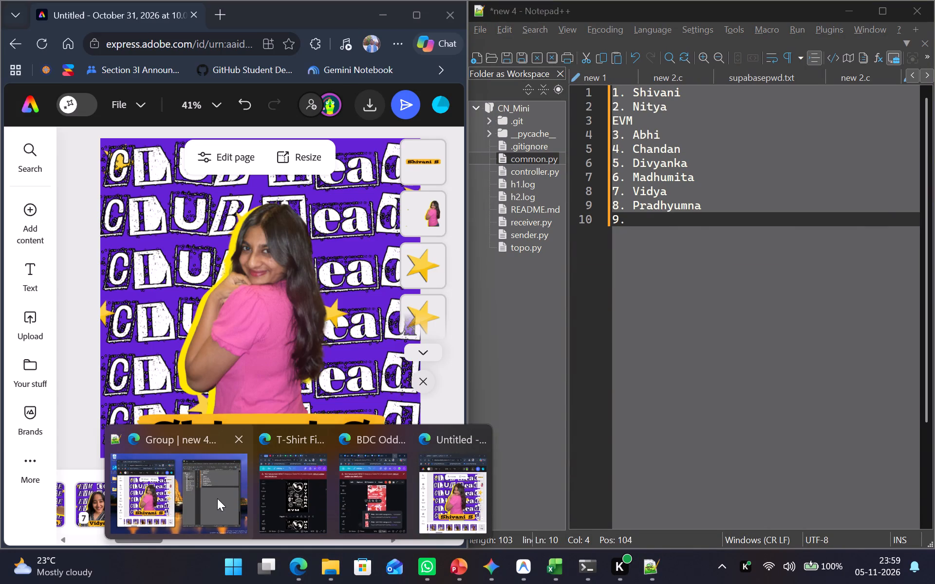
# Switch to the side-by-side poster design and Notepad++ windows and add Bidisha and Nanditha as entries 9 and 10 of the EVM list.
pyautogui.click(217, 498)
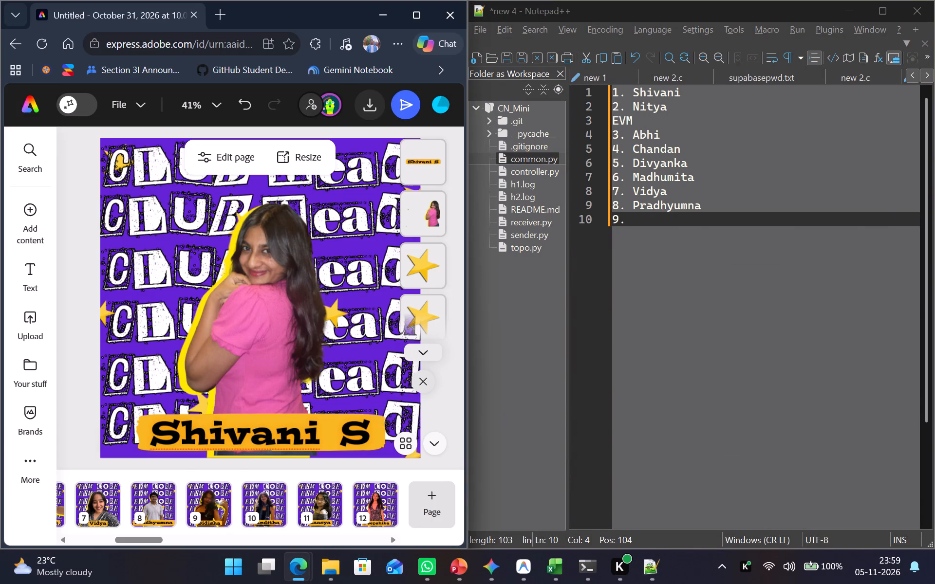
pyautogui.click(655, 220)
pyautogui.write('Bidisha')
pyautogui.press('Return')
pyautogui.write('10.')
pyautogui.press('space')
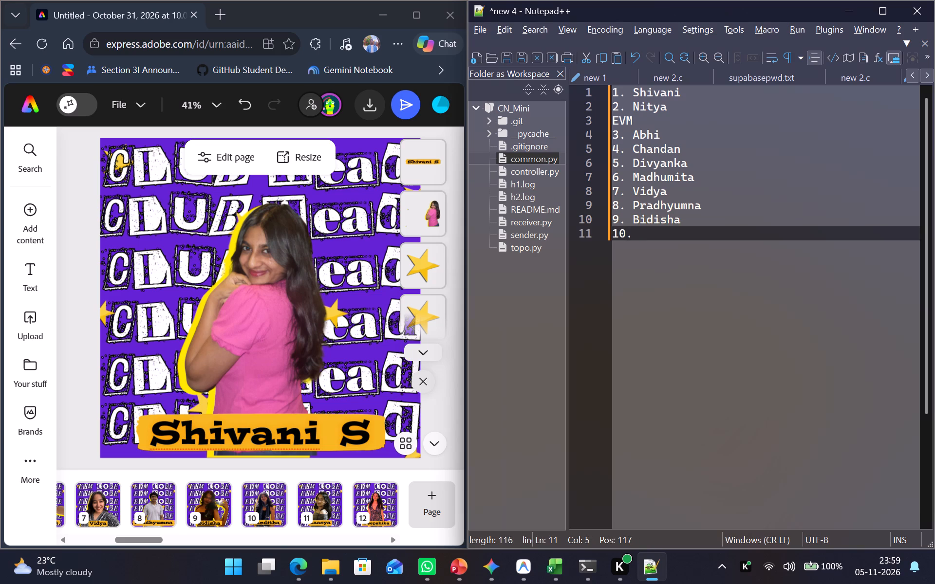
pyautogui.press('BackSpace')
pyautogui.press('space')
pyautogui.write('Nanditha')
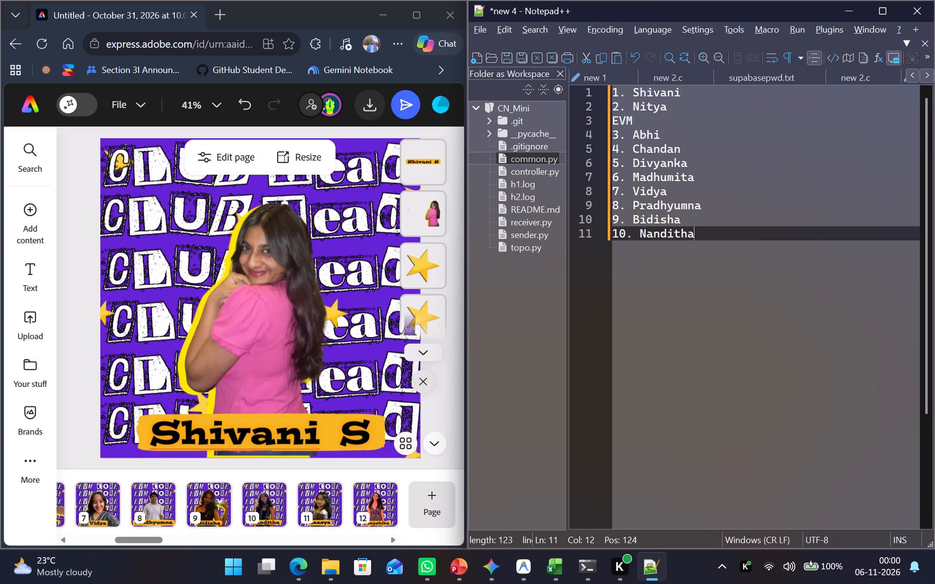
# Add Laasya, Deepshika and Pavitra to the EVM list as entries 11, 12 and 13, following the poster pages.
pyautogui.press('Return')
pyautogui.write('11.')
pyautogui.press('space')
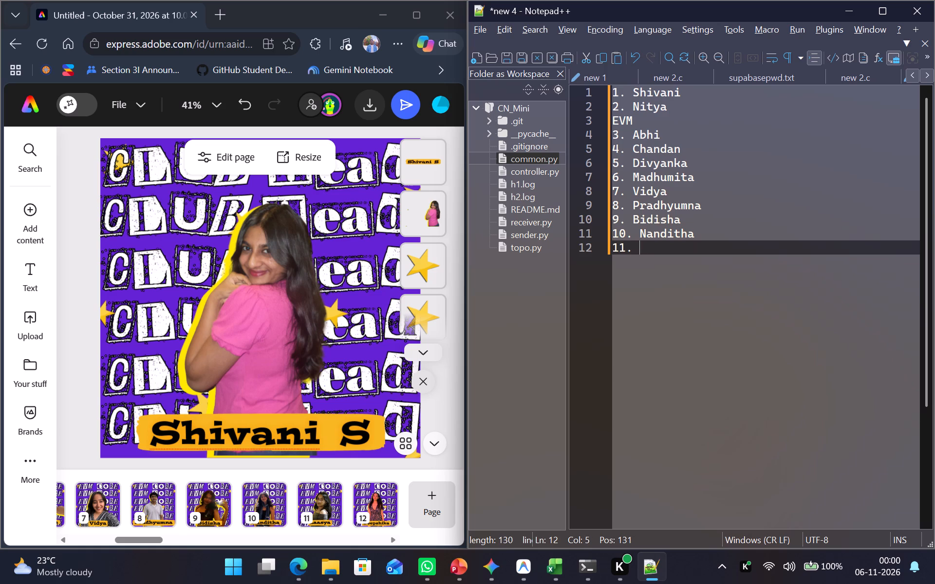
pyautogui.write('Laasya')
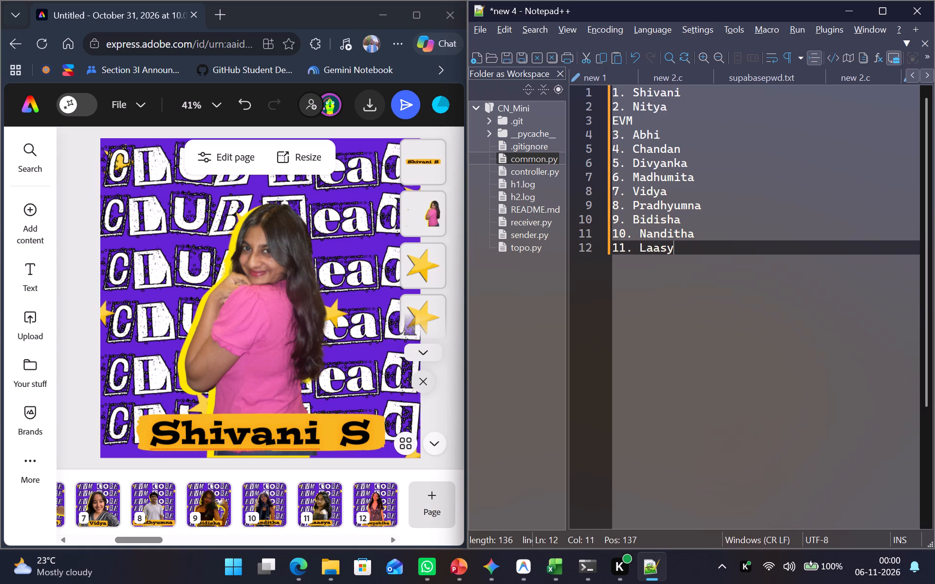
pyautogui.press('Return')
pyautogui.write('12. Deepshika')
pyautogui.press('Return')
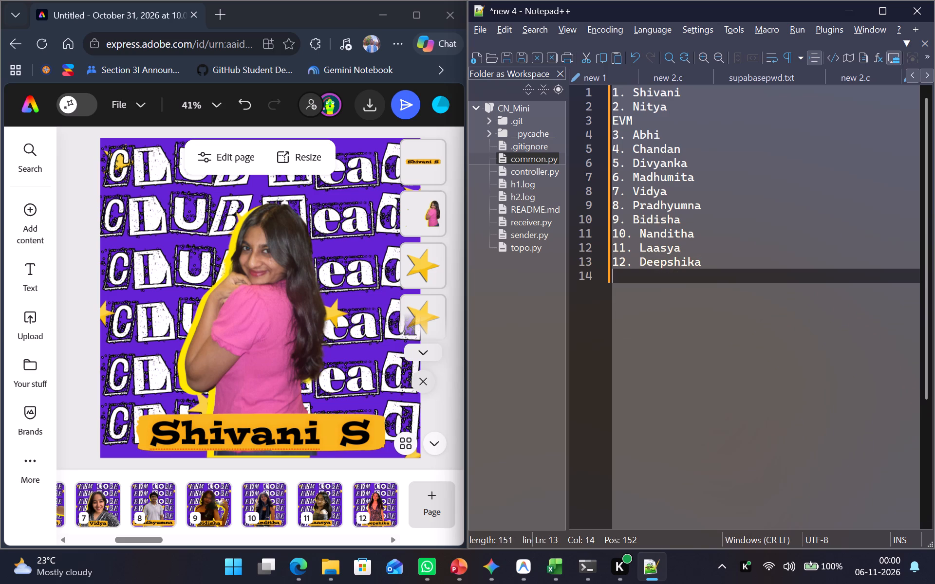
pyautogui.hscroll(-1, 385, 512)
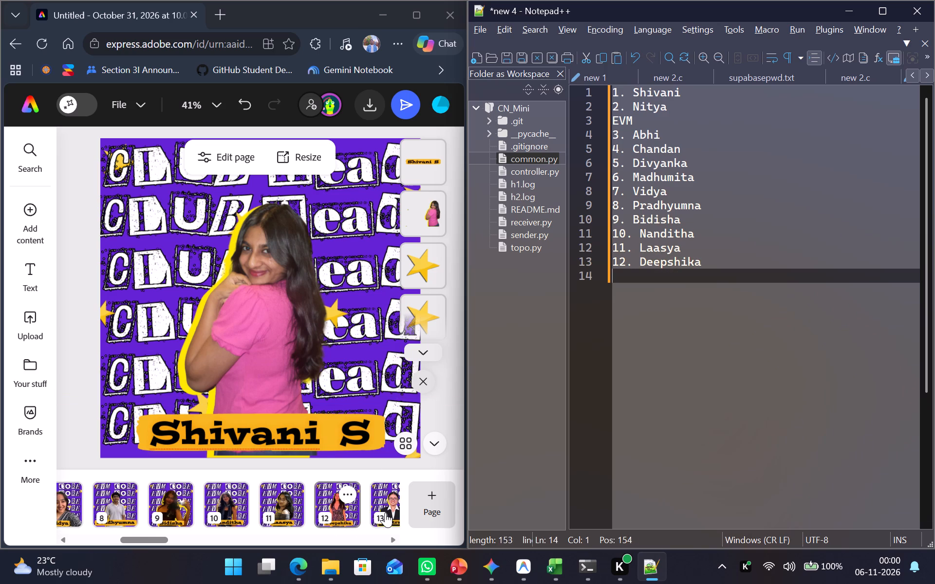
pyautogui.hscroll(-2, 385, 512)
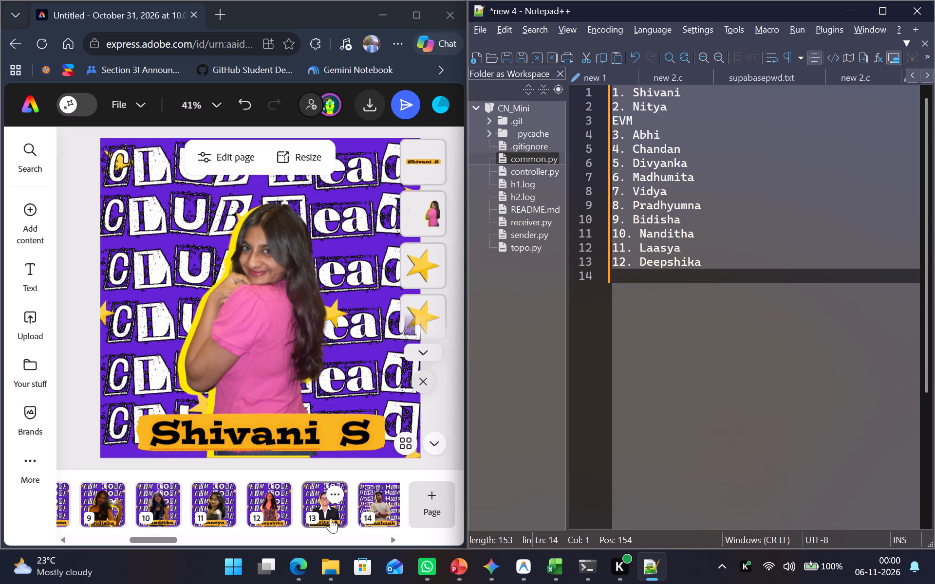
pyautogui.write('13.')
pyautogui.press('space')
pyautogui.write('Pavitra')
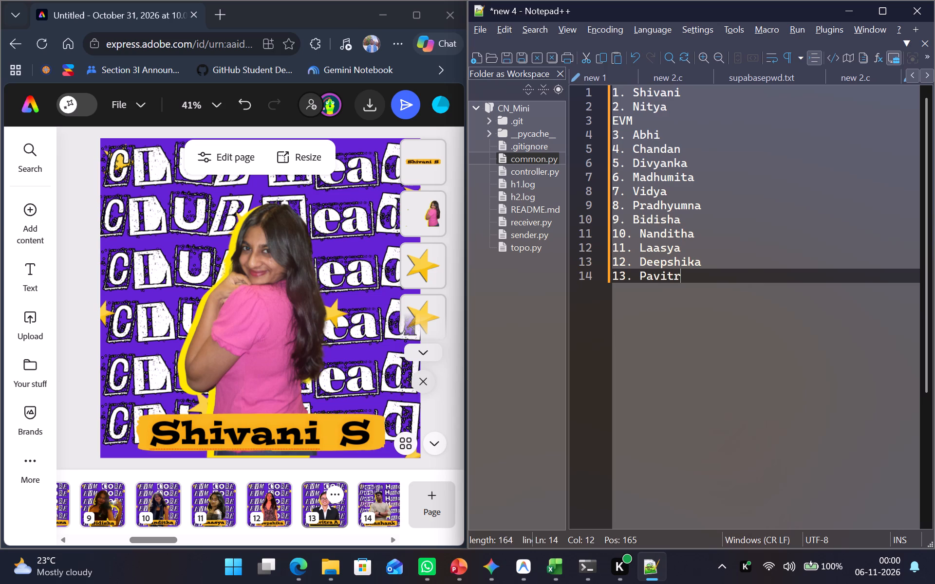
# Add the team heading Design on the line directly below the last EVM entry.
pyautogui.hscroll(-1, 299, 520)
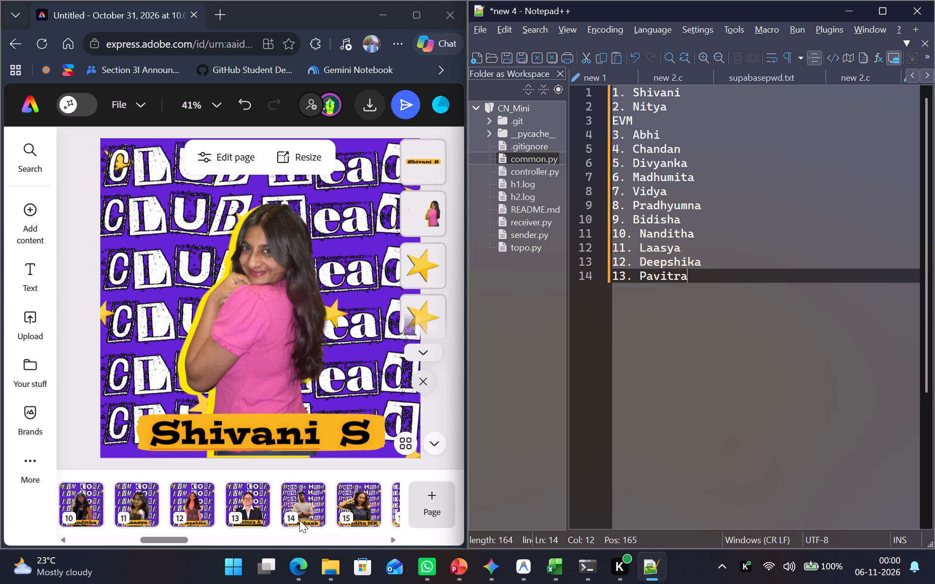
pyautogui.hscroll(-1, 299, 520)
pyautogui.press('Return')
pyautogui.press('Return')
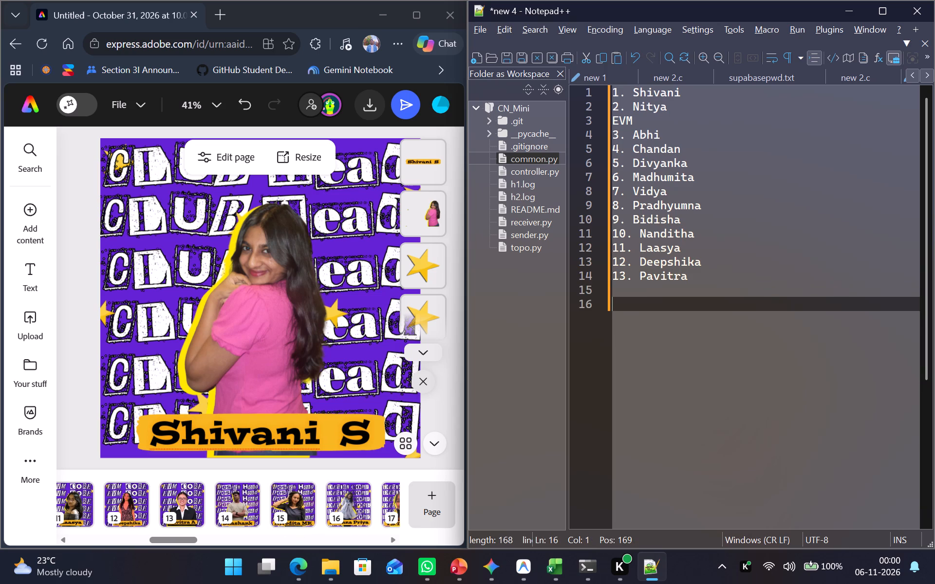
pyautogui.write('De')
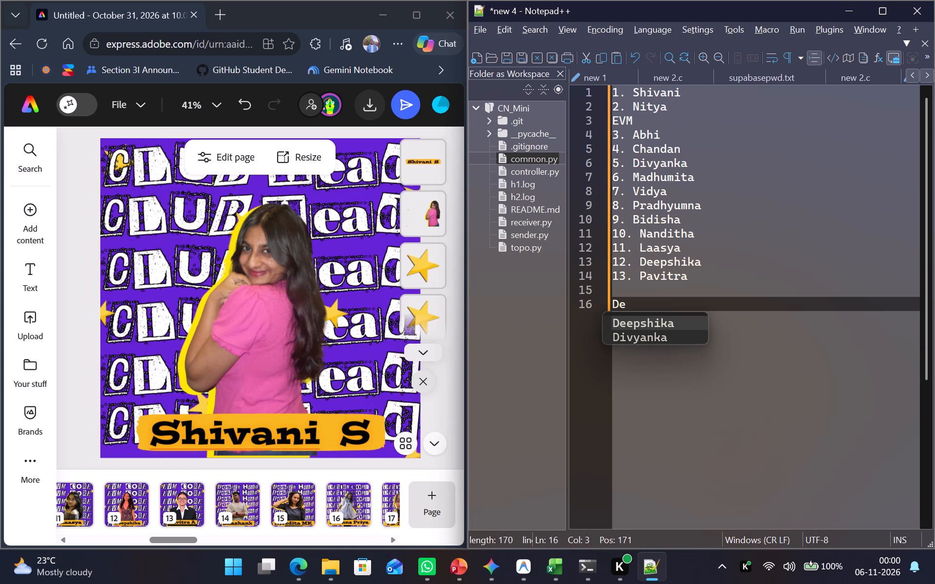
pyautogui.press('BackSpace')
pyautogui.press('BackSpace')
pyautogui.press('BackSpace')
pyautogui.write('Design')
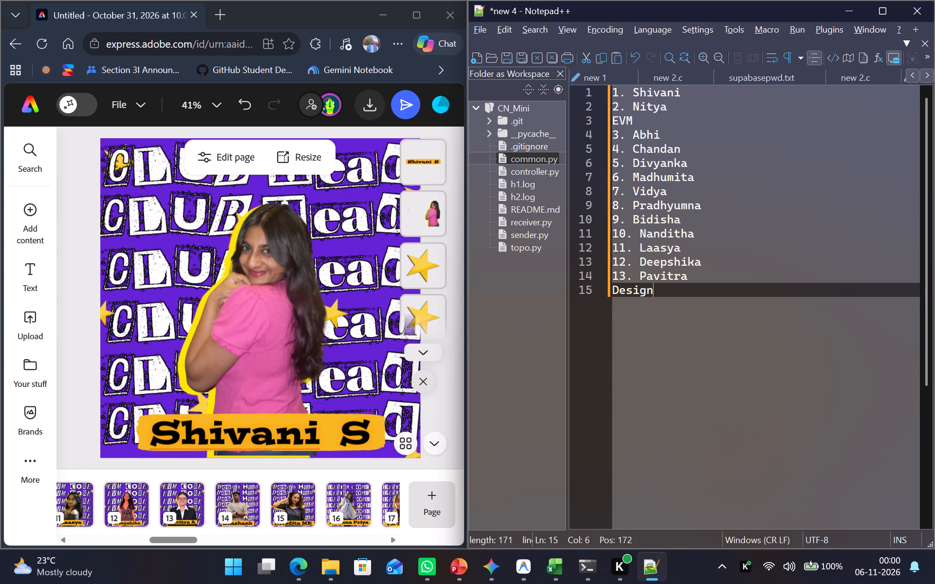
# List Shashank and Nivedita as entries 14 and 15 under the Design heading.
pyautogui.press('Return')
pyautogui.write('14.')
pyautogui.press('space')
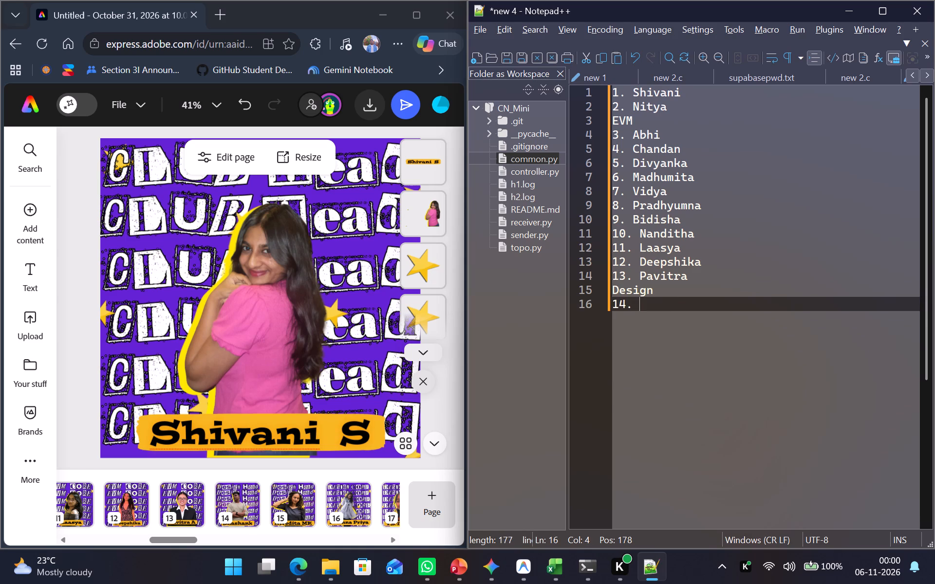
pyautogui.write('Shashank')
pyautogui.press('Return')
pyautogui.write('15. Nivedita')
pyautogui.press('Return')
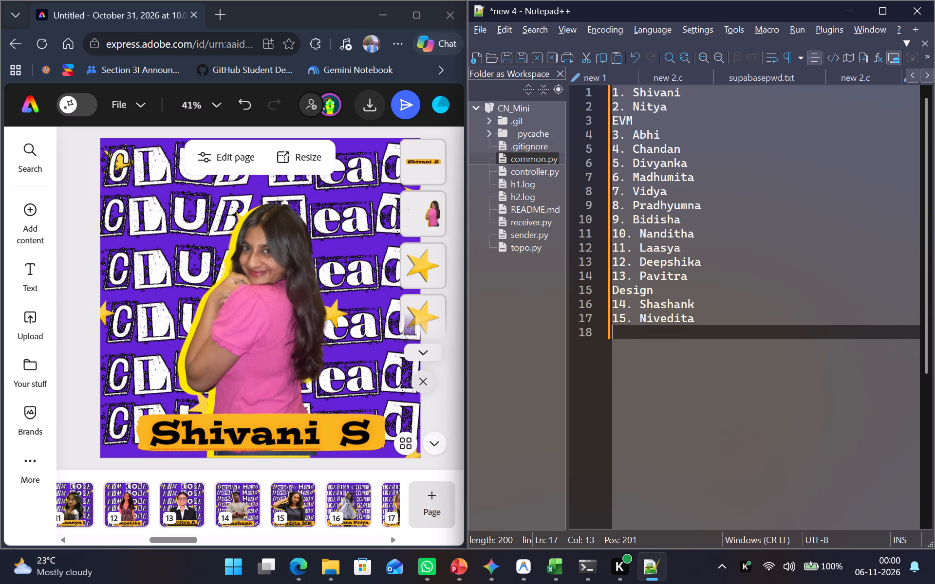
# Add KP and Tanishka to the Design list as entries 16 and 17.
pyautogui.write('16.')
pyautogui.press('space')
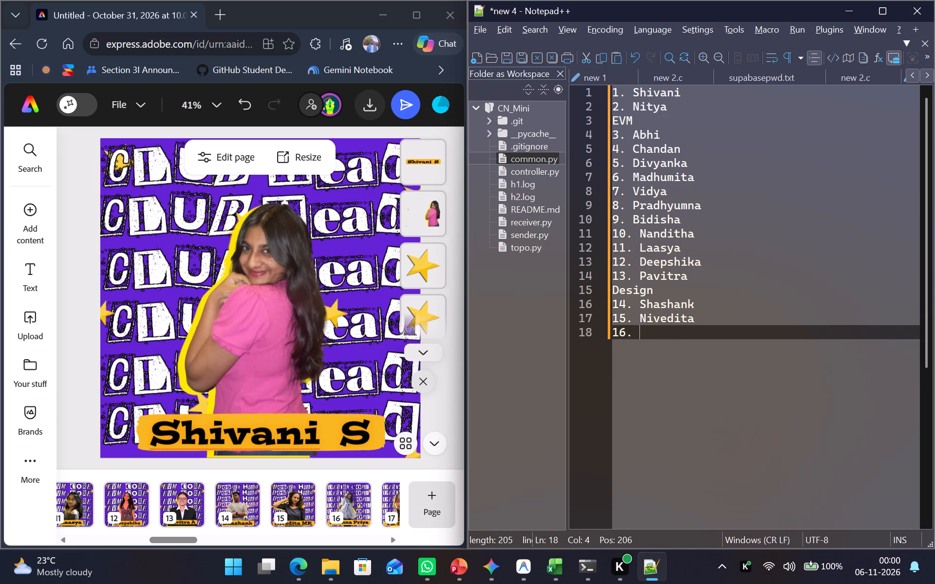
pyautogui.write('KP')
pyautogui.press('Return')
pyautogui.write('17.')
pyautogui.press('space')
pyautogui.write('Tan')
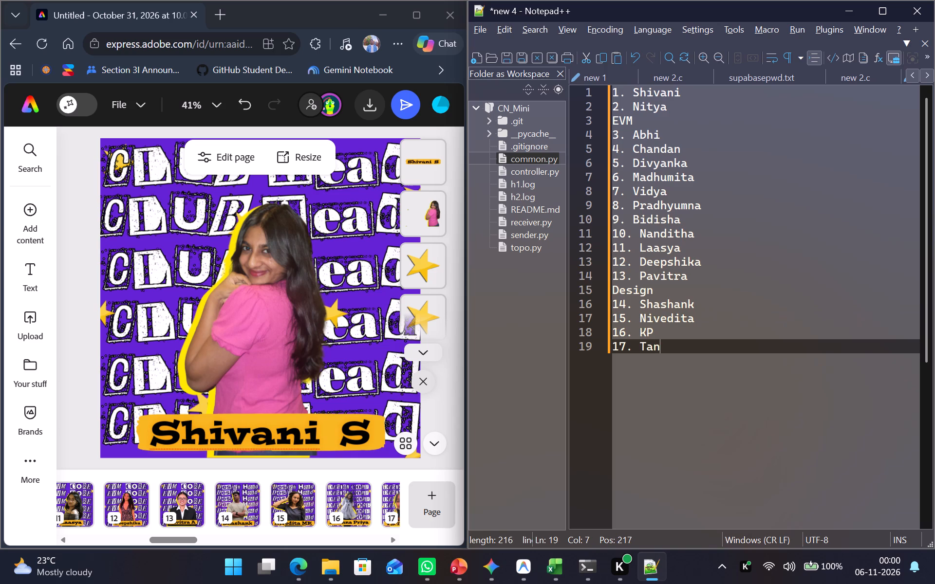
pyautogui.write('is')
pyautogui.press('h')
pyautogui.write('ka')
# Add Saachi as entry 18, following the poster pages, and start numbered entry 19 on a new line.
pyautogui.press('Return')
pyautogui.write('18.')
pyautogui.press('space')
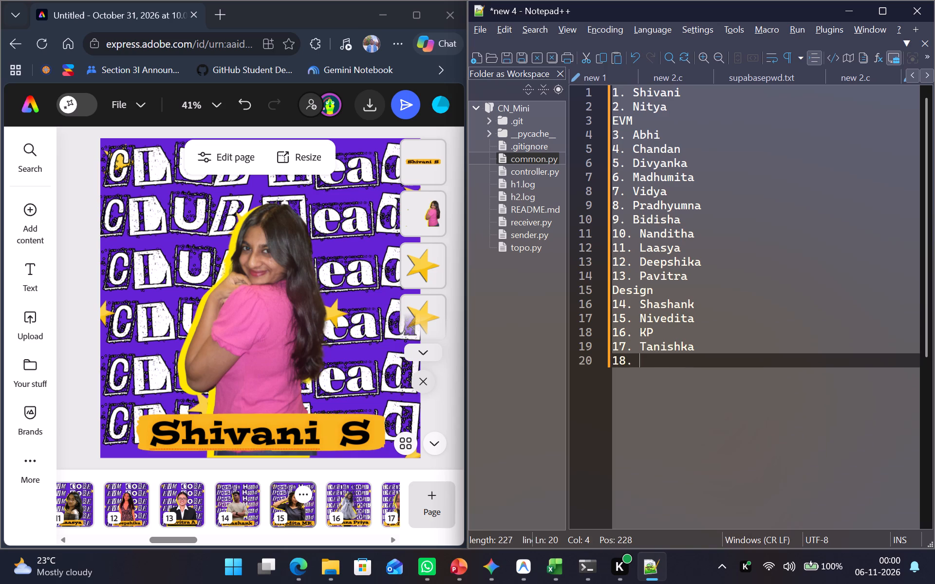
pyautogui.hscroll(-1, 312, 489)
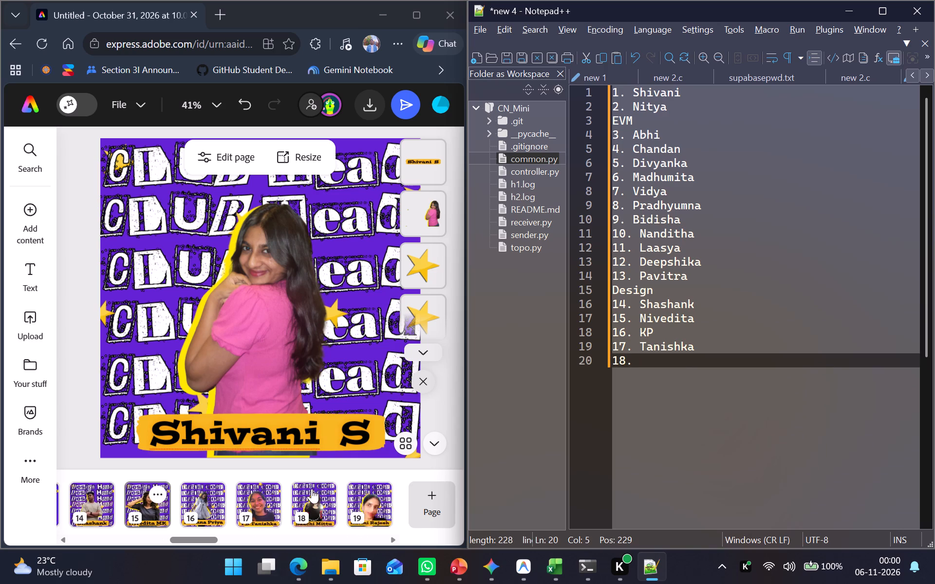
pyautogui.hscroll(-2, 312, 489)
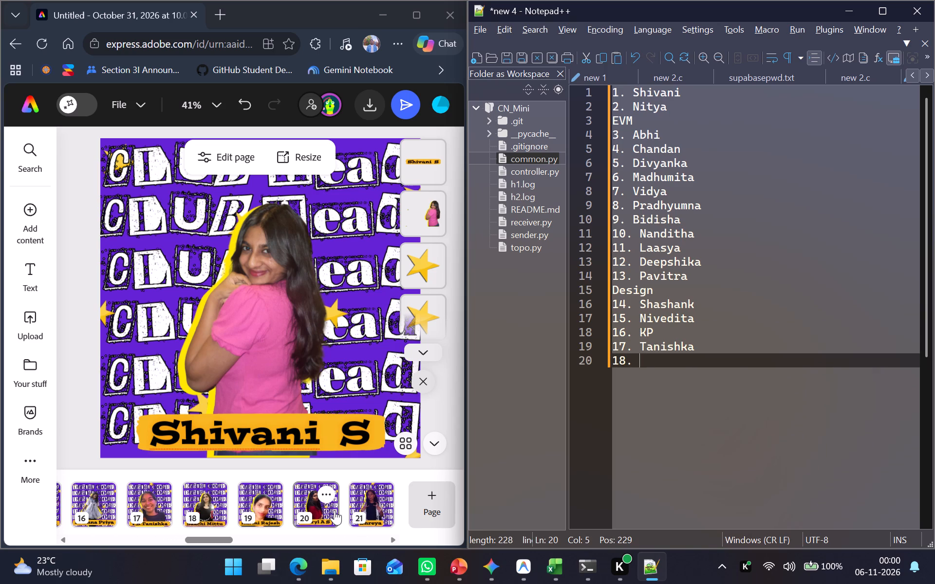
pyautogui.write('Saachi')
pyautogui.press('Return')
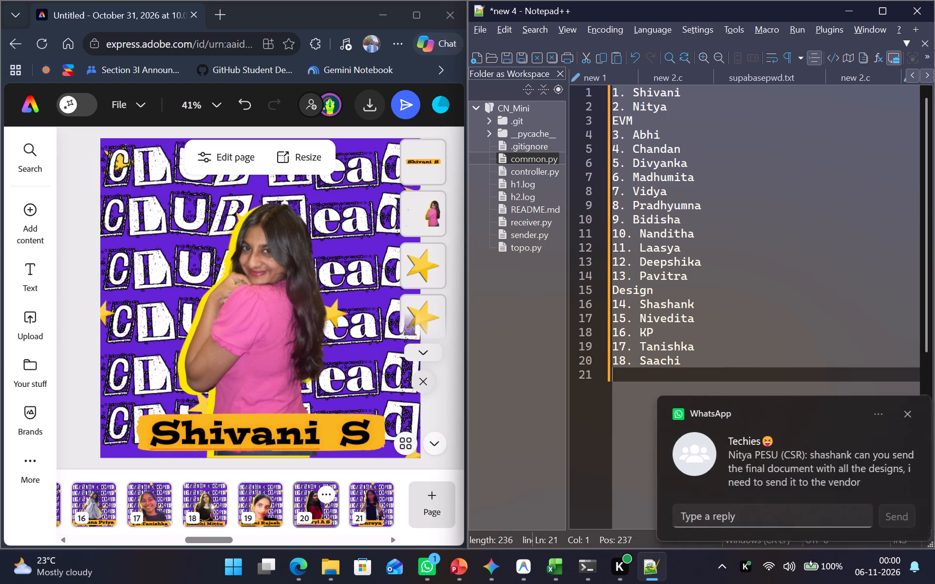
pyautogui.write('19.')
pyautogui.press('space')
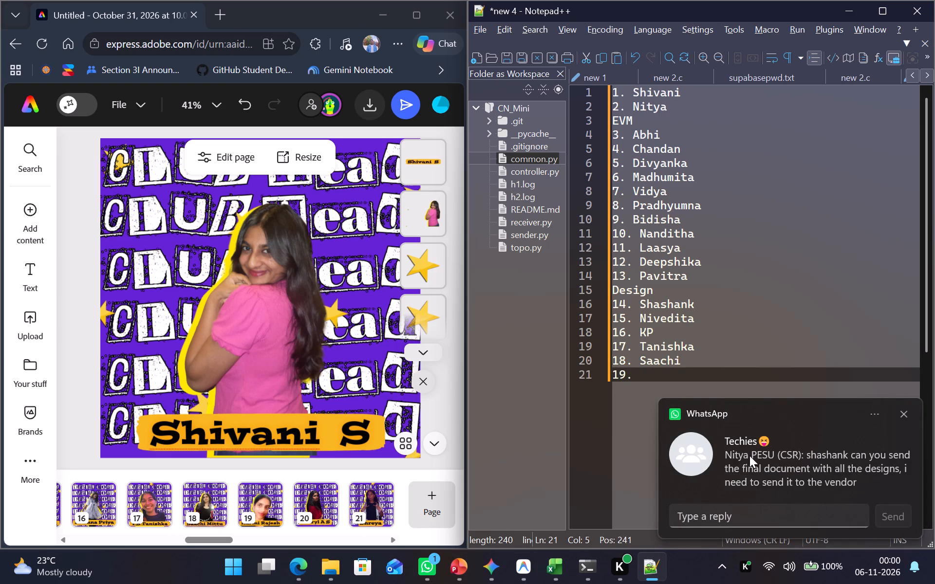
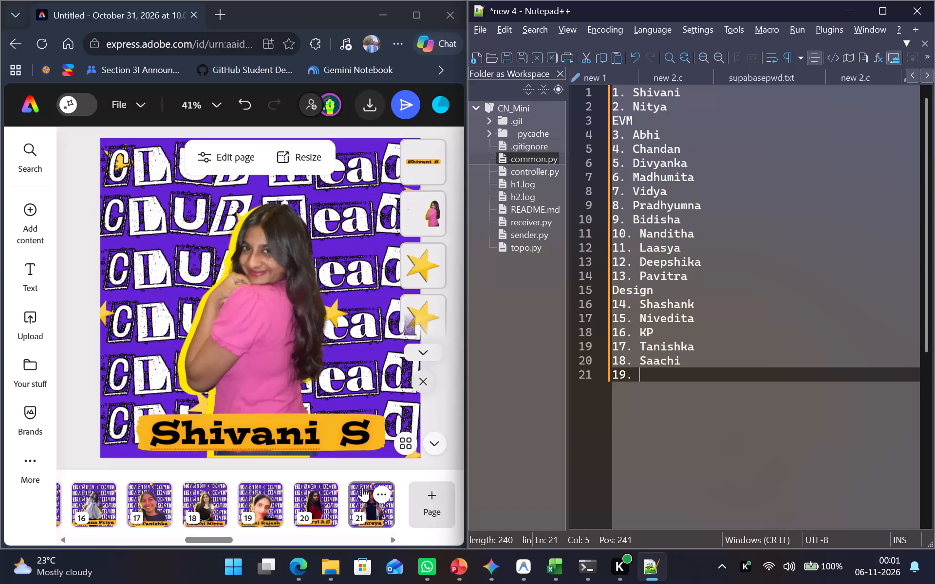
# Following the poster pages, list Harini, Cheryl and Shreya as entries 19, 20 and 21 under the Design heading.
pyautogui.hscroll(-1, 362, 487)
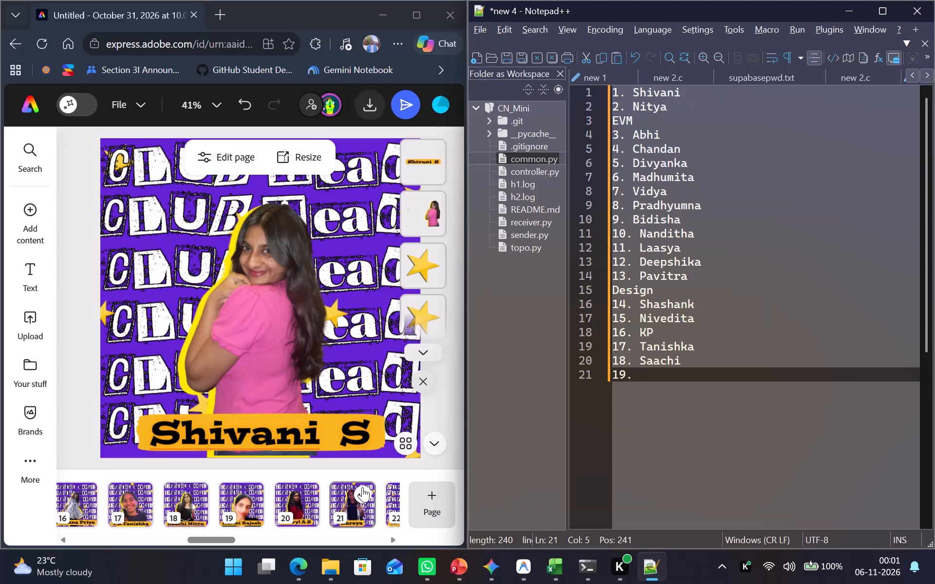
pyautogui.hscroll(-1, 362, 487)
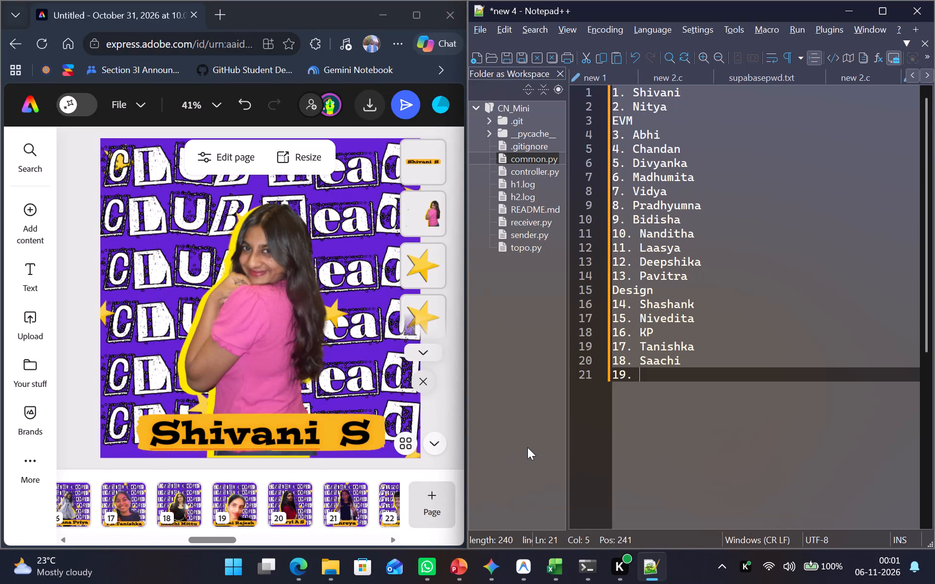
pyautogui.write('Harini')
pyautogui.press('Return')
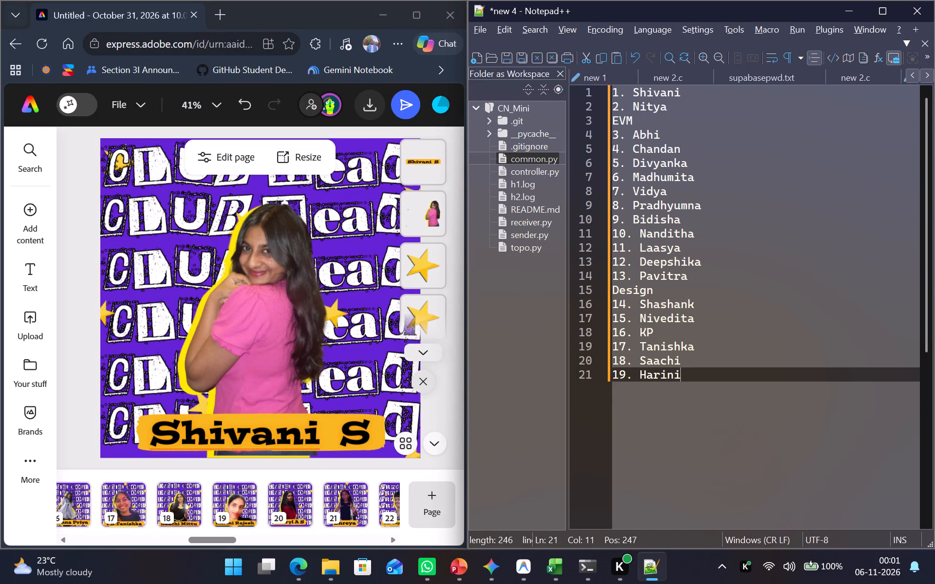
pyautogui.write('20.')
pyautogui.press('space')
pyautogui.write('Cheryl')
pyautogui.press('Return')
pyautogui.write('21')
pyautogui.press('space')
pyautogui.press('BackSpace')
pyautogui.write('. Shreya')
pyautogui.press('Return')
# Add the team heading PRC directly below the last Design entry and start numbered entry 22 beneath it.
pyautogui.write('22.')
pyautogui.press('space')
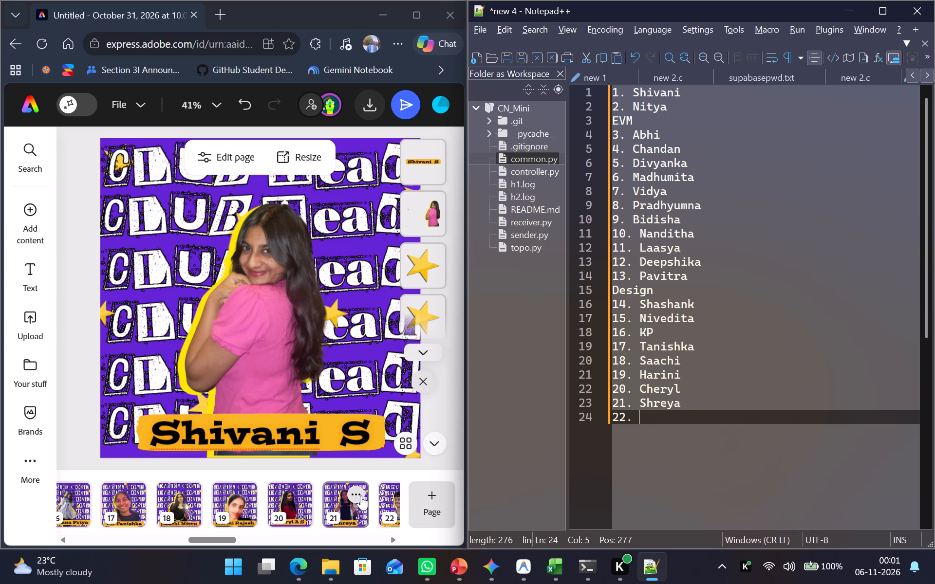
pyautogui.hscroll(-1, 361, 495)
pyautogui.press('BackSpace')
pyautogui.press('BackSpace')
pyautogui.press('BackSpace')
pyautogui.press('BackSpace')
pyautogui.write('PRC')
pyautogui.press('Return')
pyautogui.write('22.')
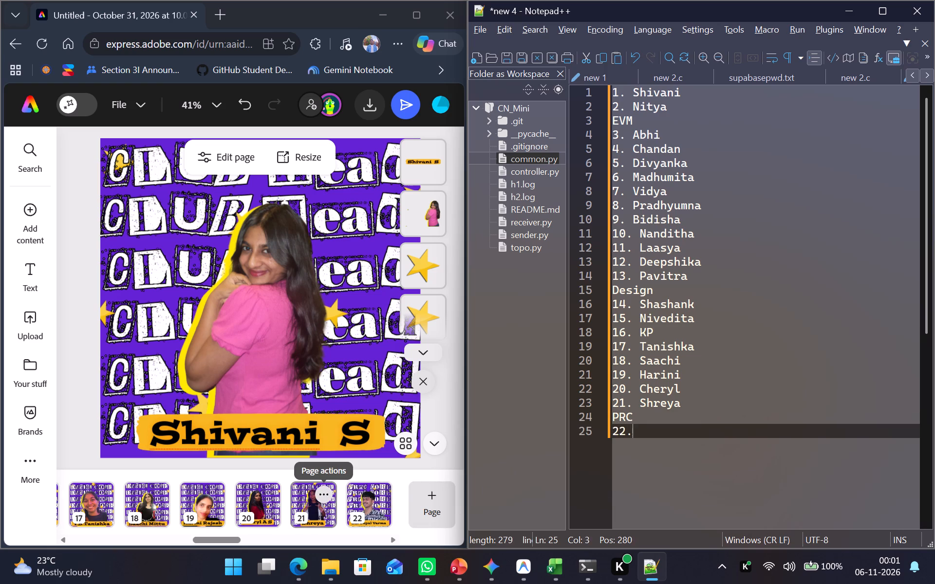
pyautogui.press('space')
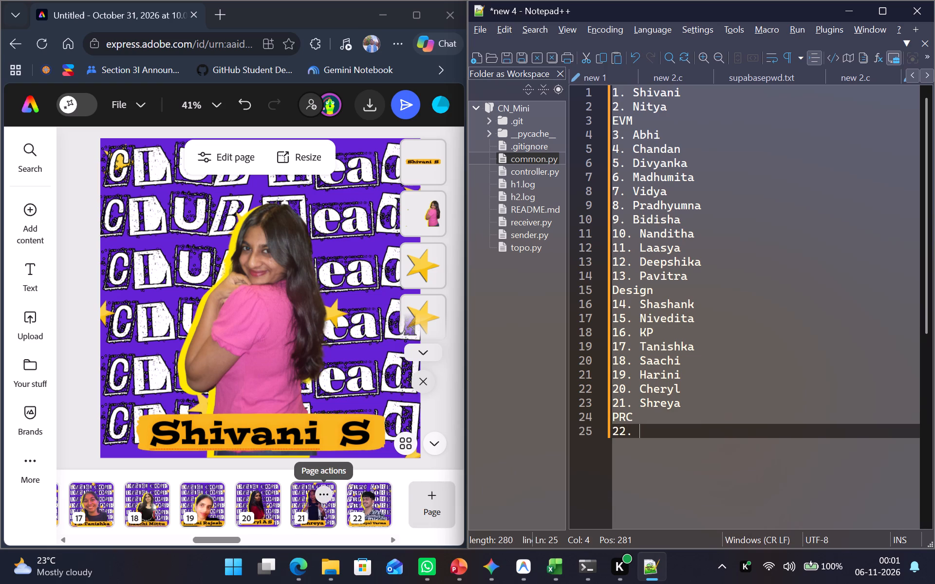
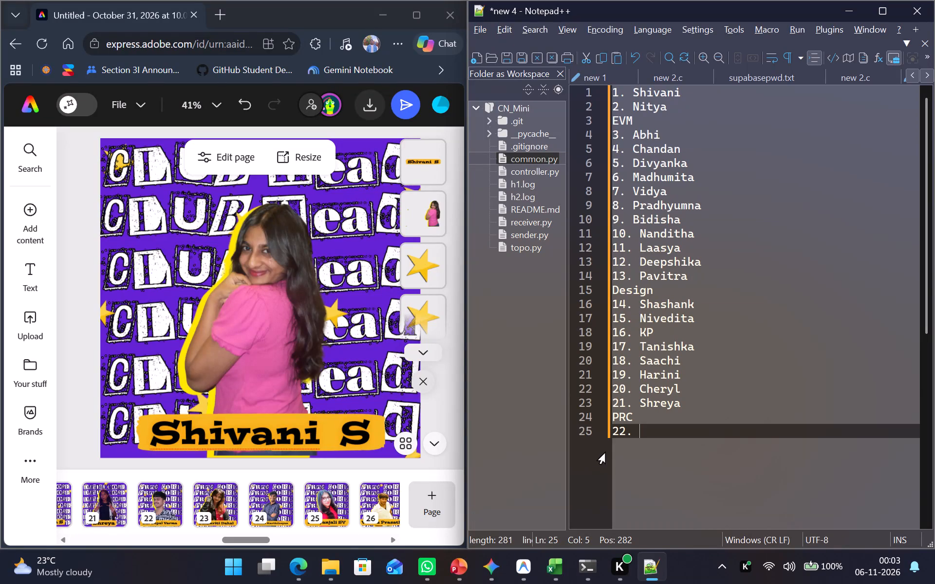
# Following the poster pages, list Gopal, Sanskriti and Ganesh as entries 22, 23 and 24 under the PRC heading.
pyautogui.write('Gopal')
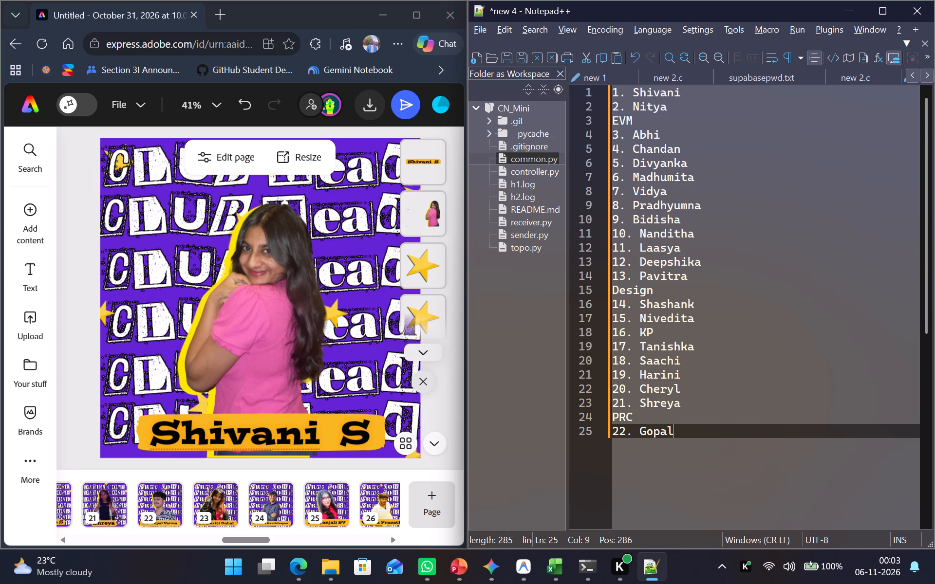
pyautogui.press('Return')
pyautogui.write('23. Sanskriti')
pyautogui.press('Return')
pyautogui.write('24.')
pyautogui.press('space')
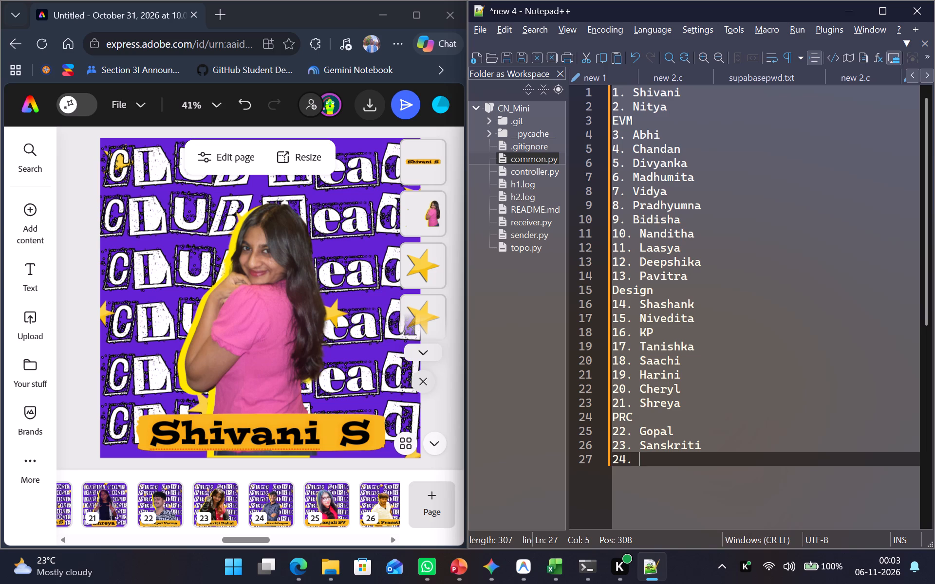
pyautogui.write('Ganesh')
pyautogui.press('Return')
# Continue the PRC list from the poster pages with Anjali, Vishnu and Harshita as entries 25, 26 and 27.
pyautogui.write('25.')
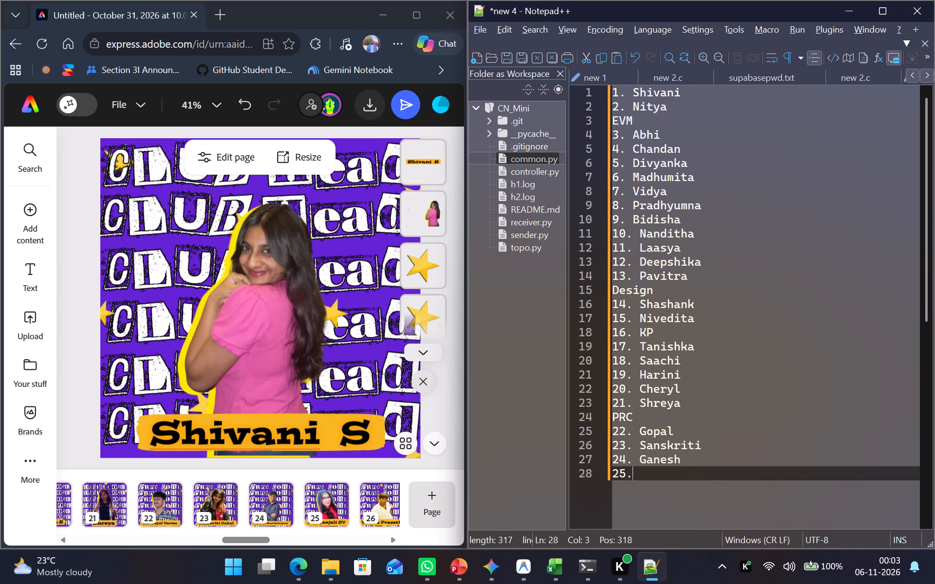
pyautogui.press('space')
pyautogui.write('Anjali')
pyautogui.press('Return')
pyautogui.press('2')
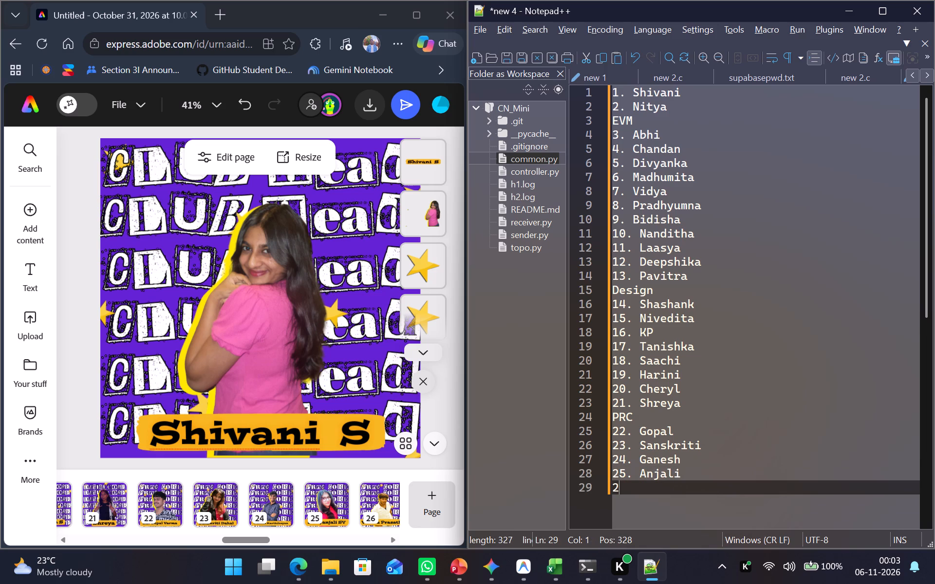
pyautogui.write('6. Vishnu')
pyautogui.hscroll(-1, 367, 488)
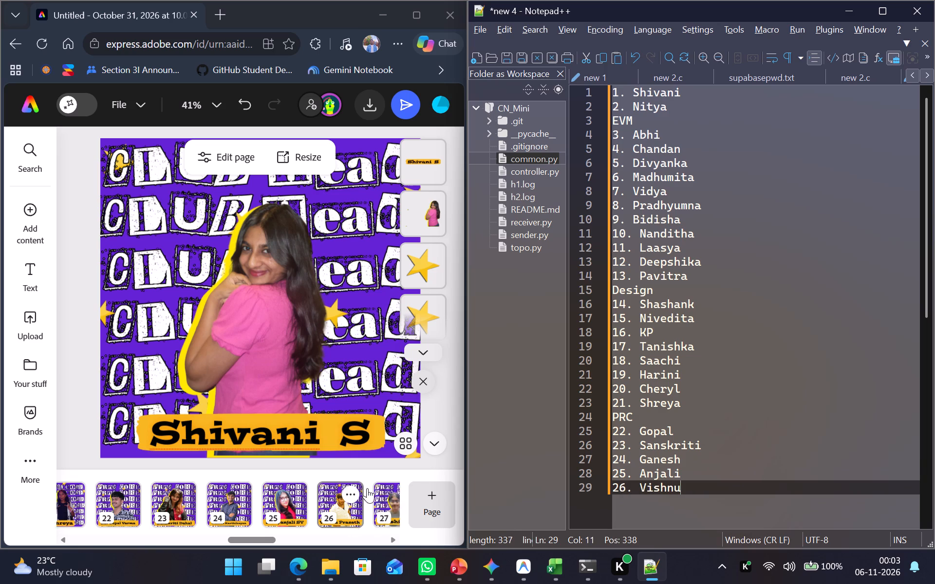
pyautogui.hscroll(-4, 367, 488)
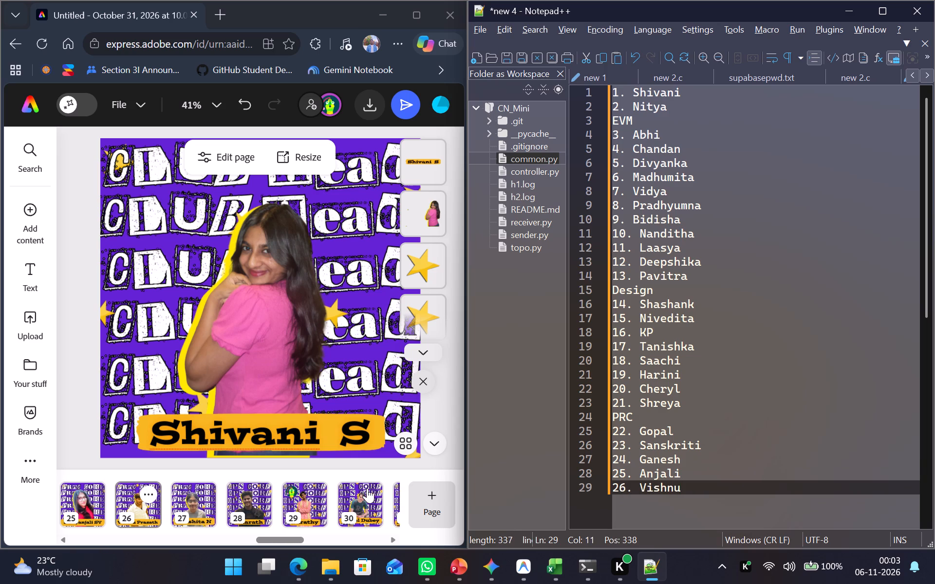
pyautogui.press('Return')
pyautogui.write('27.')
pyautogui.press('space')
pyautogui.write('Hars')
pyautogui.press('h')
pyautogui.press('i')
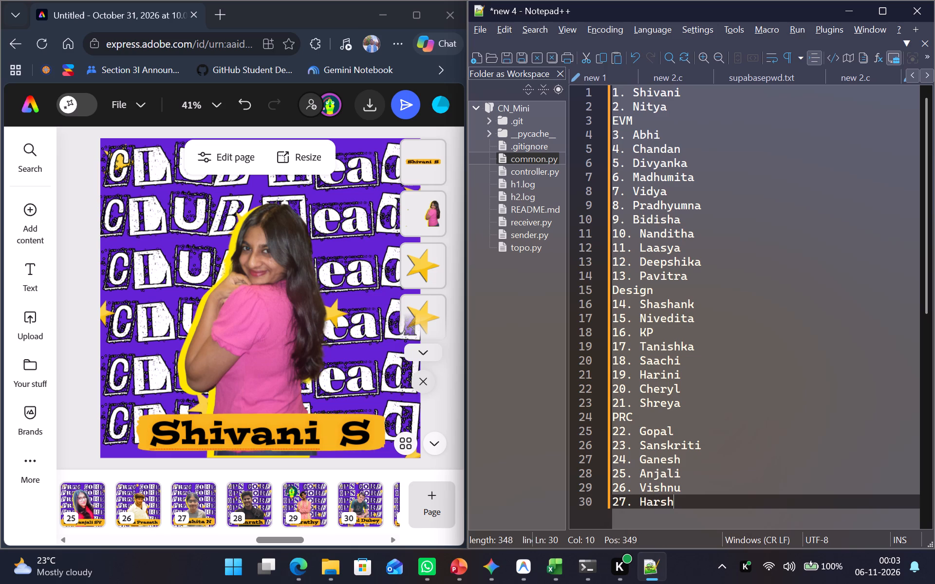
pyautogui.write('ta')
pyautogui.press('Return')
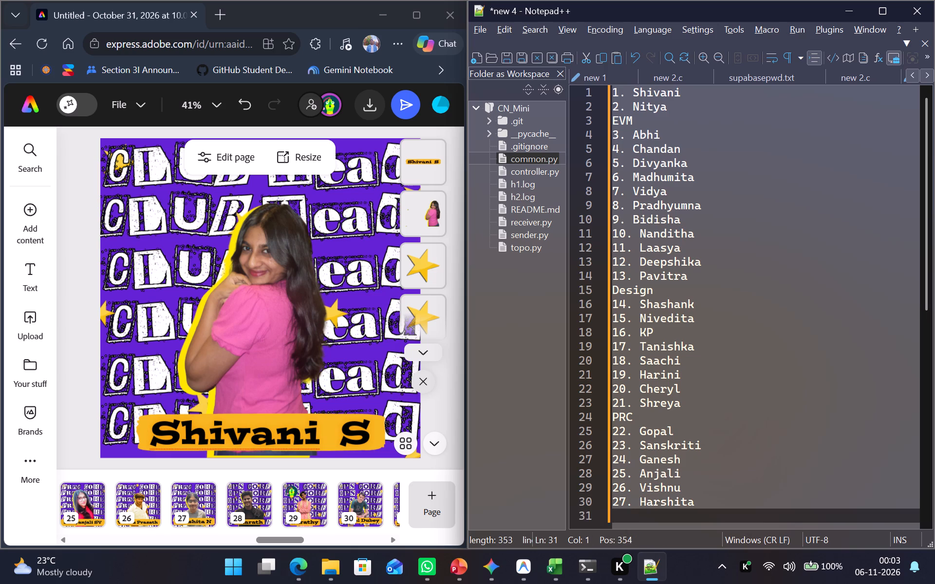
# Add the team heading Ops below the PRC entries and list Bharath, Sarathy and Anmol as entries 28, 29 and 30.
pyautogui.write('OP')
pyautogui.press('BackSpace')
pyautogui.write('ps')
pyautogui.press('Return')
pyautogui.write('28.')
pyautogui.press('space')
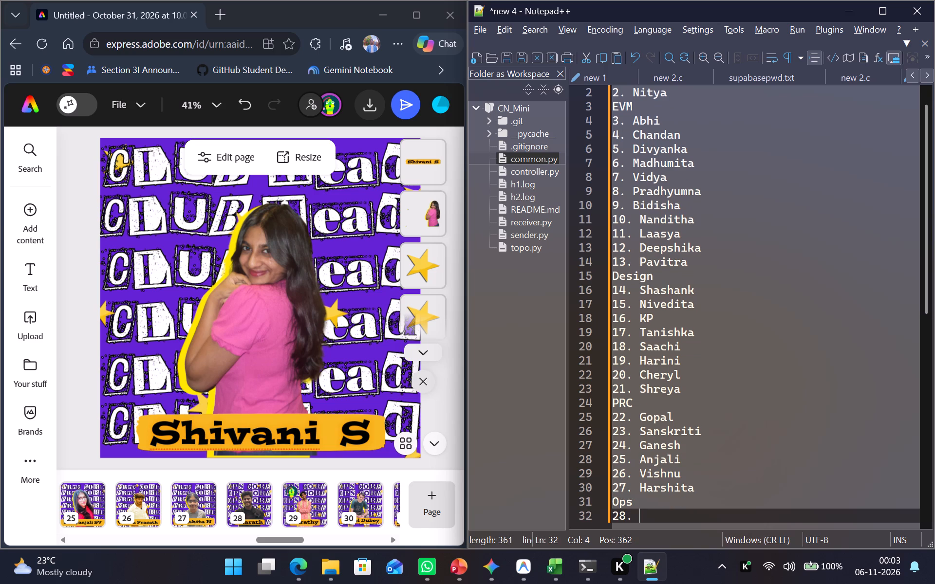
pyautogui.write('Bharath')
pyautogui.press('Return')
pyautogui.write('29. Sarathy')
pyautogui.press('Return')
pyautogui.write('30.')
pyautogui.press('space')
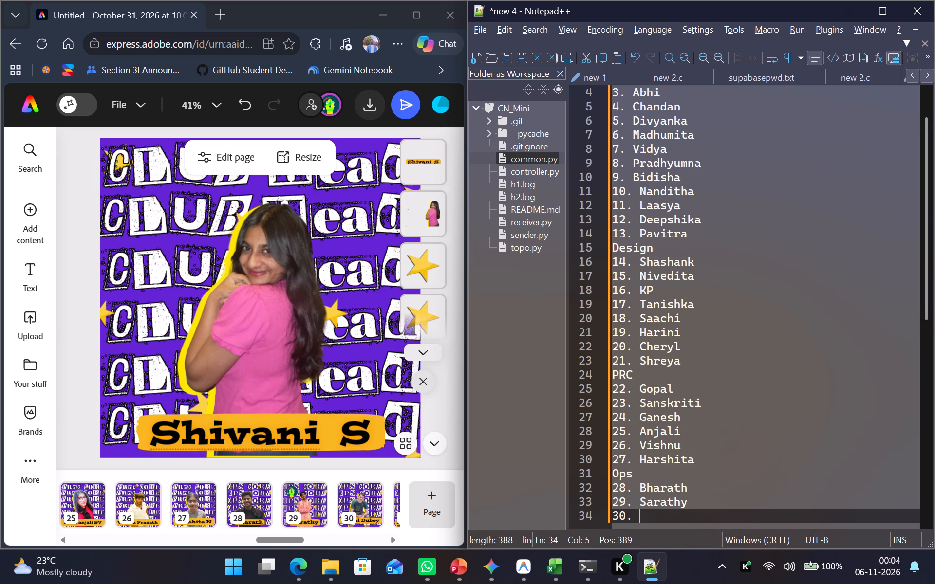
pyautogui.write('Anmol')
pyautogui.press('Return')
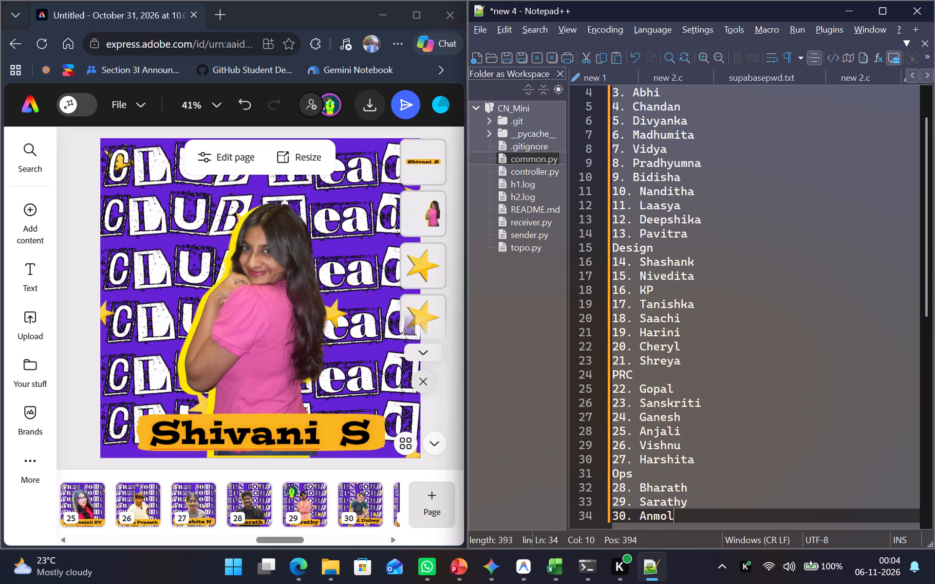
# Add Bhavyaa from poster page 31 as entry 31 under the Ops heading.
pyautogui.write('31.')
pyautogui.press('space')
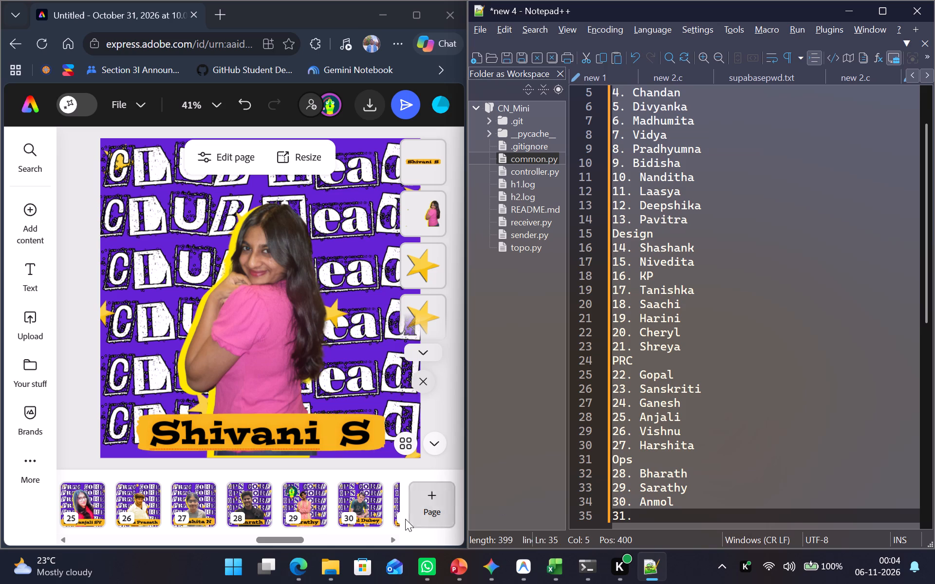
pyautogui.hscroll(-2, 287, 505)
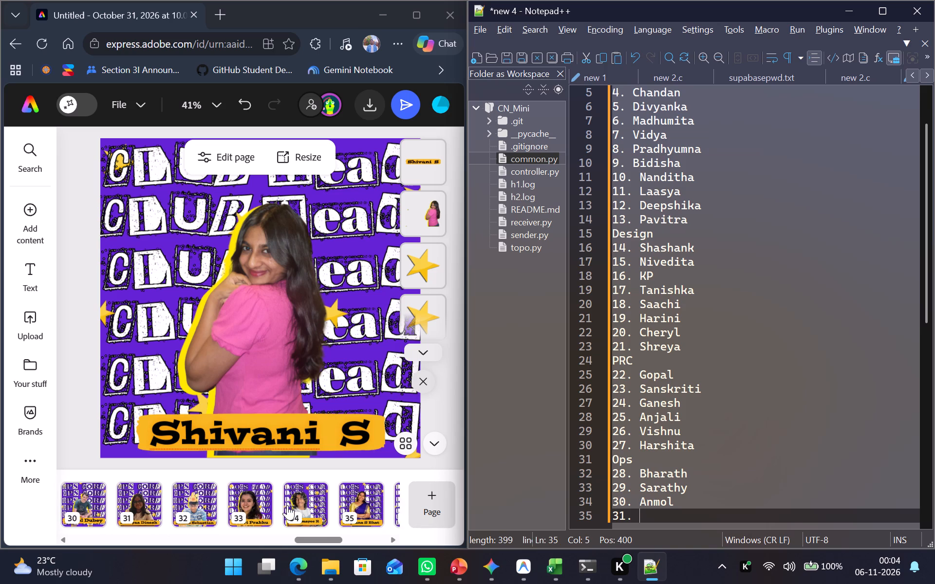
pyautogui.hscroll(-2, 287, 505)
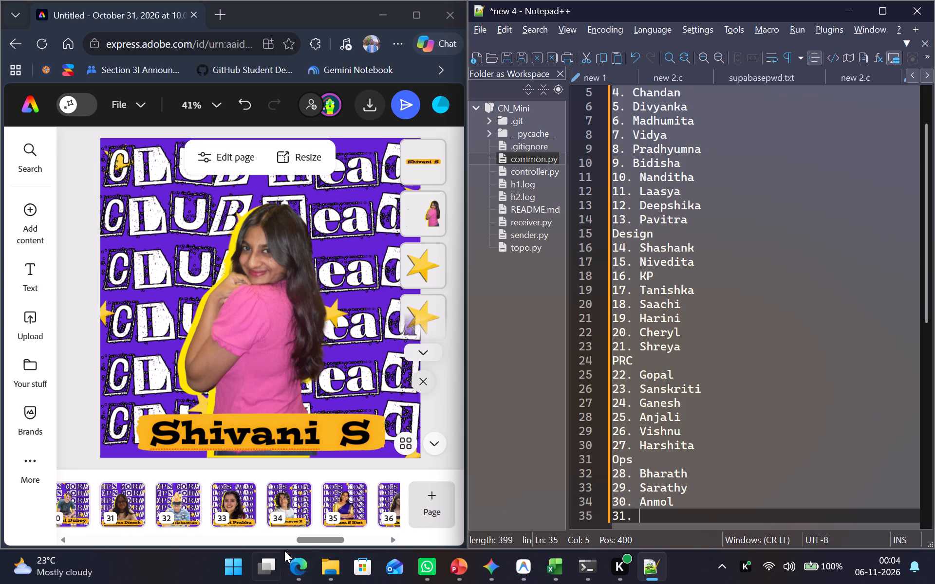
pyautogui.write('Bh')
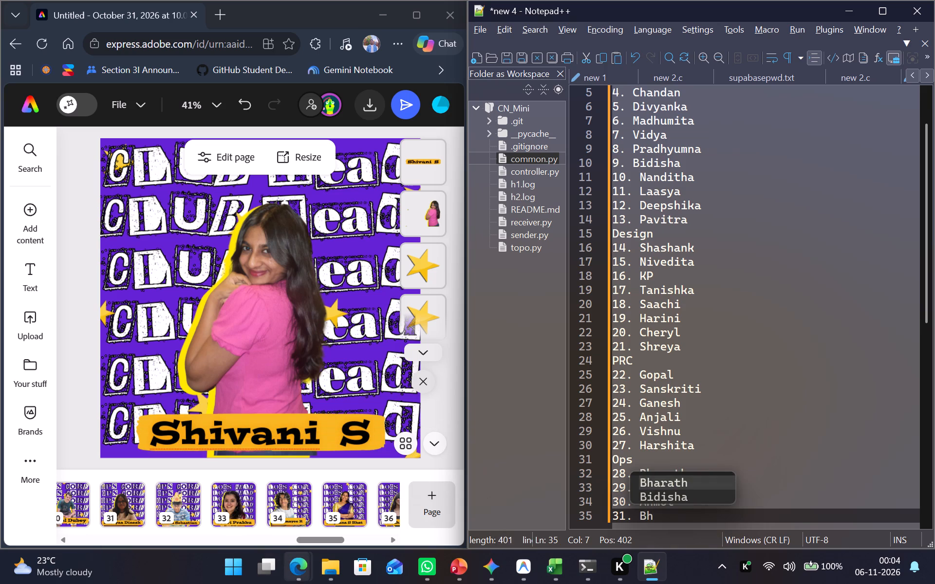
pyautogui.write('va')
pyautogui.press('BackSpace')
pyautogui.write('yaa')
pyautogui.press('Left')
pyautogui.press('Left')
pyautogui.press('Left')
pyautogui.press('Left')
pyautogui.press('a')
pyautogui.press('Right')
pyautogui.press('Right')
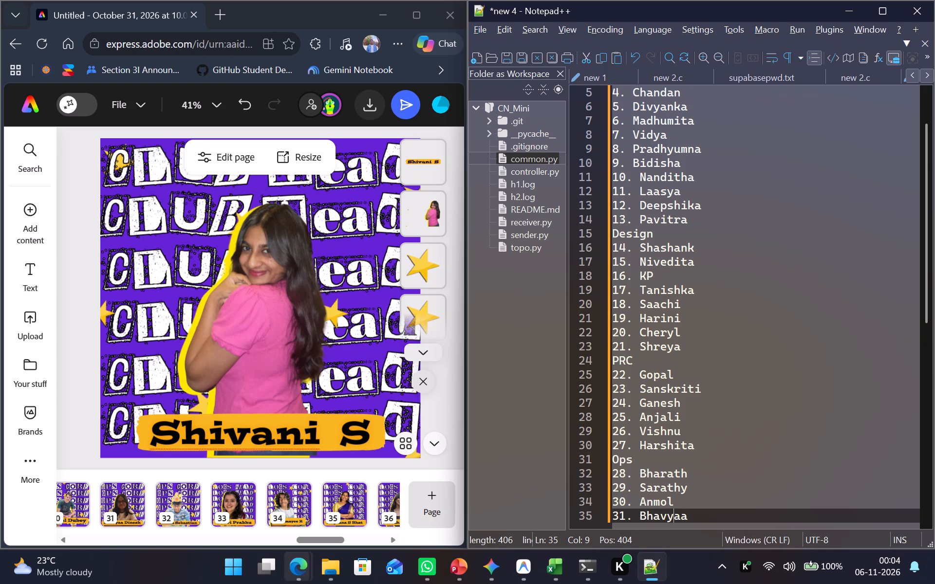
pyautogui.press('Right')
pyautogui.press('Right')
pyautogui.press('Return')
# Add Johaan from poster page 32 as entry 32 under the Ops heading.
pyautogui.write('32.')
pyautogui.press('space')
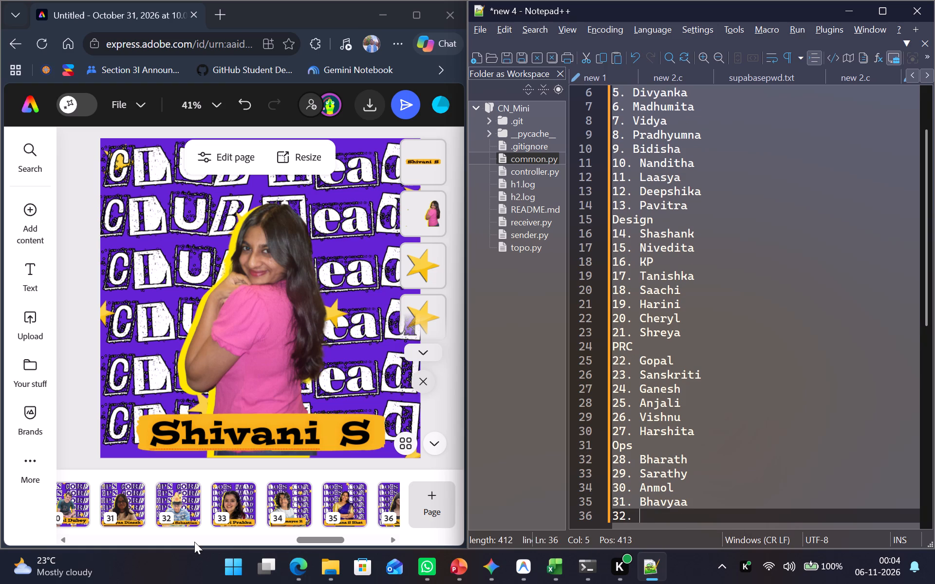
pyautogui.hotkey('shift', 'h')
pyautogui.press('BackSpace')
pyautogui.press('j')
pyautogui.press('BackSpace')
pyautogui.write('Johaan')
pyautogui.press('Return')
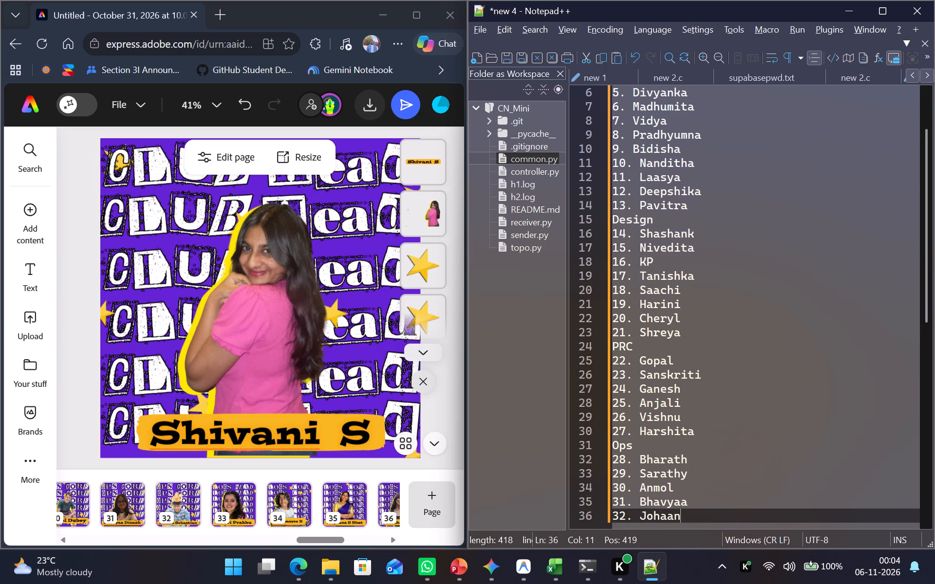
# Add the team heading Logs and list Gowri and Chinmayee as entries 33 and 34, opening poster page 34 to read its name.
pyautogui.press('3')
pyautogui.press('BackSpace')
pyautogui.write('Logs')
pyautogui.press('Return')
pyautogui.write('33. Gowri')
pyautogui.press('Return')
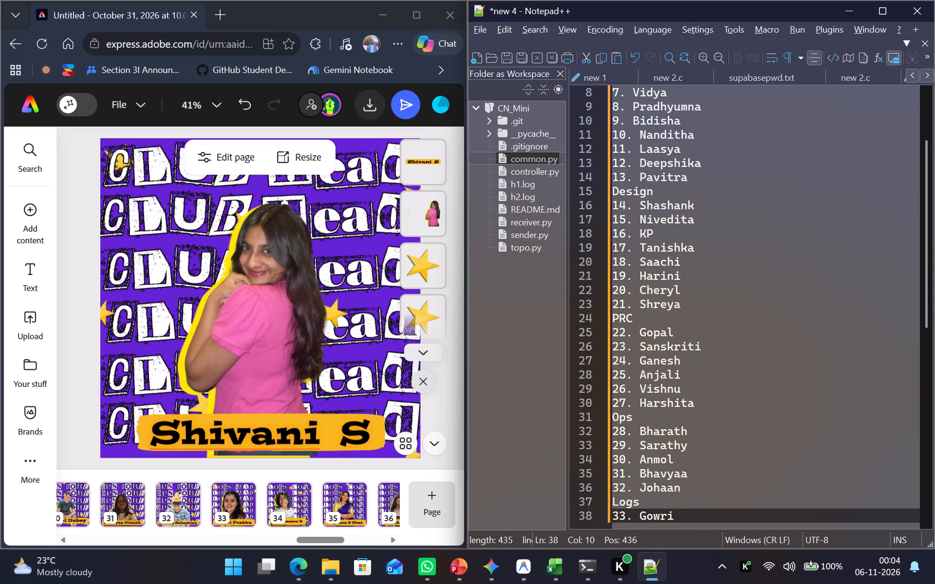
pyautogui.write('34.')
pyautogui.press('space')
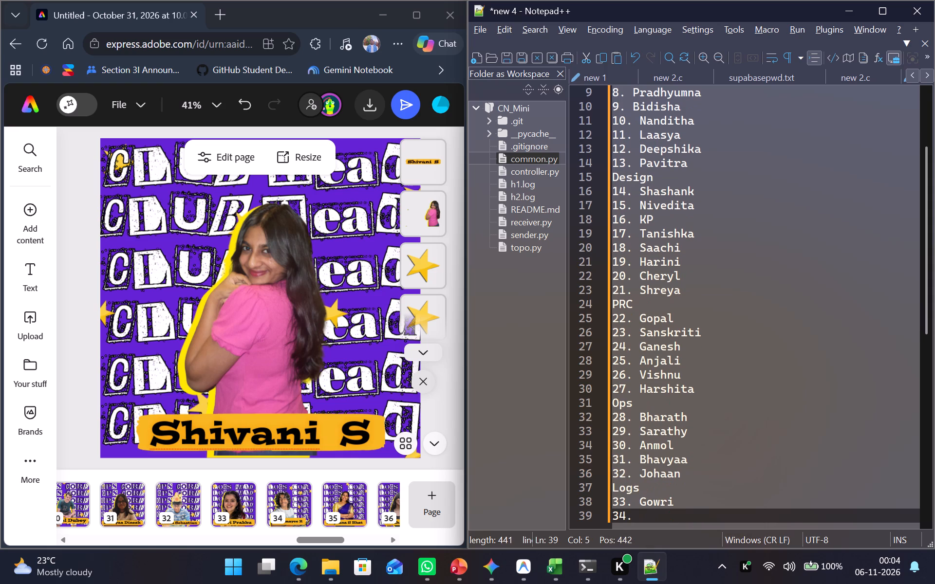
pyautogui.click(282, 518)
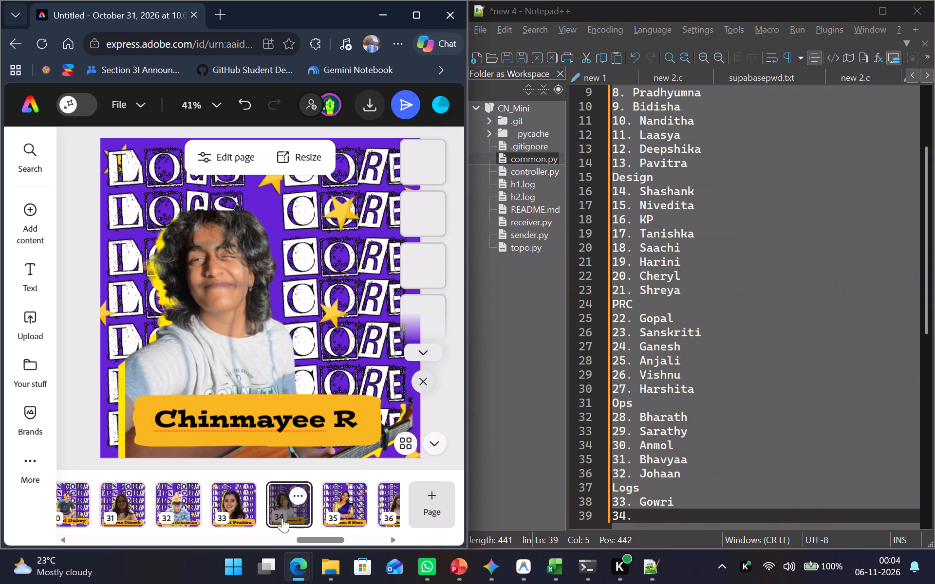
pyautogui.write('Chin')
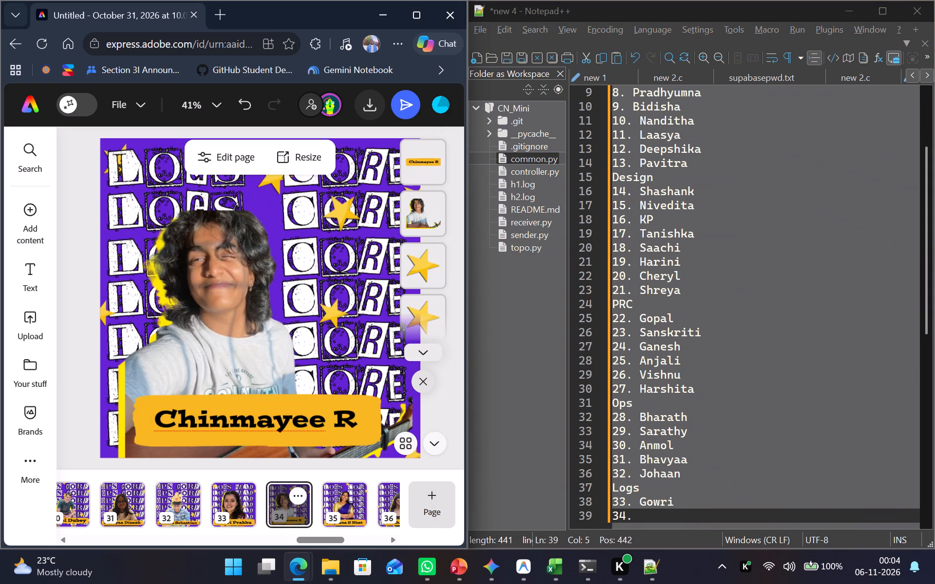
pyautogui.click(662, 517)
pyautogui.write('Chinma')
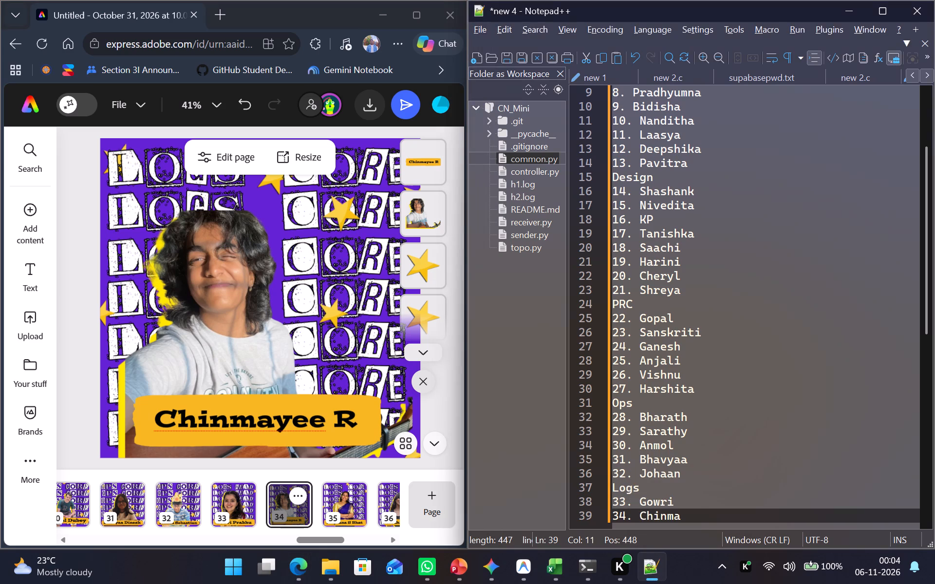
pyautogui.write('yee')
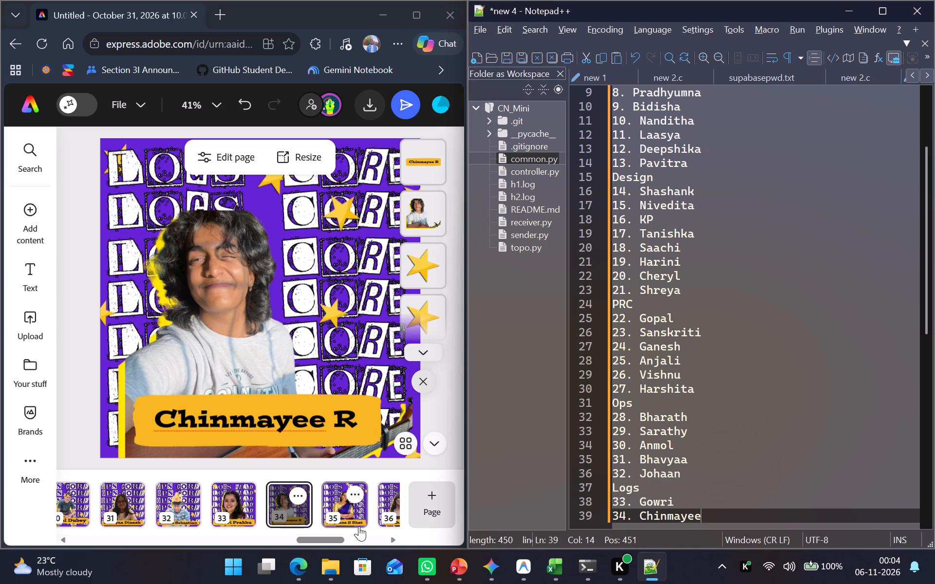
pyautogui.press('Return')
# Continue the Logs list from the poster pages with Meghana and Nethra as entries 35 and 36.
pyautogui.write('35.')
pyautogui.press('space')
pyautogui.write('Me')
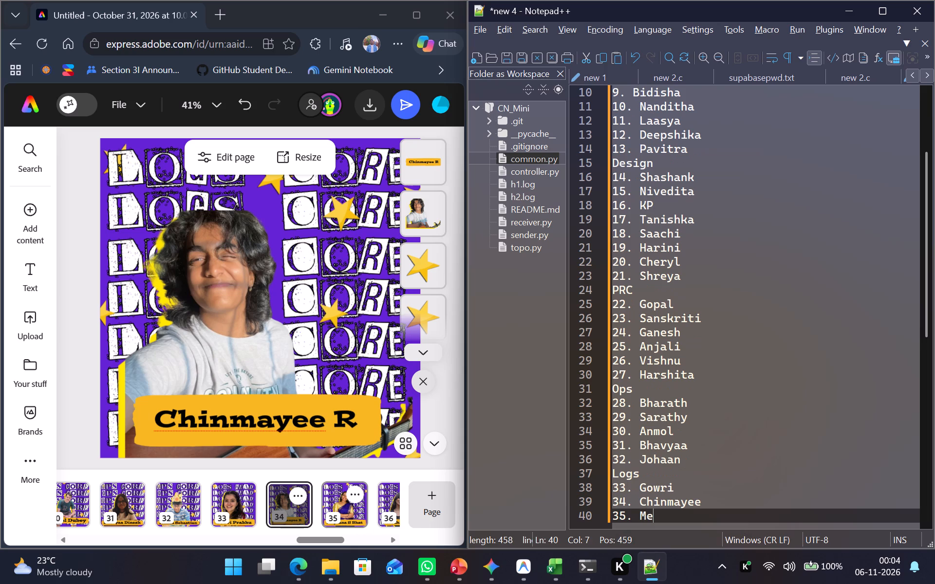
pyautogui.write('ghana')
pyautogui.press('Return')
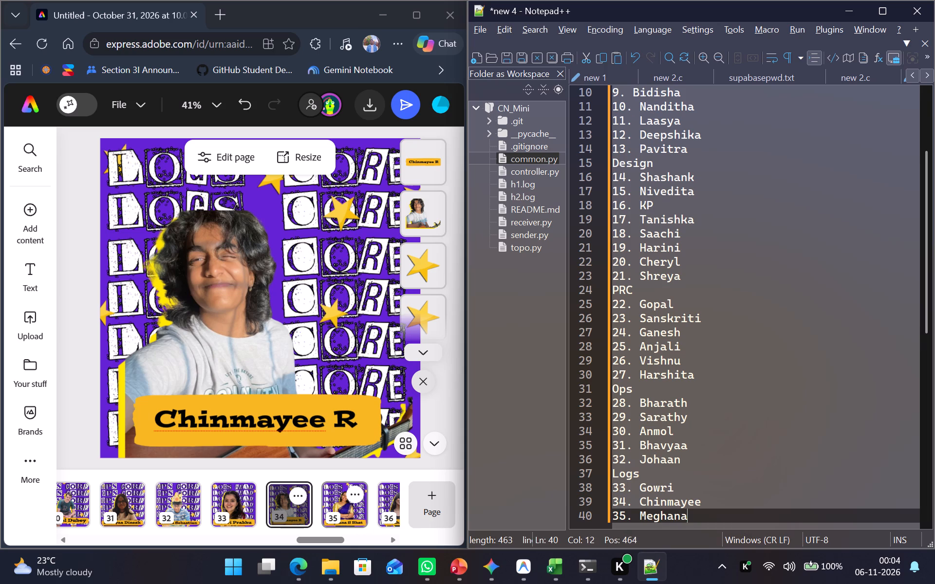
pyautogui.write('36')
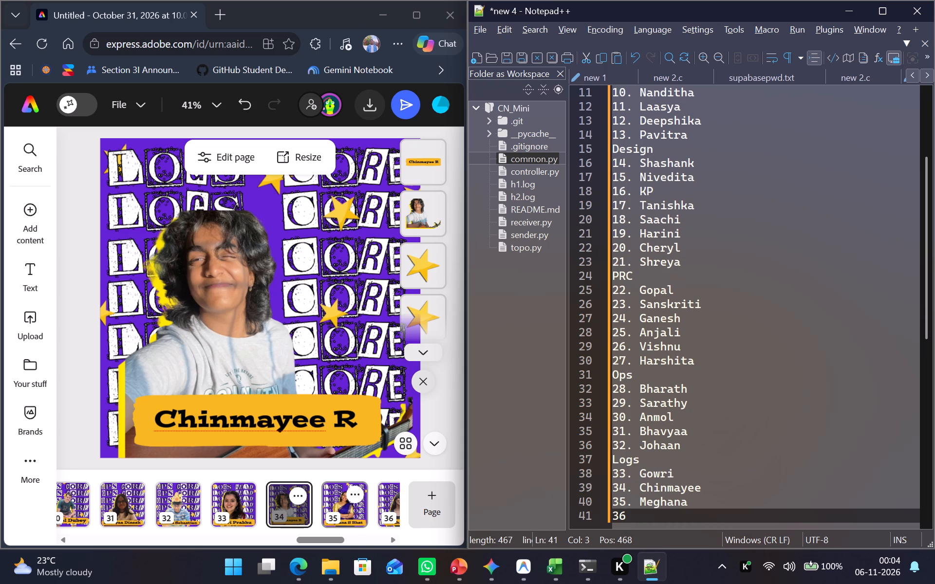
pyautogui.write('.')
pyautogui.press('space')
pyautogui.hscroll(-1, 323, 502)
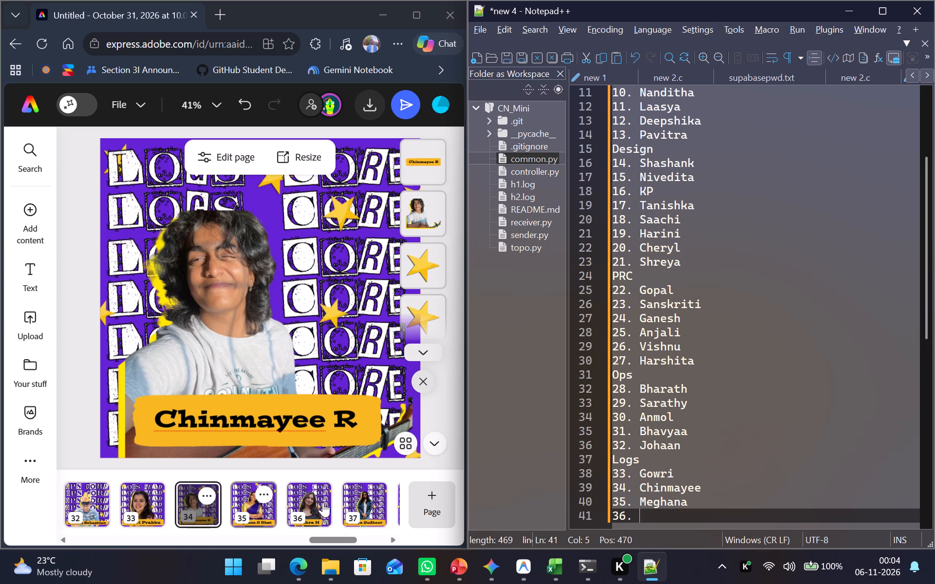
pyautogui.hscroll(-1, 323, 502)
pyautogui.write('Nethra')
pyautogui.press('Return')
# Continue the Logs list from poster pages 37 and 38 with Laasya and Ayush as entries 37 and 38.
pyautogui.write('37. Las')
pyautogui.press('BackSpace')
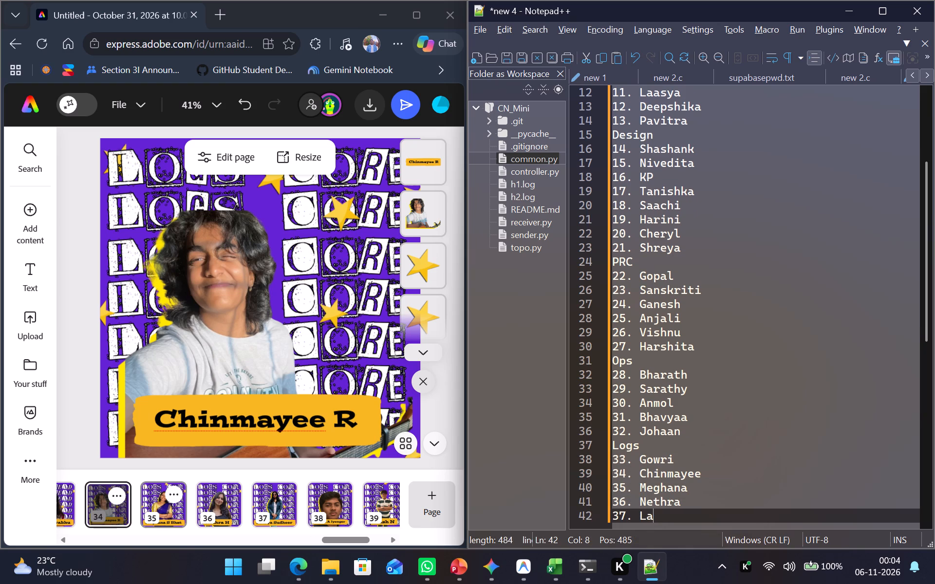
pyautogui.write('asya')
pyautogui.press('Return')
pyautogui.press('Return')
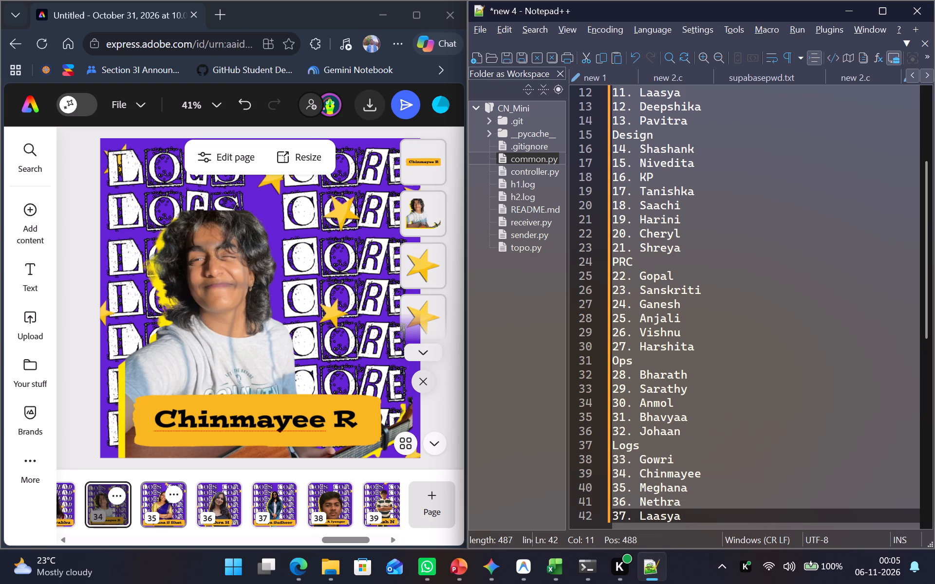
pyautogui.write('38.')
pyautogui.press('space')
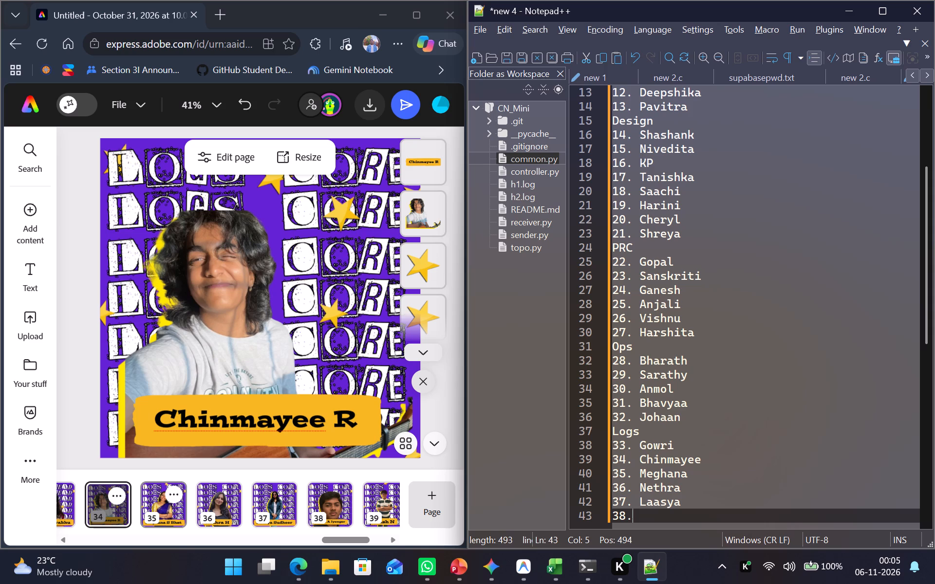
pyautogui.hscroll(-2, 285, 511)
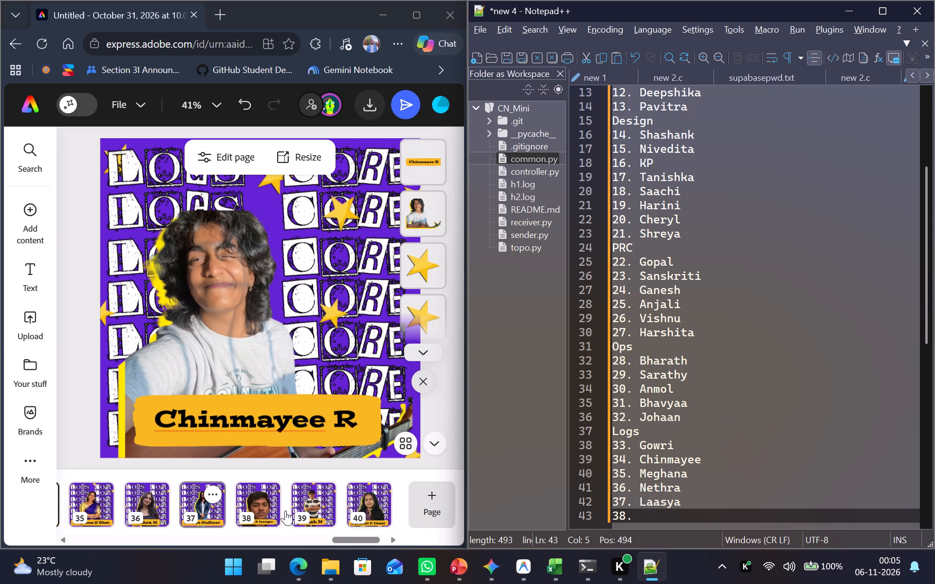
pyautogui.hscroll(-1, 285, 511)
pyautogui.write('Ayush')
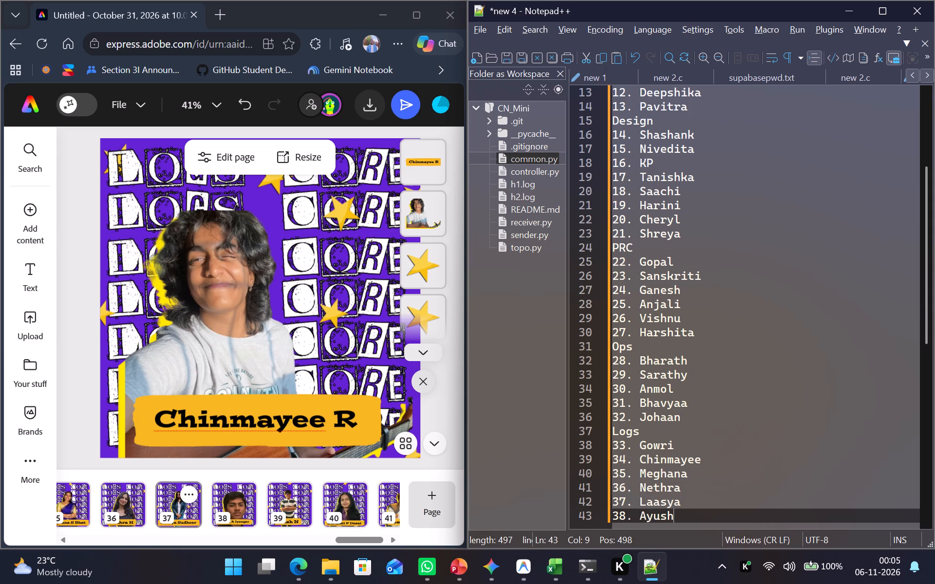
# Add Krish from poster page 39 as entry 39 under the Logs heading.
pyautogui.press('Return')
pyautogui.write('39.')
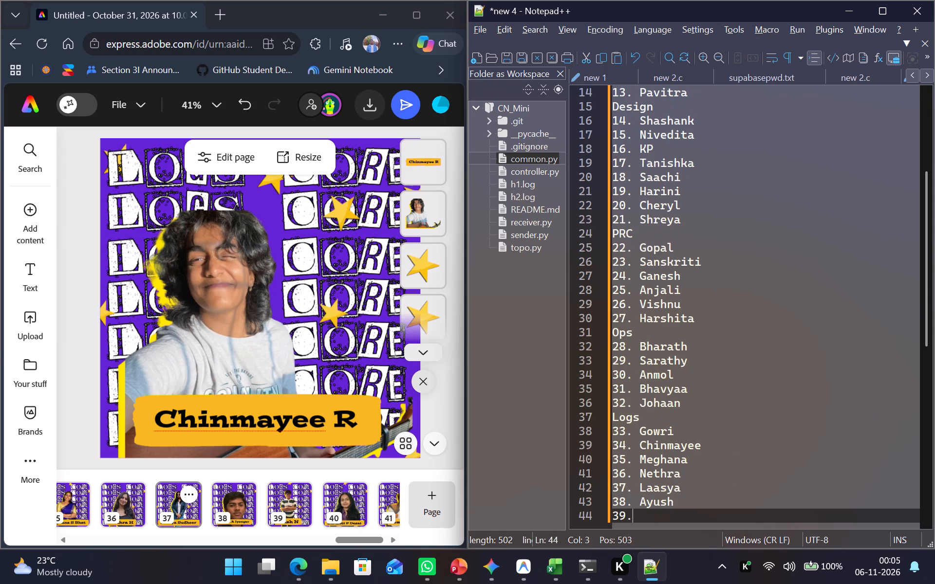
pyautogui.press('space')
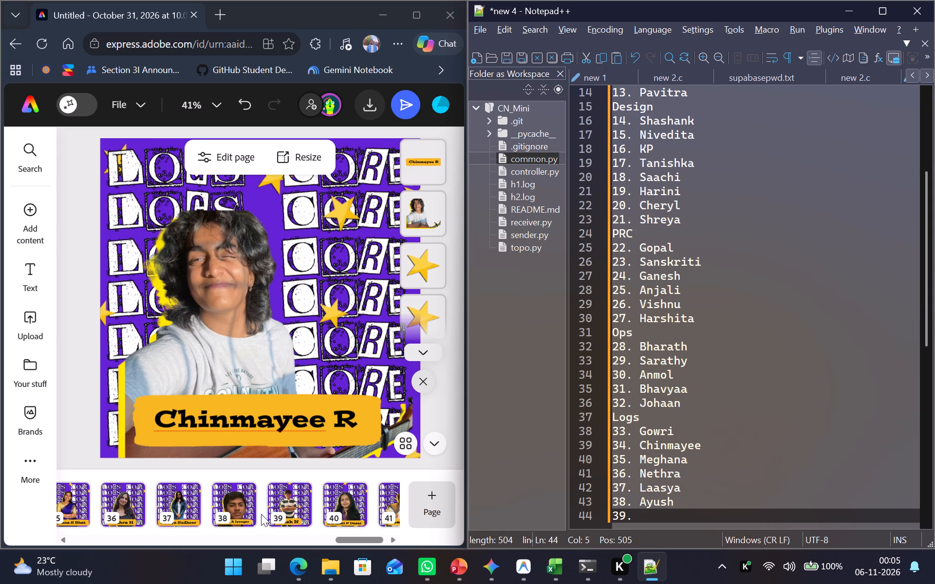
pyautogui.click(261, 514)
pyautogui.hotkey('shift', 'k')
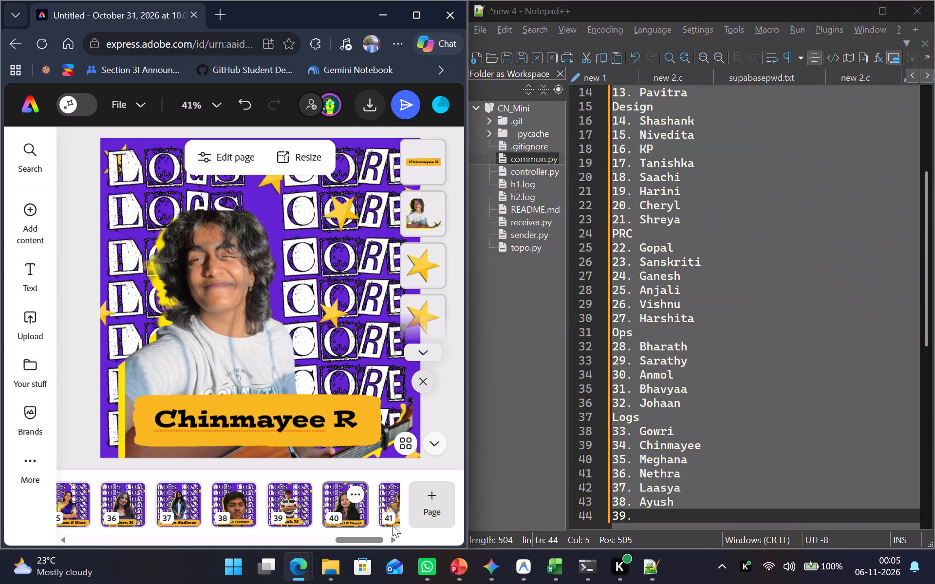
pyautogui.click(676, 515)
pyautogui.write('Krish')
pyautogui.press('Return')
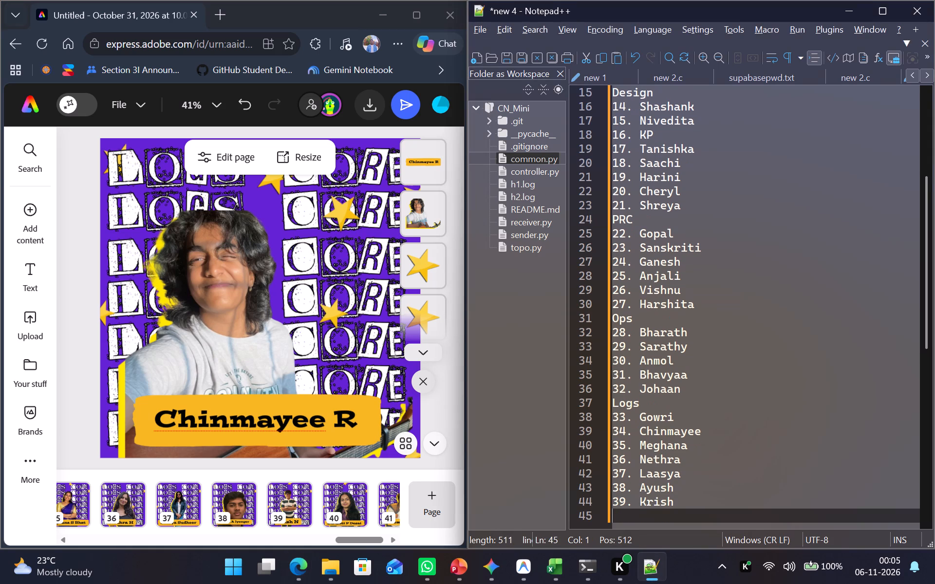
# Open poster page 40 to read its name and add Shrishti as entry 40 in the Logs list.
pyautogui.write('39.')
pyautogui.press('BackSpace')
pyautogui.press('BackSpace')
pyautogui.press('BackSpace')
pyautogui.press('4')
pyautogui.press('0')
pyautogui.click(359, 507)
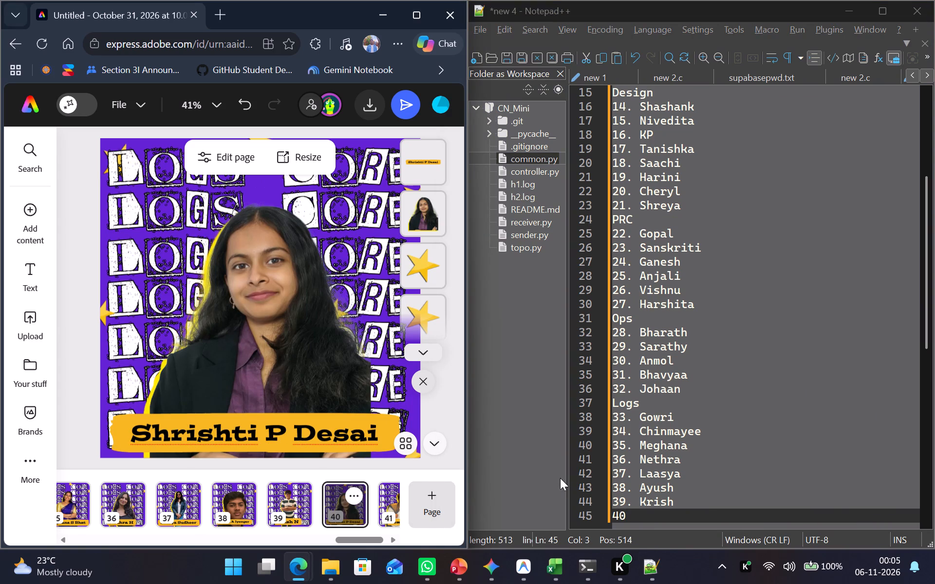
pyautogui.click(642, 517)
pyautogui.write('. Shrishti')
pyautogui.press('Return')
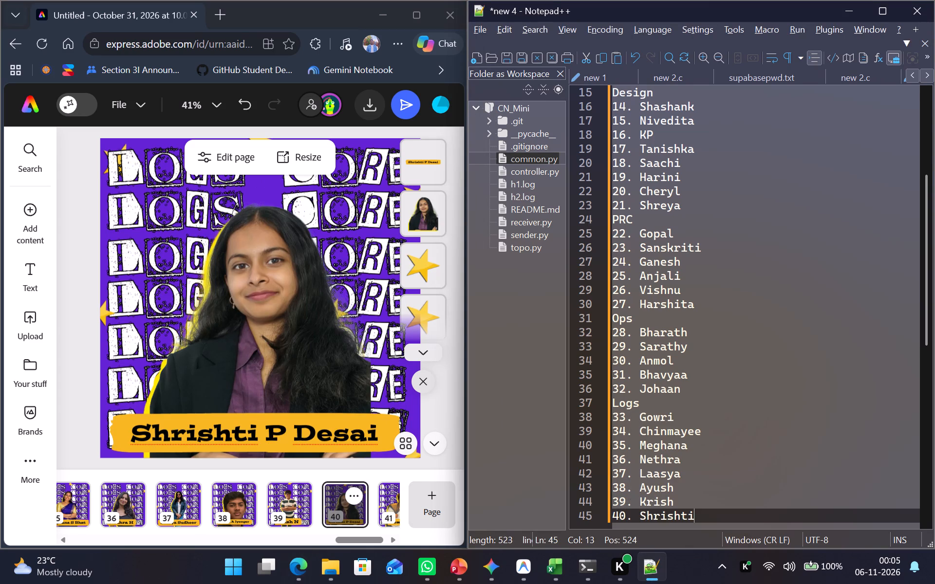
# Open poster page 41 to read its name and add Hemanth as entry 41 in the Logs list.
pyautogui.write('41.')
pyautogui.press('space')
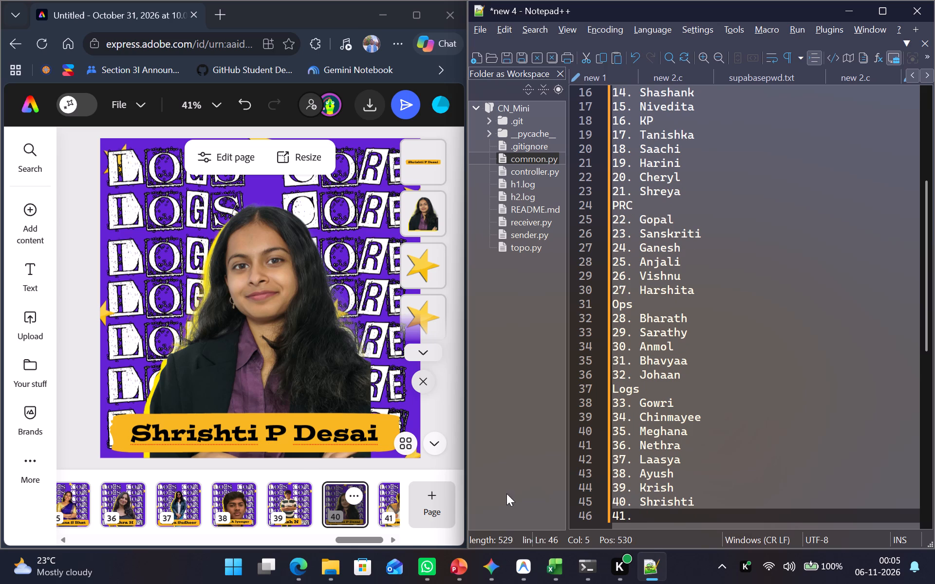
pyautogui.hscroll(-1, 378, 503)
pyautogui.click(375, 517)
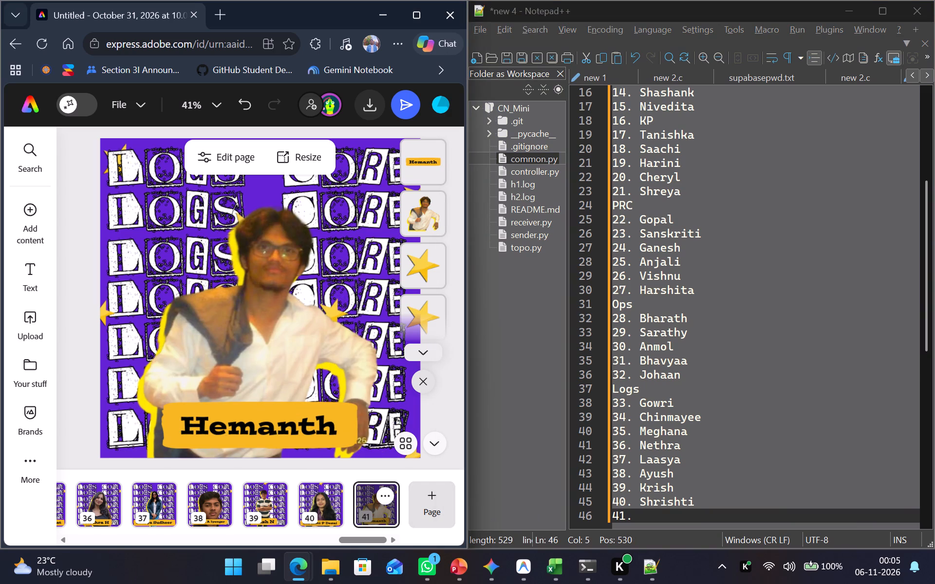
pyautogui.click(670, 518)
pyautogui.write('Hemanth')
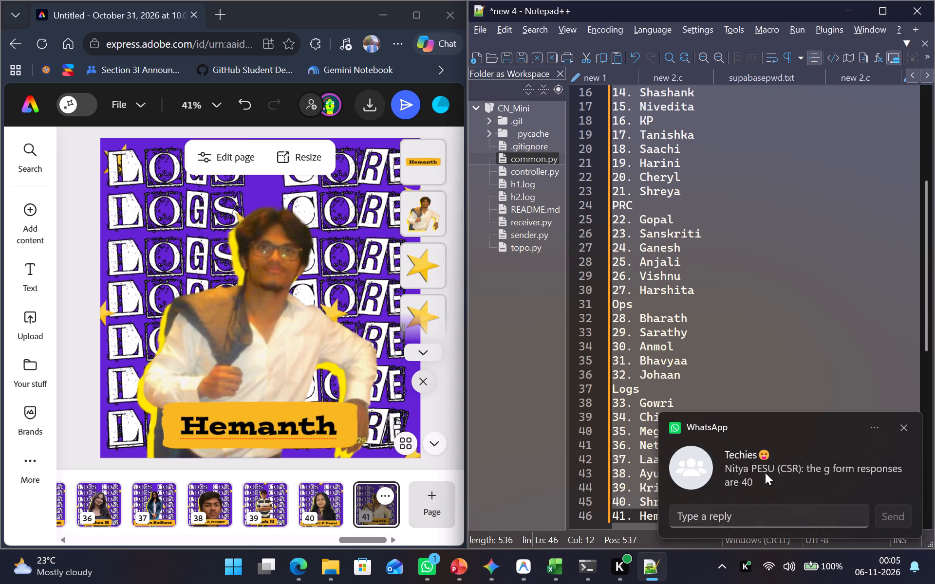
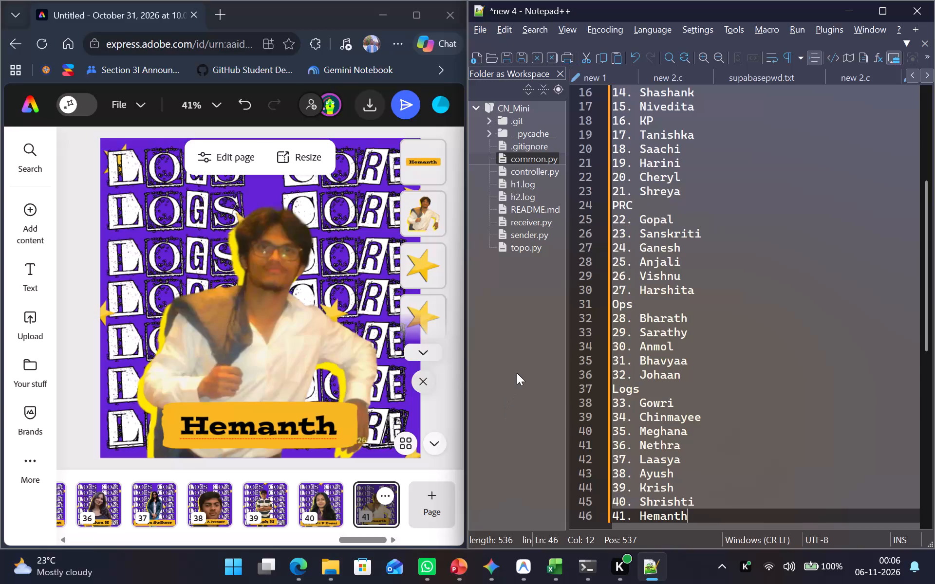
# Copy the entire numbered list of poster members, including its team headings, from the Notepad++ document.
pyautogui.scroll(11, 767, 399)
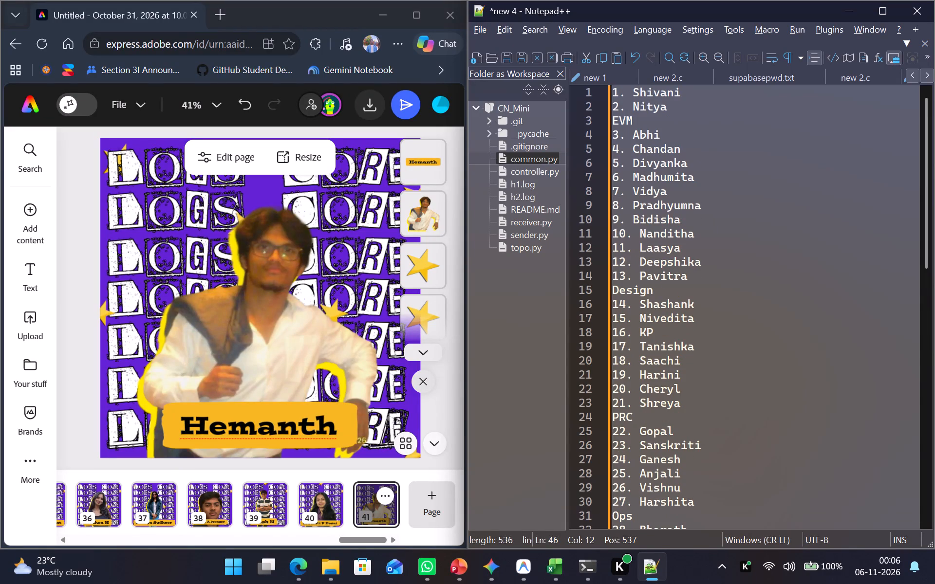
pyautogui.click(667, 357)
pyautogui.hotkey('ctrl', 'a')
pyautogui.hotkey('ctrl', 'c')
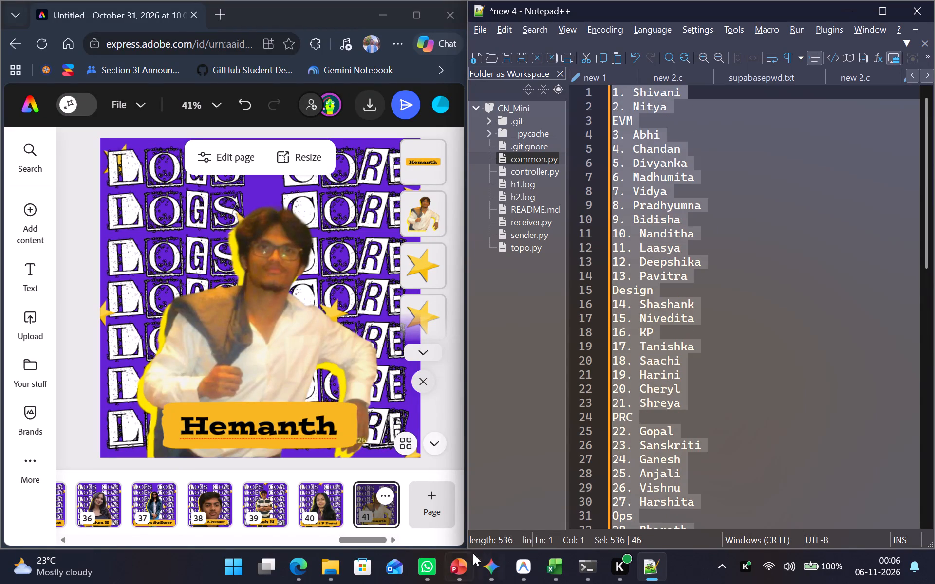
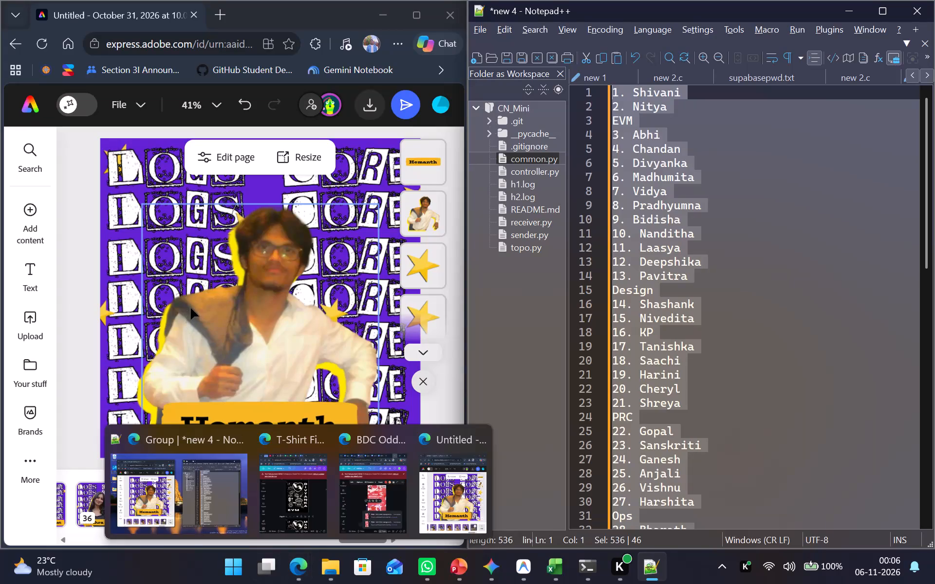
# Deselect the poster member list and place the text cursor at the very start of its first line.
pyautogui.press('Left')
pyautogui.press('Left')
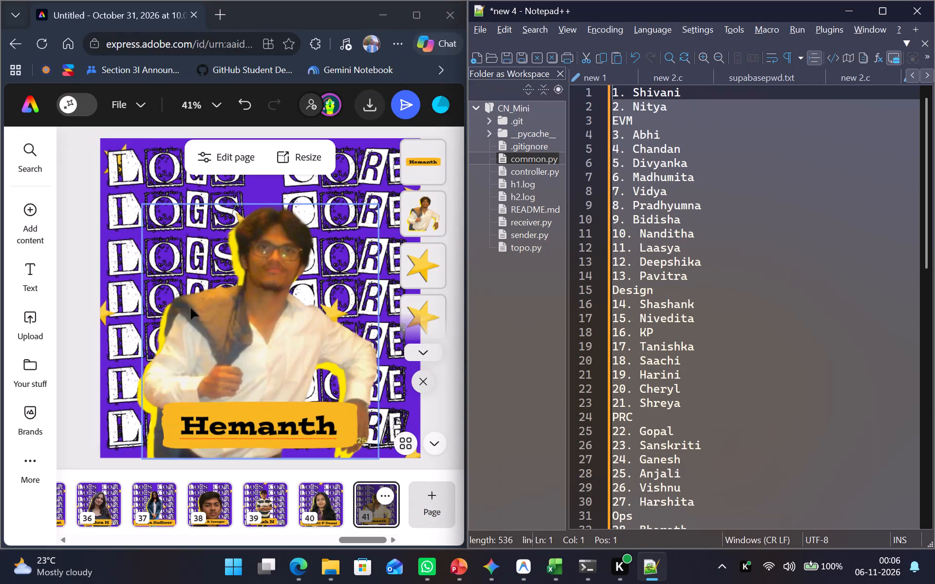